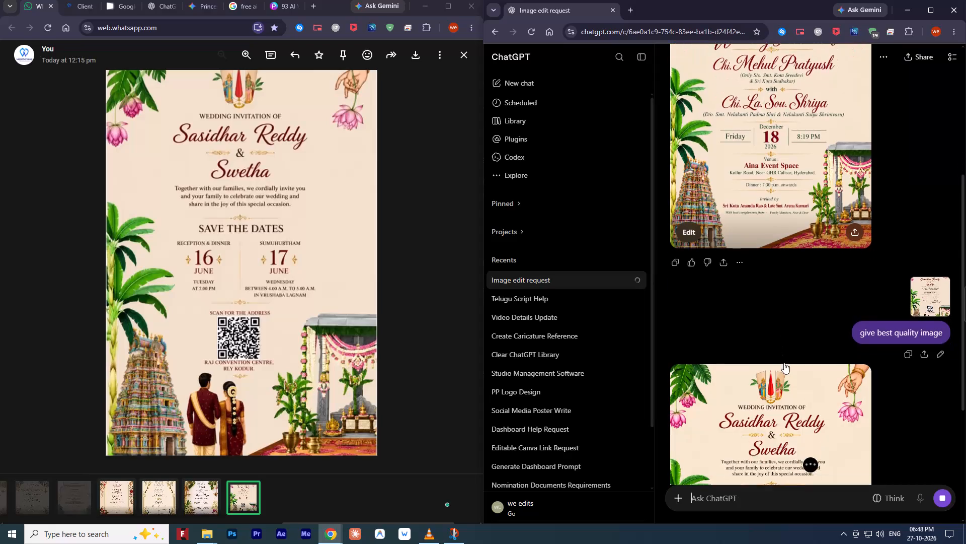
# Open the newly generated best-quality wedding invitation with the QR code at full view and download the image.
pyautogui.scroll(1, 784, 363)
pyautogui.scroll(-8, 784, 363)
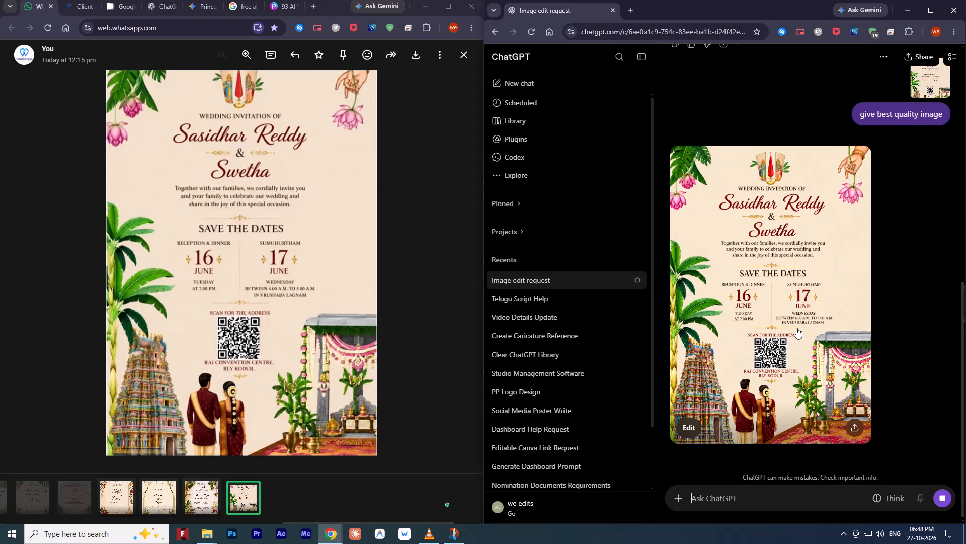
pyautogui.click(766, 277)
pyautogui.click(794, 59)
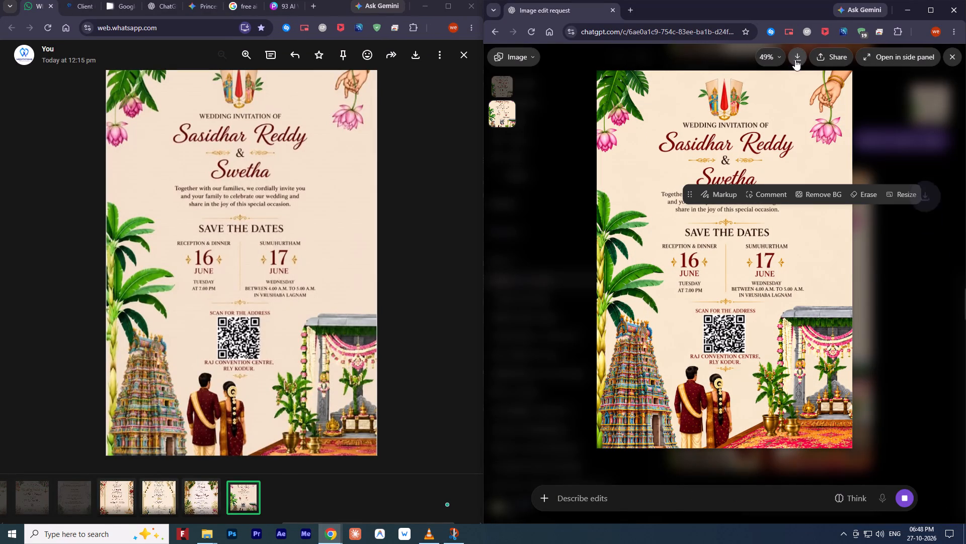
# Show the downloaded wedding invitation poster in the Downloads folder.
pyautogui.click(881, 57)
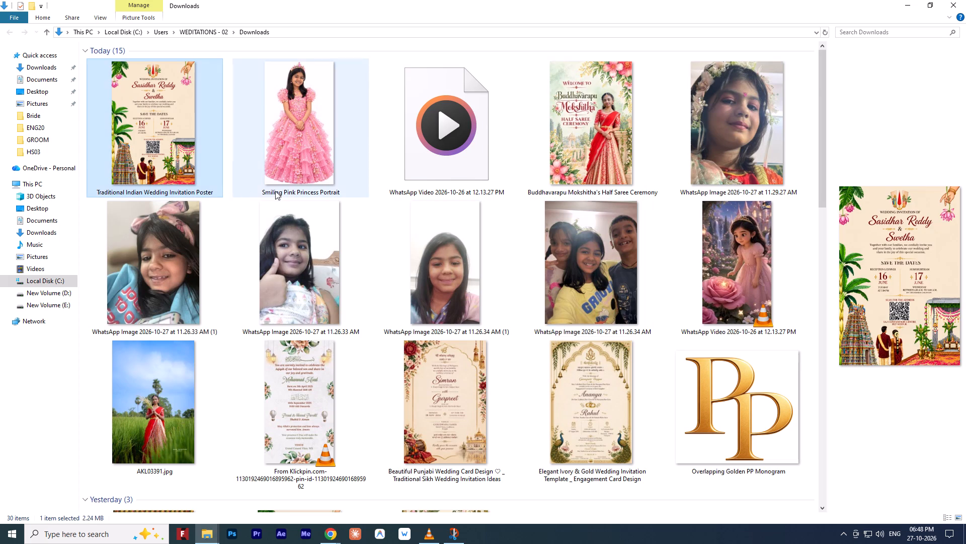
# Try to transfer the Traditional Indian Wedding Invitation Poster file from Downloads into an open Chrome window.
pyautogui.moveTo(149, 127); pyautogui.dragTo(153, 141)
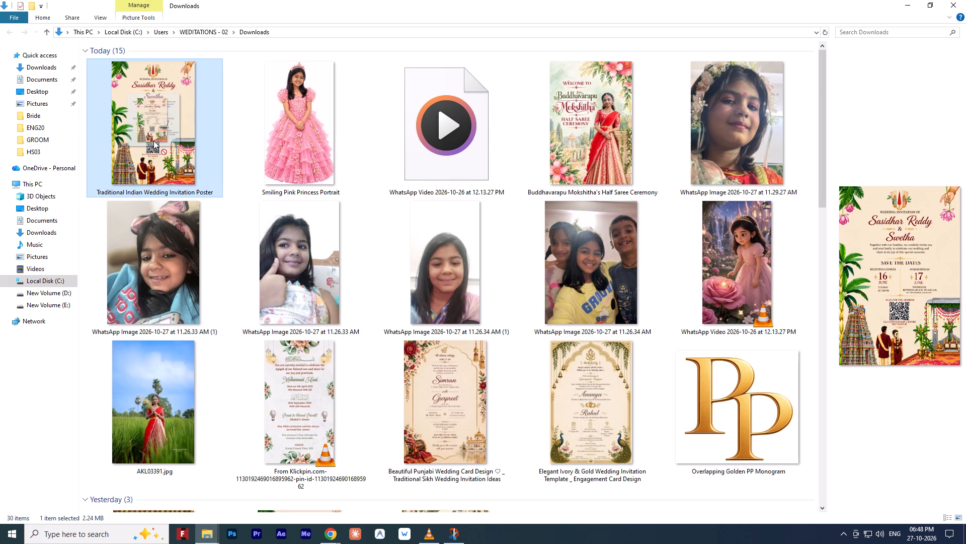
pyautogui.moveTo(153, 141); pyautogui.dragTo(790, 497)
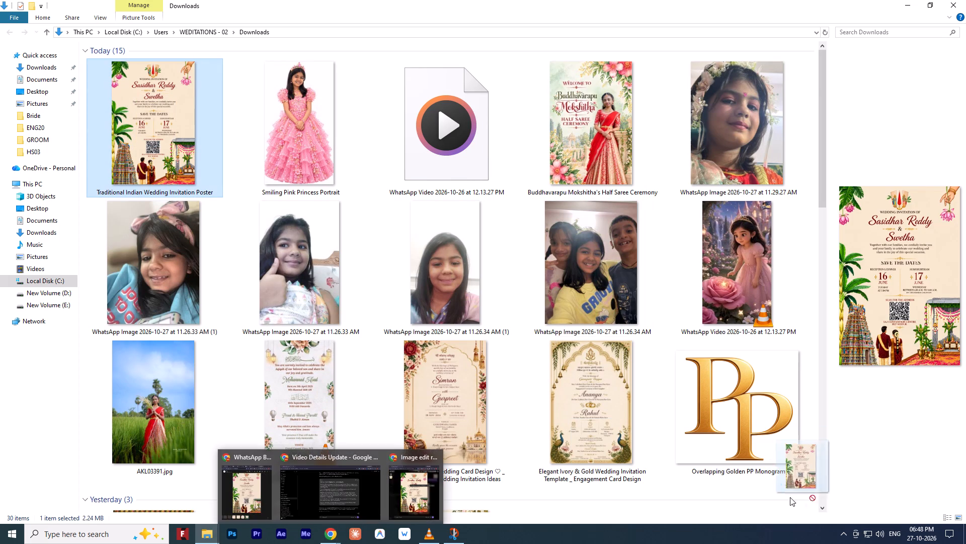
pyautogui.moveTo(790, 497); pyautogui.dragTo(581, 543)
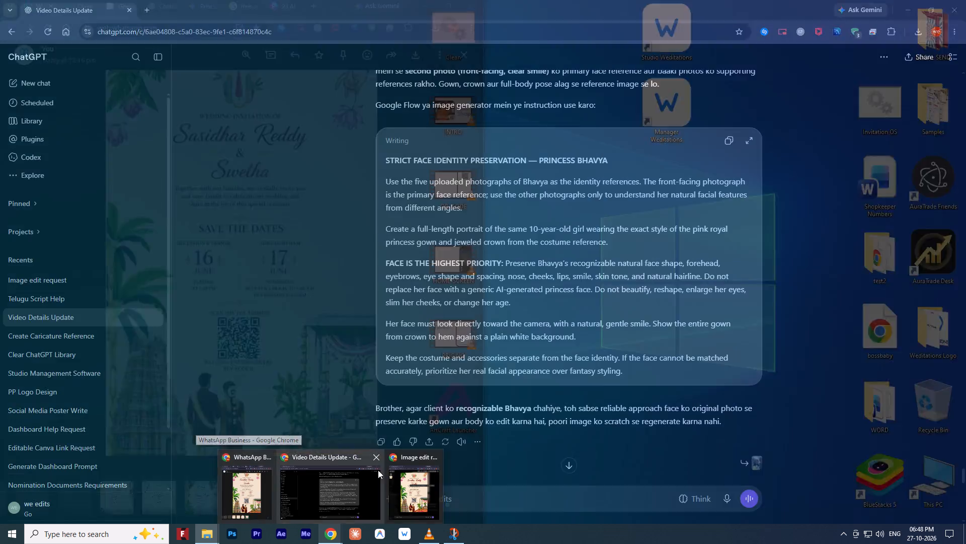
# Switch back to the Chrome window with the "Image edit request" chat.
pyautogui.click(409, 474)
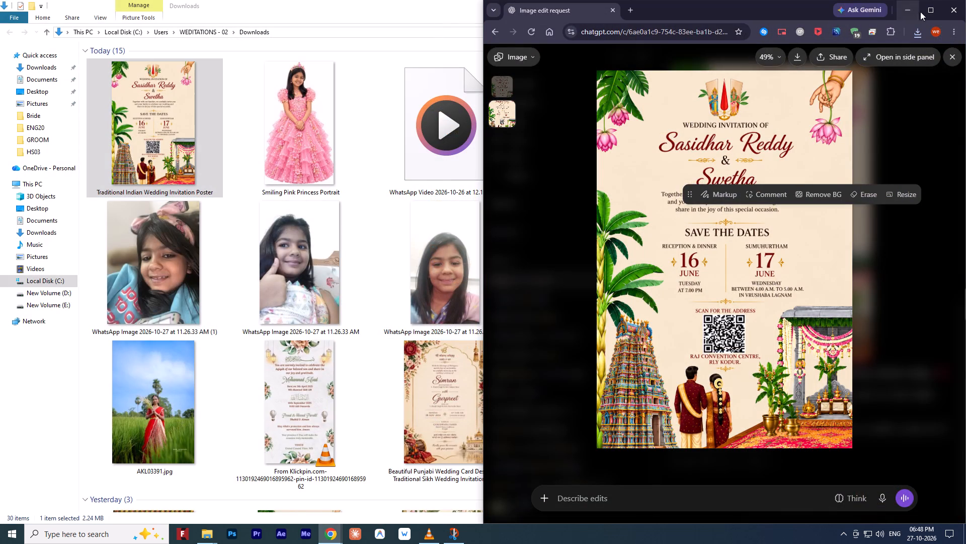
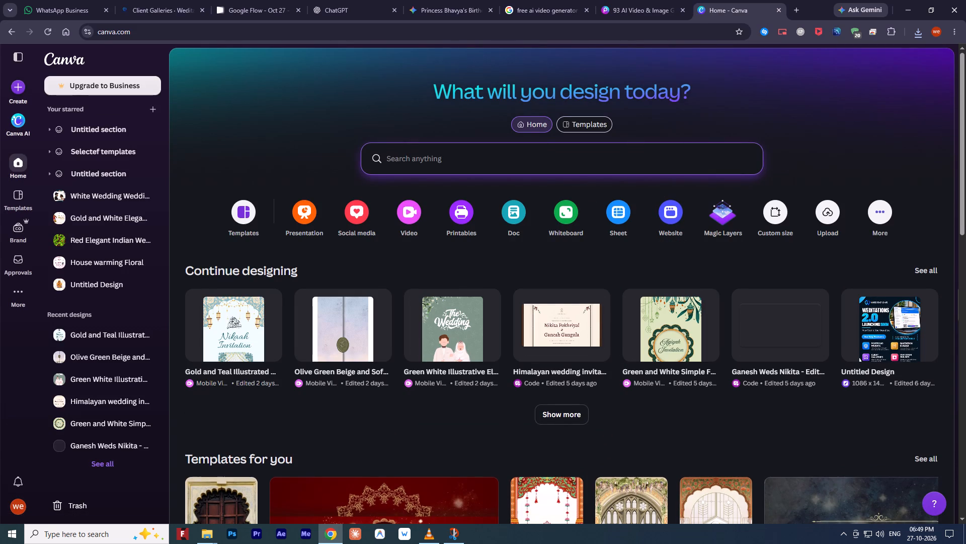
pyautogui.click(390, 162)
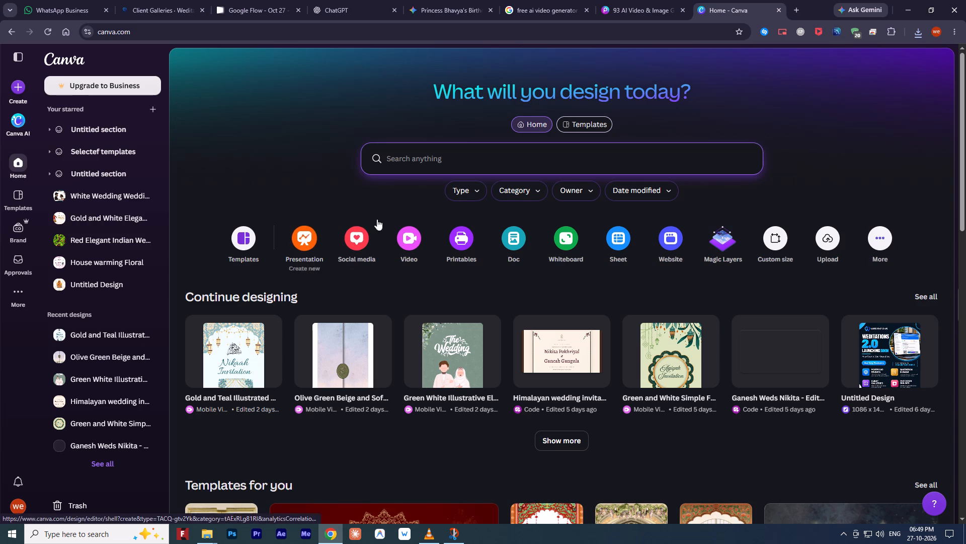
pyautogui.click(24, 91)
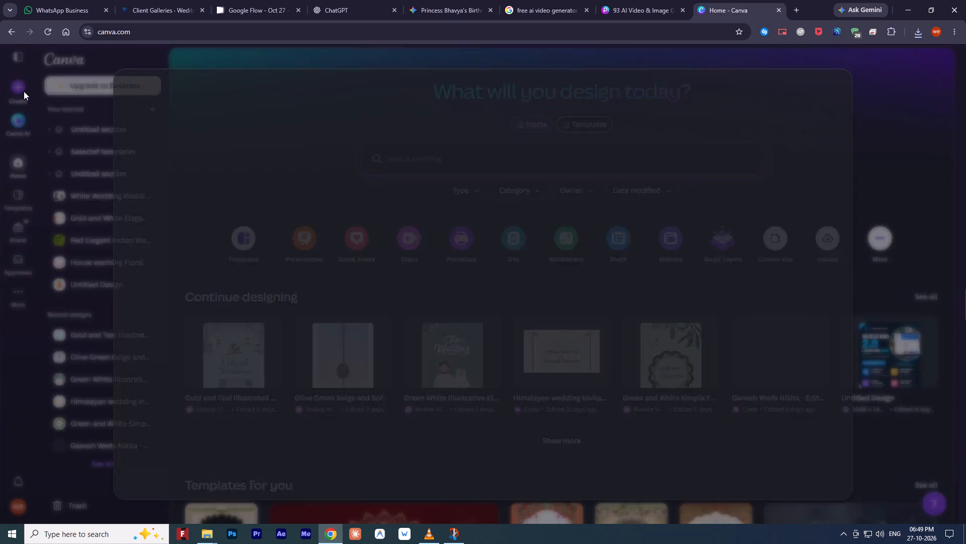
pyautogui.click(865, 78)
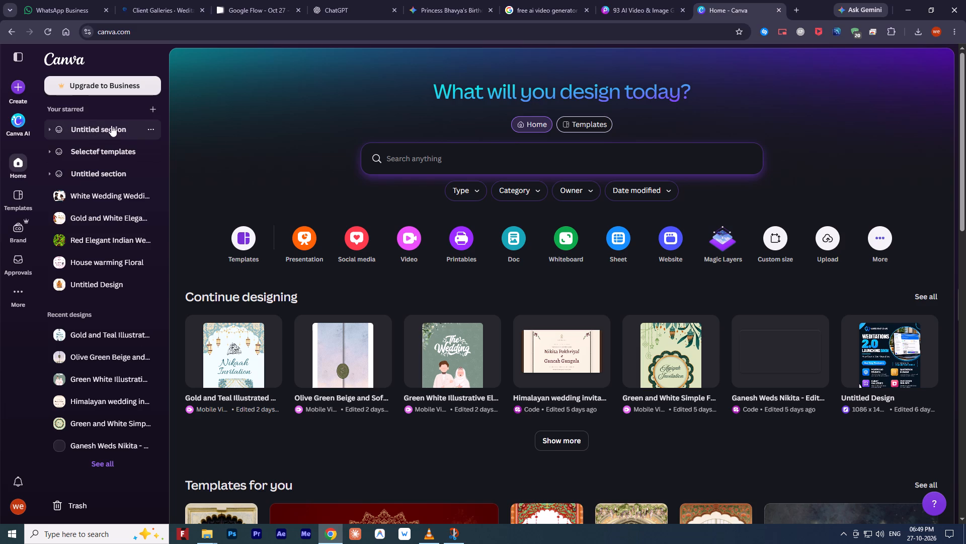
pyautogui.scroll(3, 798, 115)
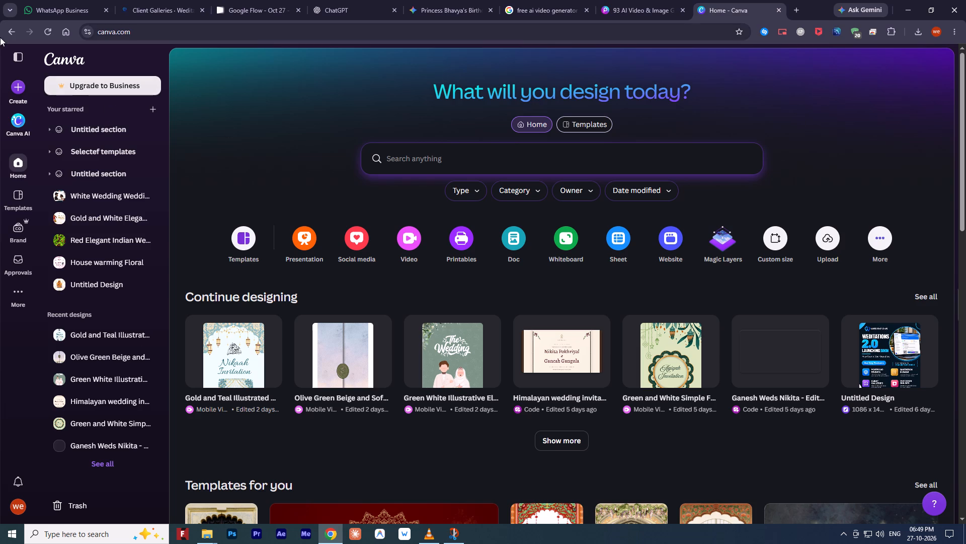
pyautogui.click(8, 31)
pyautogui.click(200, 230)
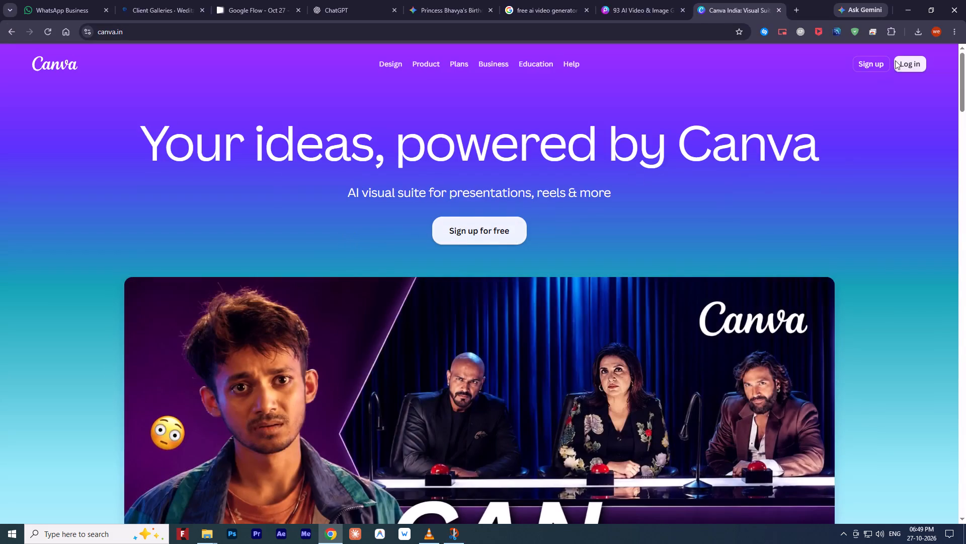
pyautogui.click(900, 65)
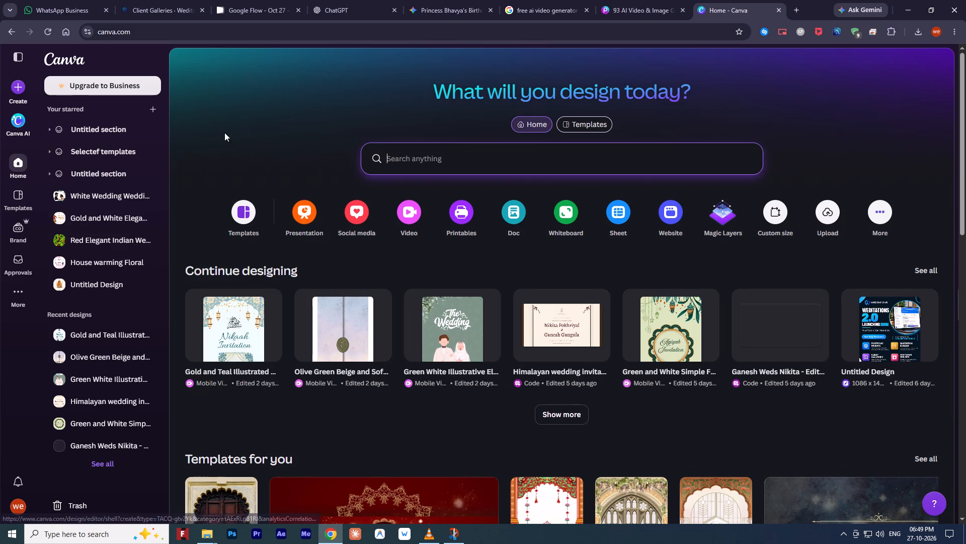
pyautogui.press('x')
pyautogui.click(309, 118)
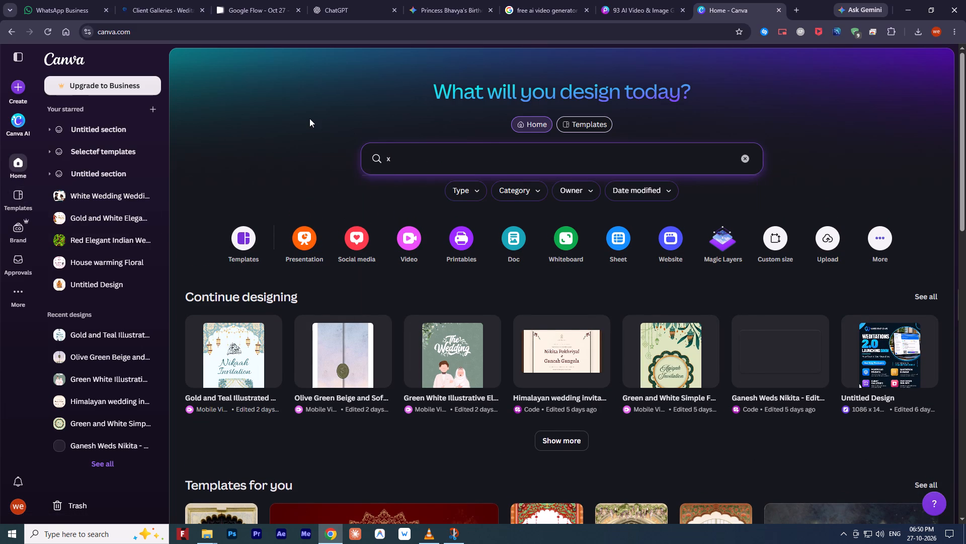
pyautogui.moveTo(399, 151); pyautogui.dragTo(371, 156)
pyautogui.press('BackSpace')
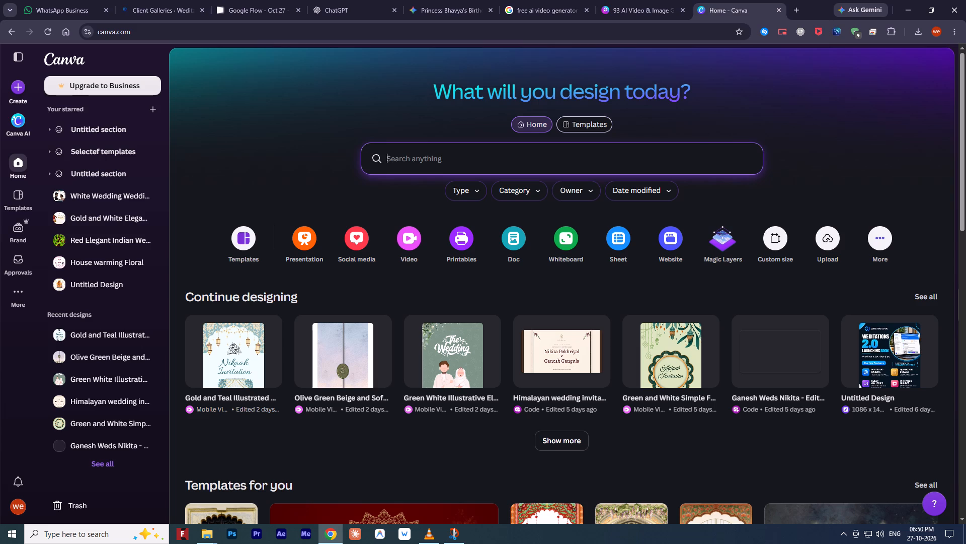
# Upload the downloaded Traditional Indian Wedding Invitation Poster image from the Downloads folder to Canva.
pyautogui.press('Tab')
pyautogui.hotkey('alt', 'Tab')
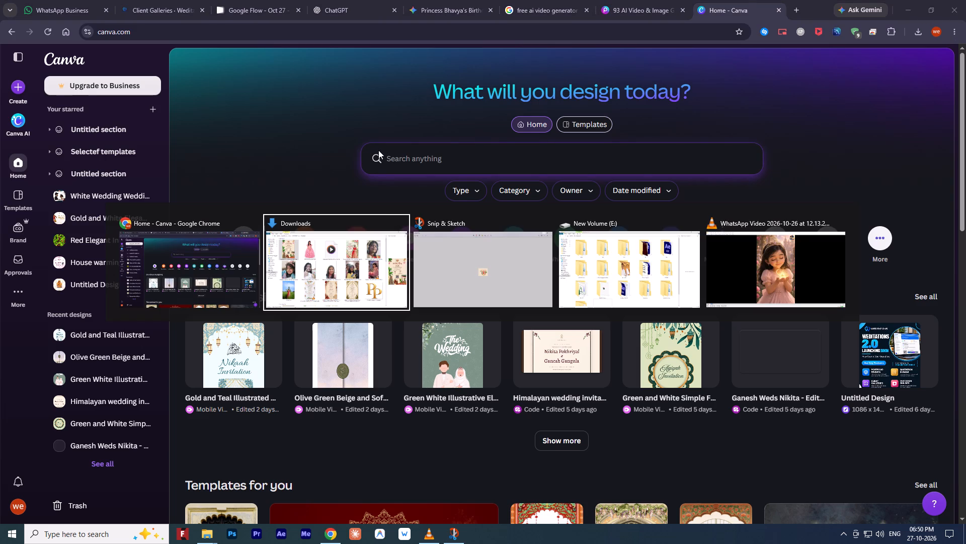
pyautogui.keyDown('alt'); pyautogui.click(325, 266); pyautogui.keyUp('alt')
pyautogui.moveTo(174, 129); pyautogui.dragTo(384, 196)
pyautogui.hotkey('alt', 'Tab')
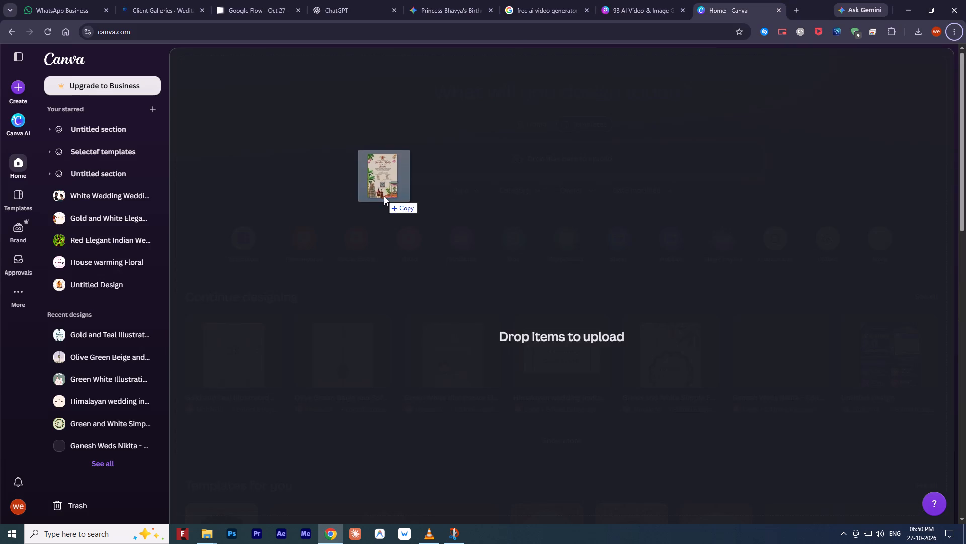
pyautogui.moveTo(384, 196); pyautogui.dragTo(384, 197)
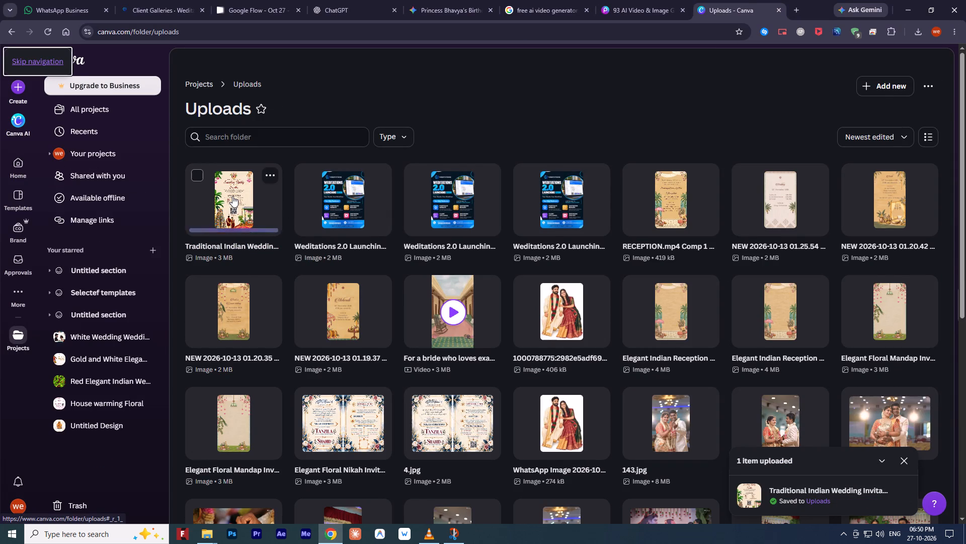
# Open the uploaded wedding invitation poster as a new design in the editor.
pyautogui.click(232, 196)
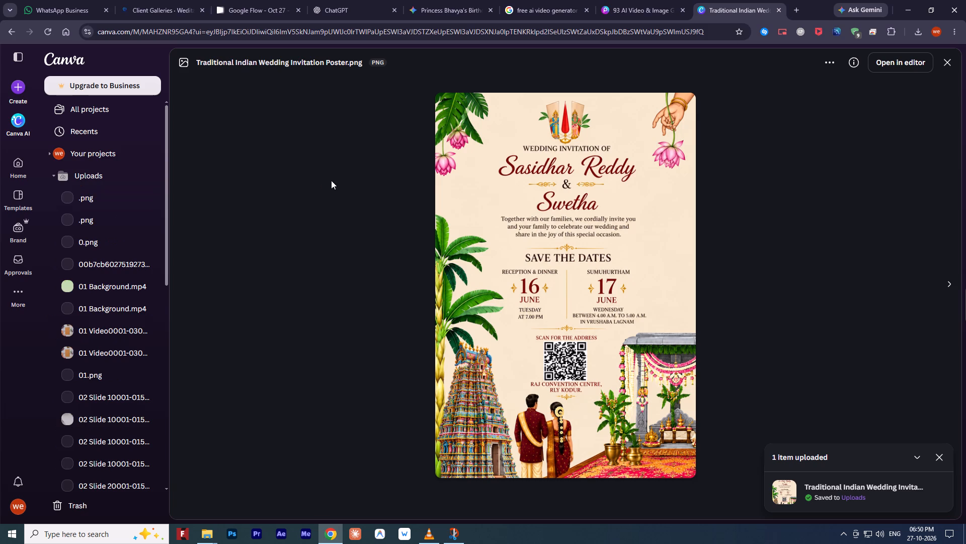
pyautogui.click(909, 63)
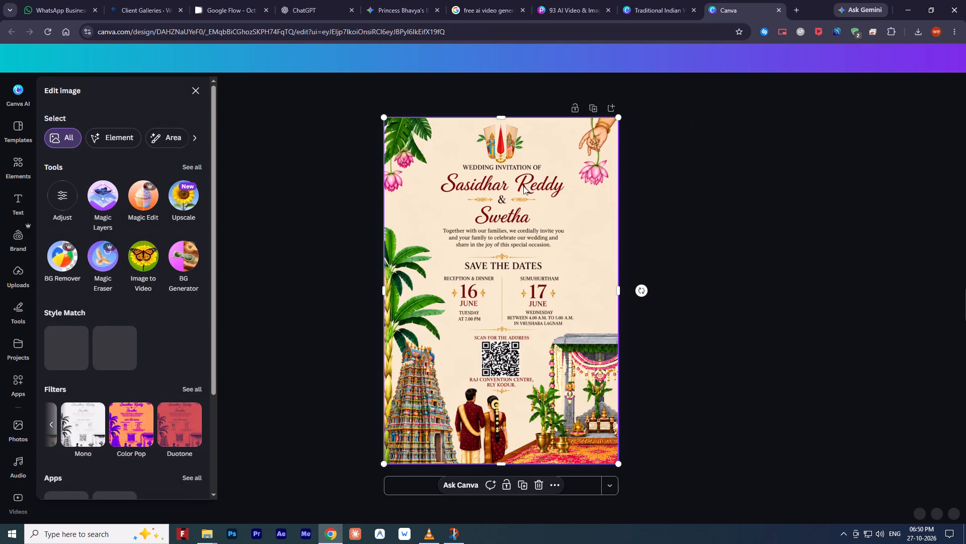
# Split the wedding invitation image into separate editable elements with Magic Layers.
pyautogui.click(513, 237)
pyautogui.click(508, 207)
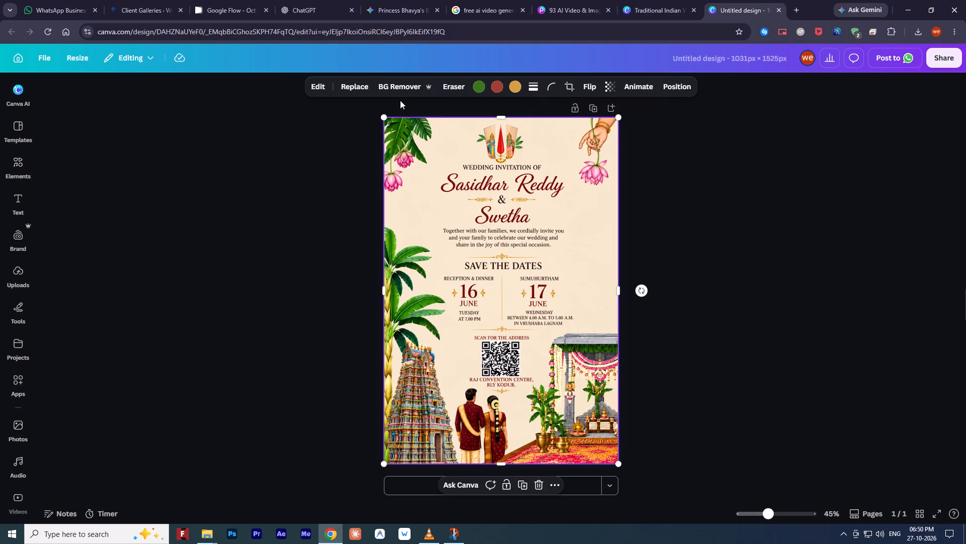
pyautogui.click(319, 88)
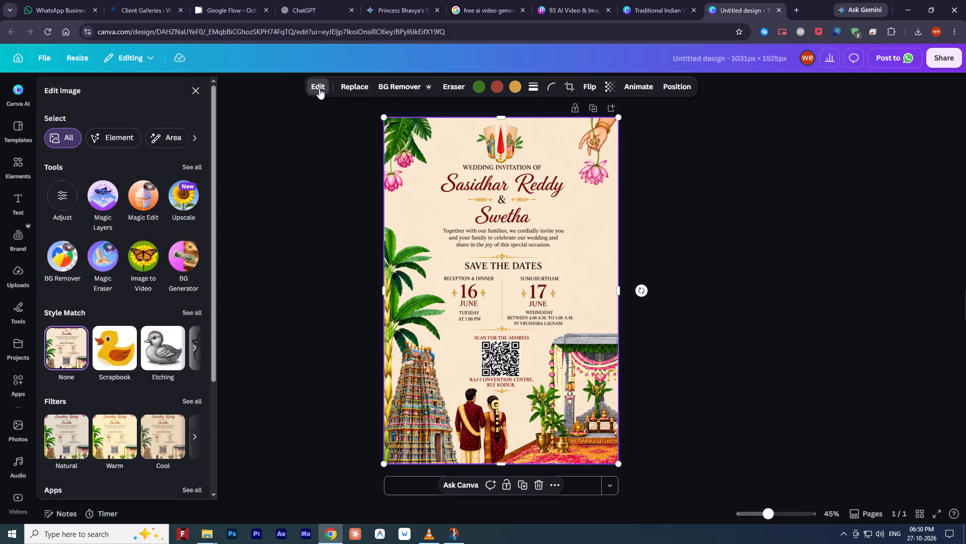
pyautogui.click(97, 204)
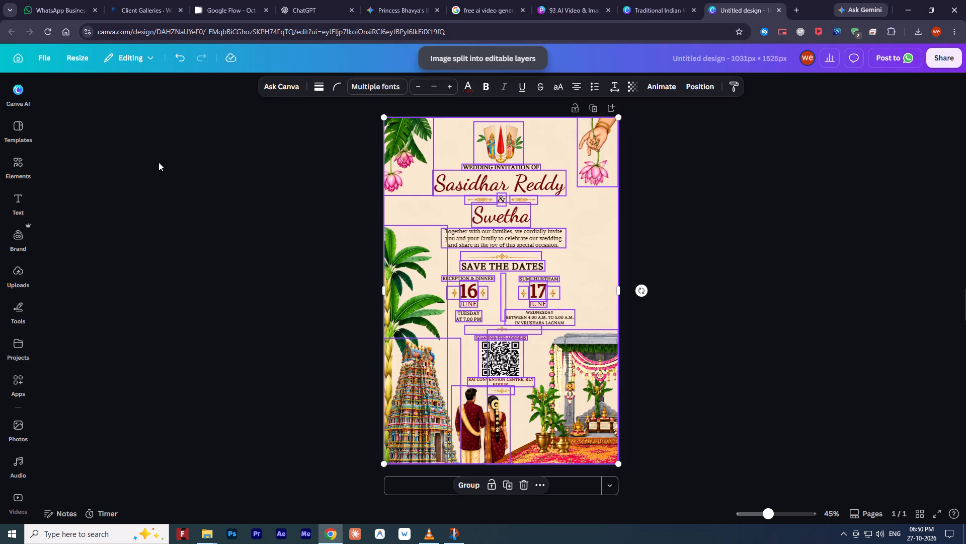
pyautogui.click(711, 249)
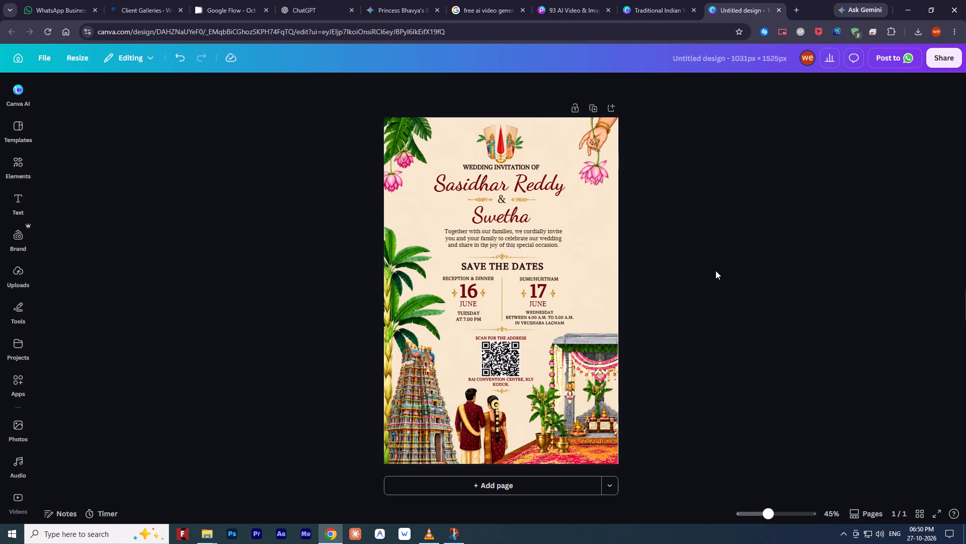
# Move the illustration of the couple completely off the invitation page.
pyautogui.click(471, 430)
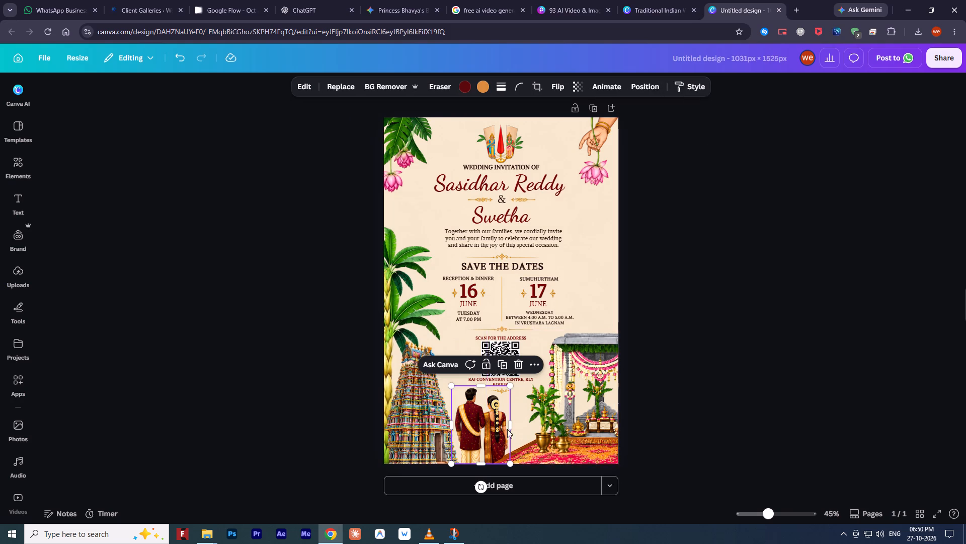
pyautogui.moveTo(475, 420); pyautogui.dragTo(258, 460)
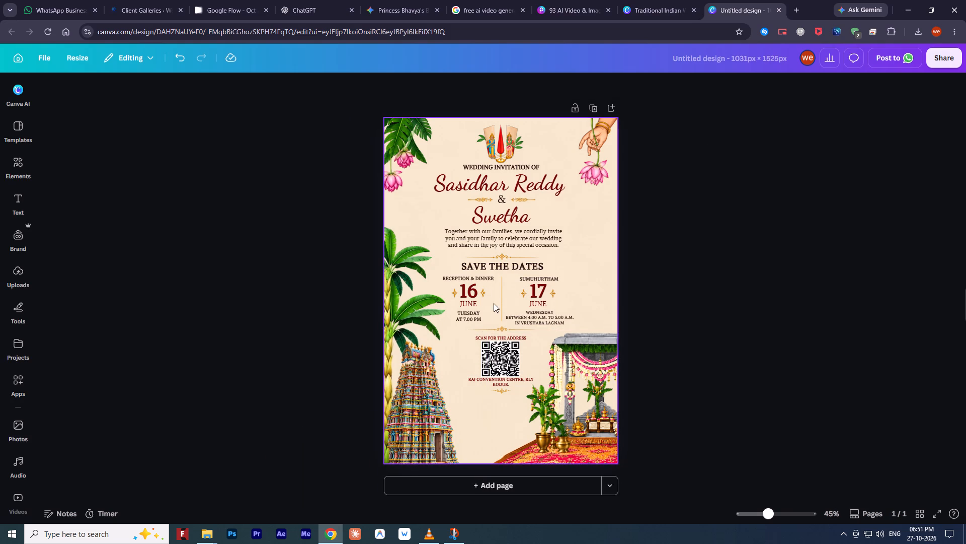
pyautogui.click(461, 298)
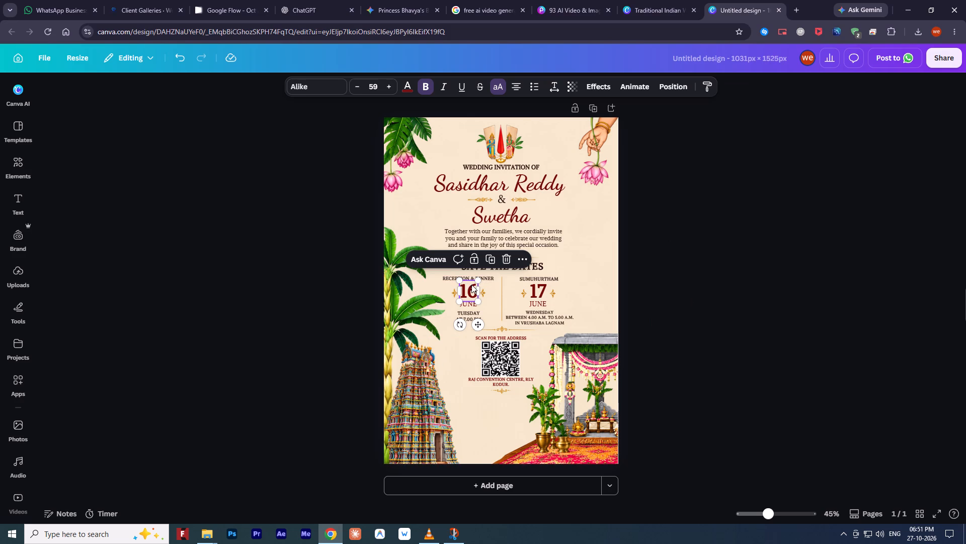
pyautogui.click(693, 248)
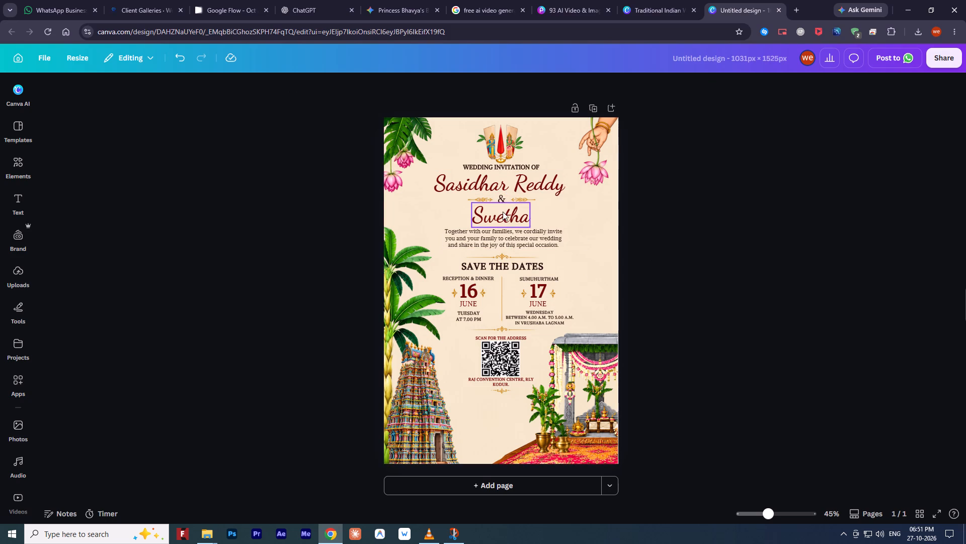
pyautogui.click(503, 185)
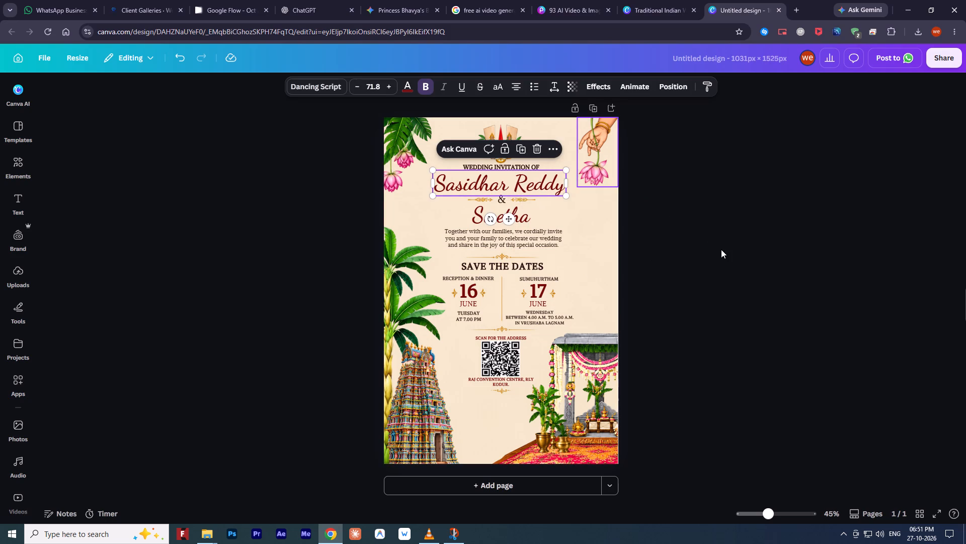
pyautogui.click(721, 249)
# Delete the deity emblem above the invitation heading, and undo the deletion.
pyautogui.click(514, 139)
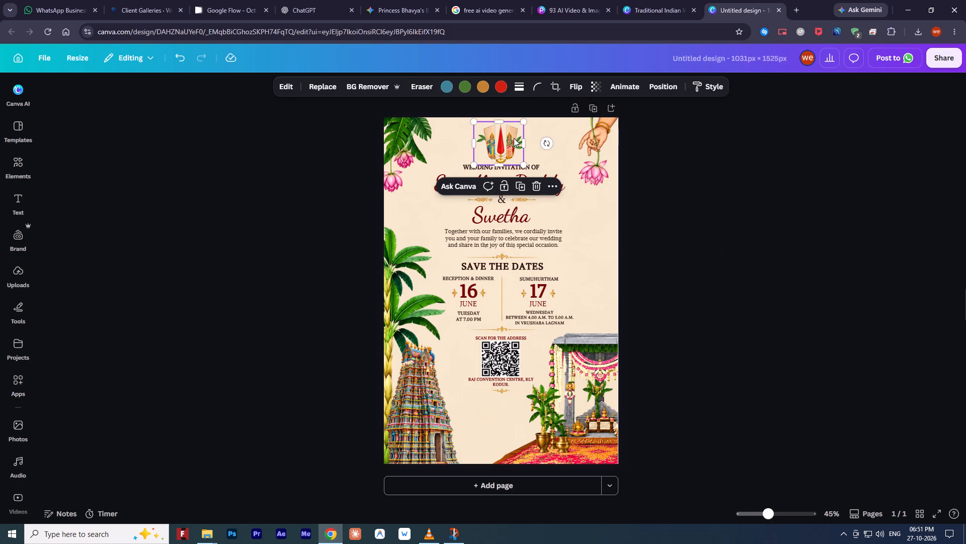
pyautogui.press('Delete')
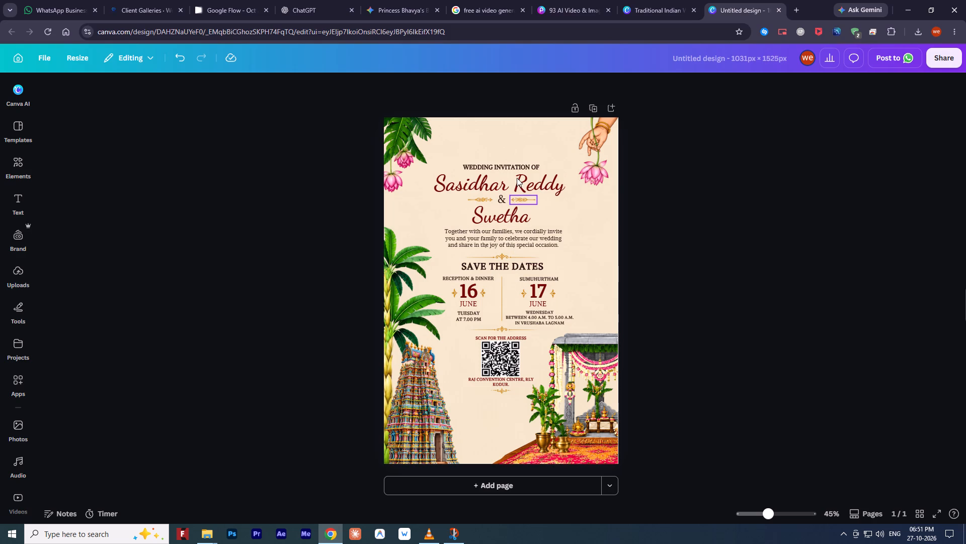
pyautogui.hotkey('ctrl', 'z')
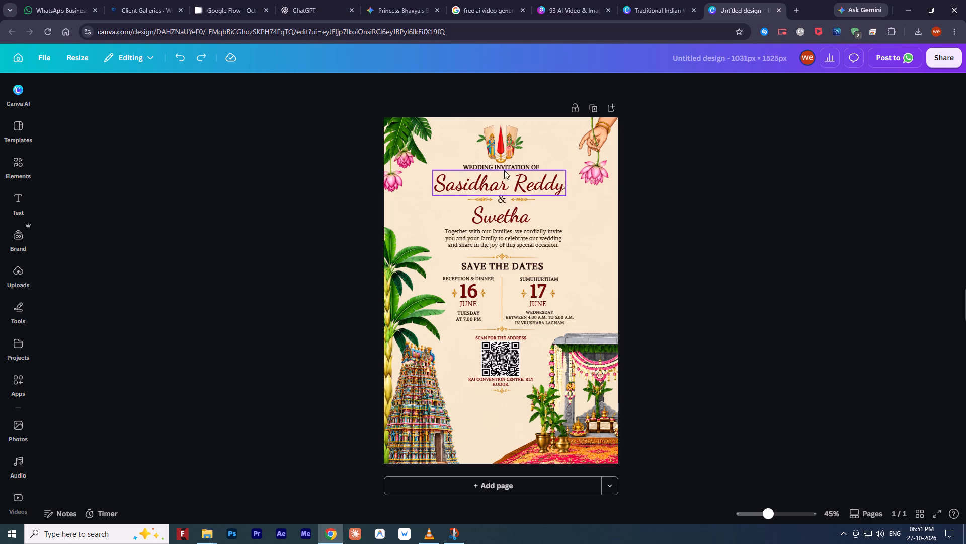
# Move the deity emblem above the invitation heading completely off the page.
pyautogui.moveTo(507, 145); pyautogui.dragTo(259, 150)
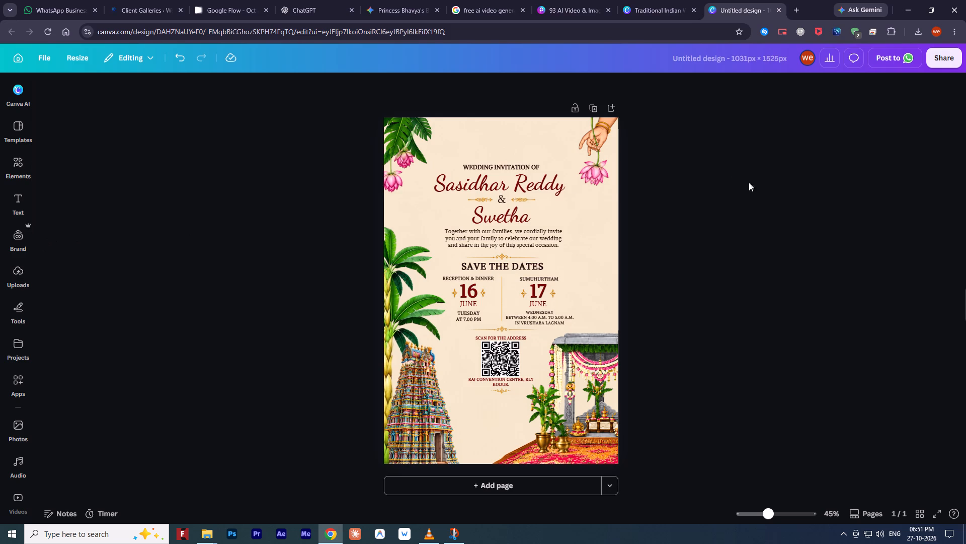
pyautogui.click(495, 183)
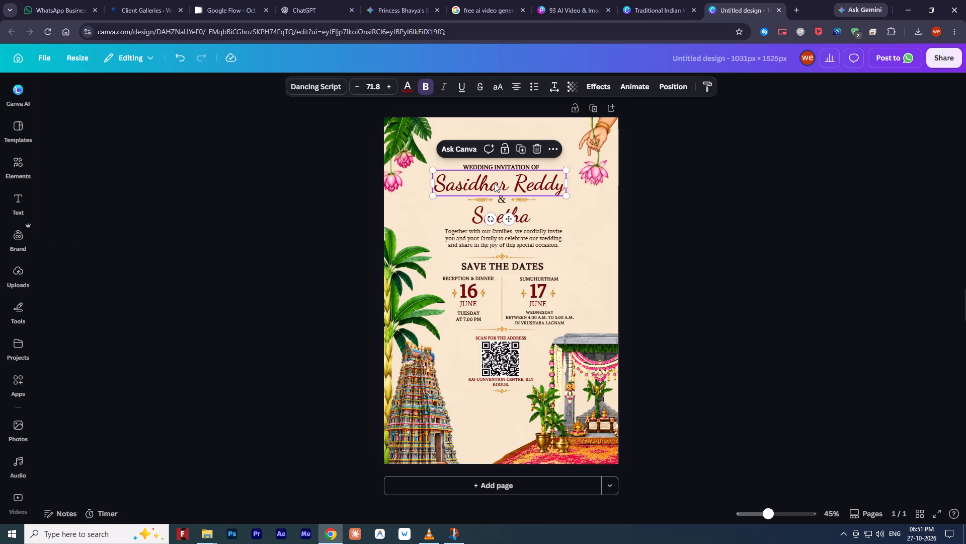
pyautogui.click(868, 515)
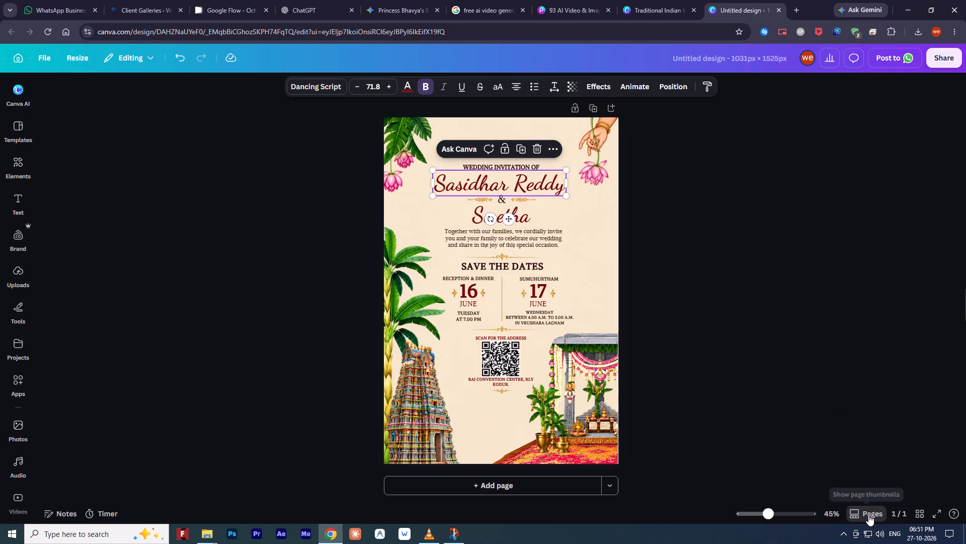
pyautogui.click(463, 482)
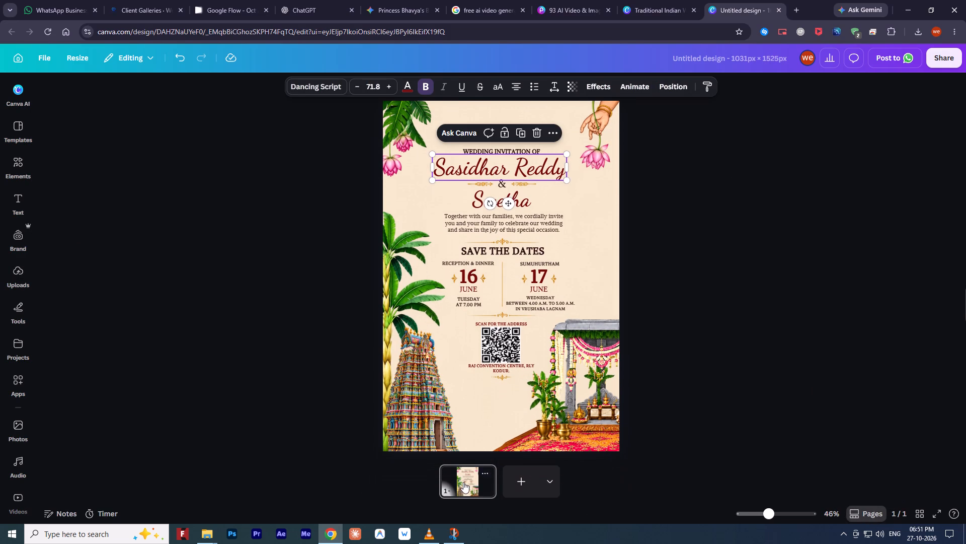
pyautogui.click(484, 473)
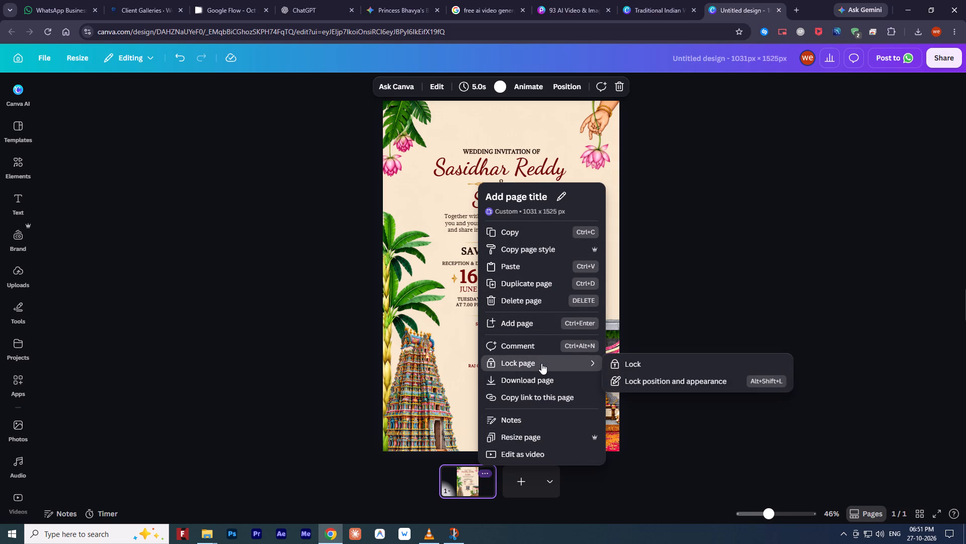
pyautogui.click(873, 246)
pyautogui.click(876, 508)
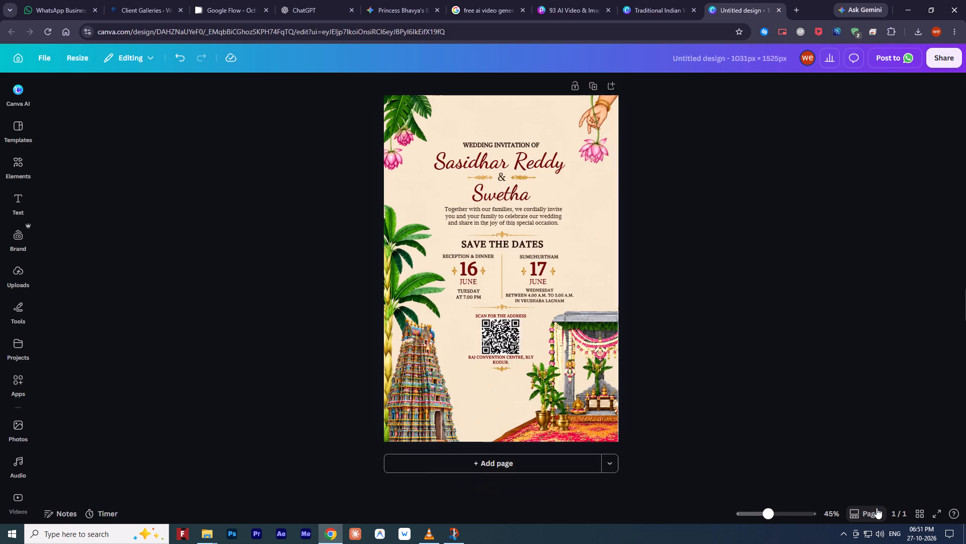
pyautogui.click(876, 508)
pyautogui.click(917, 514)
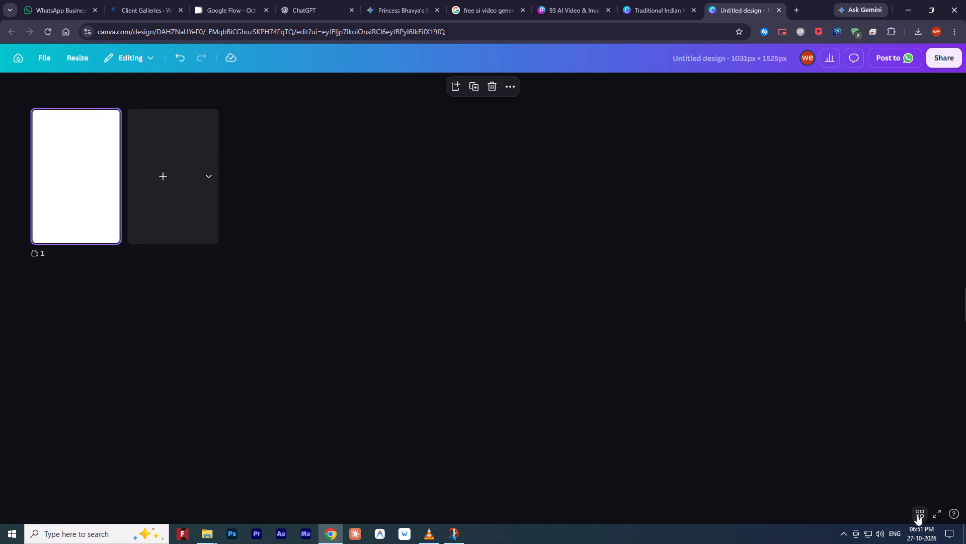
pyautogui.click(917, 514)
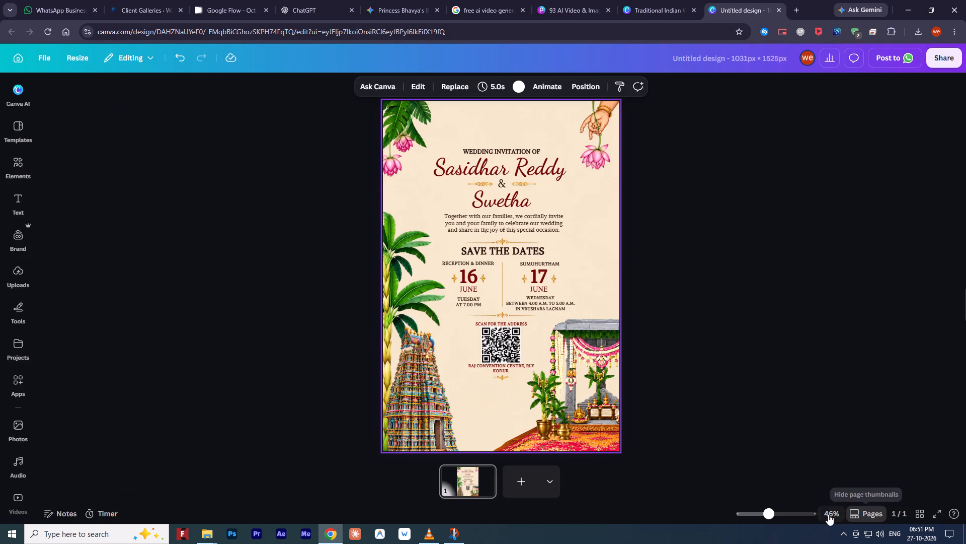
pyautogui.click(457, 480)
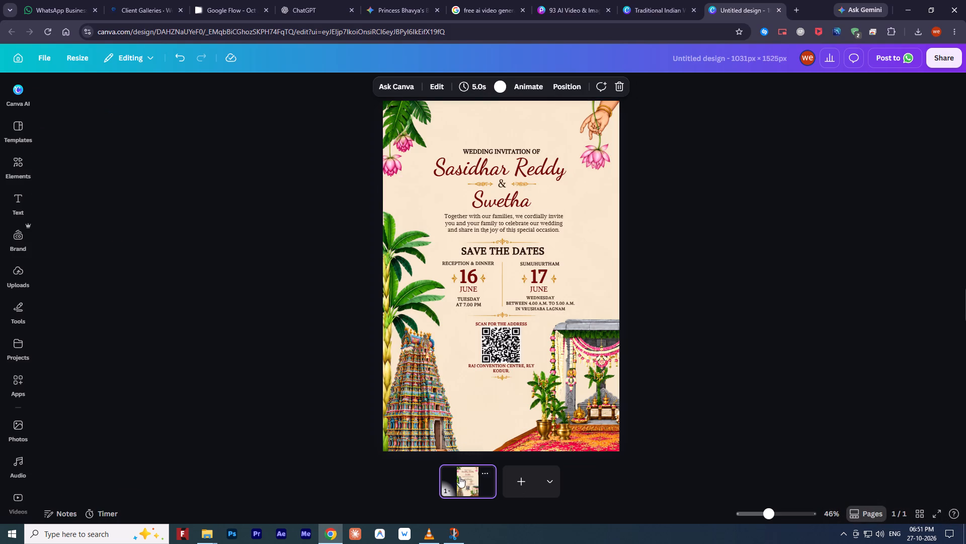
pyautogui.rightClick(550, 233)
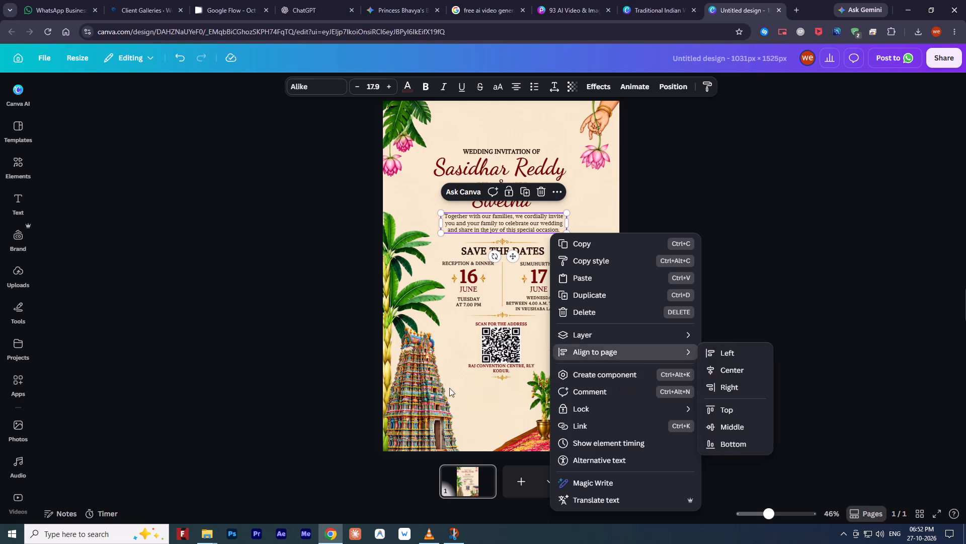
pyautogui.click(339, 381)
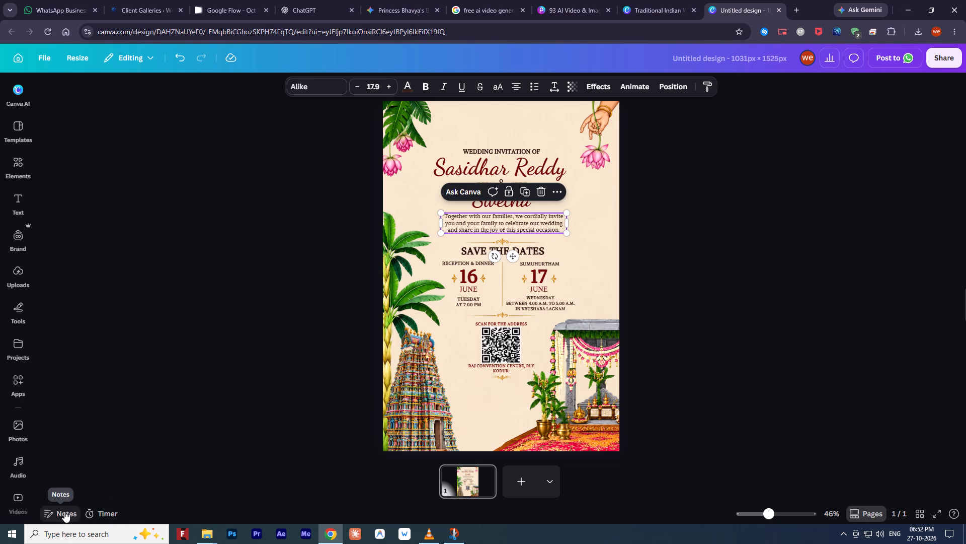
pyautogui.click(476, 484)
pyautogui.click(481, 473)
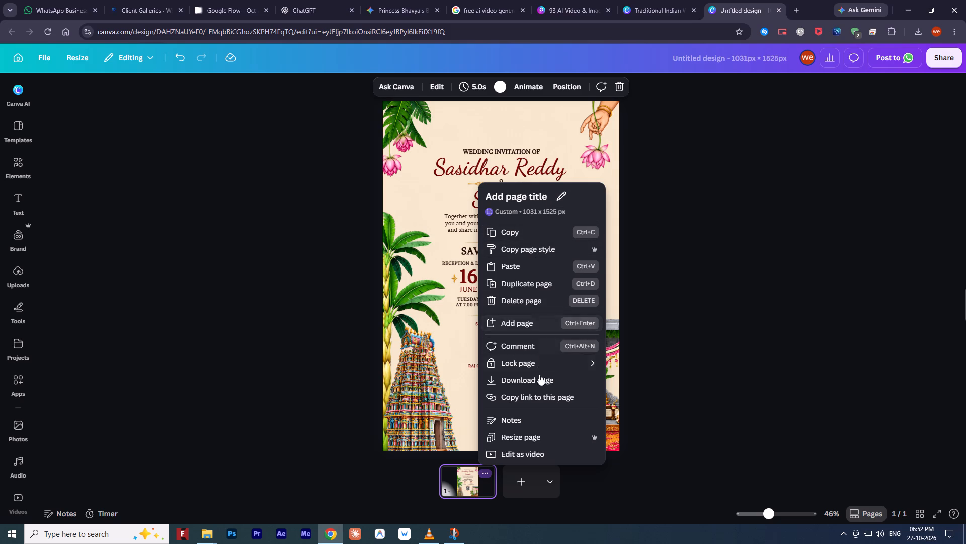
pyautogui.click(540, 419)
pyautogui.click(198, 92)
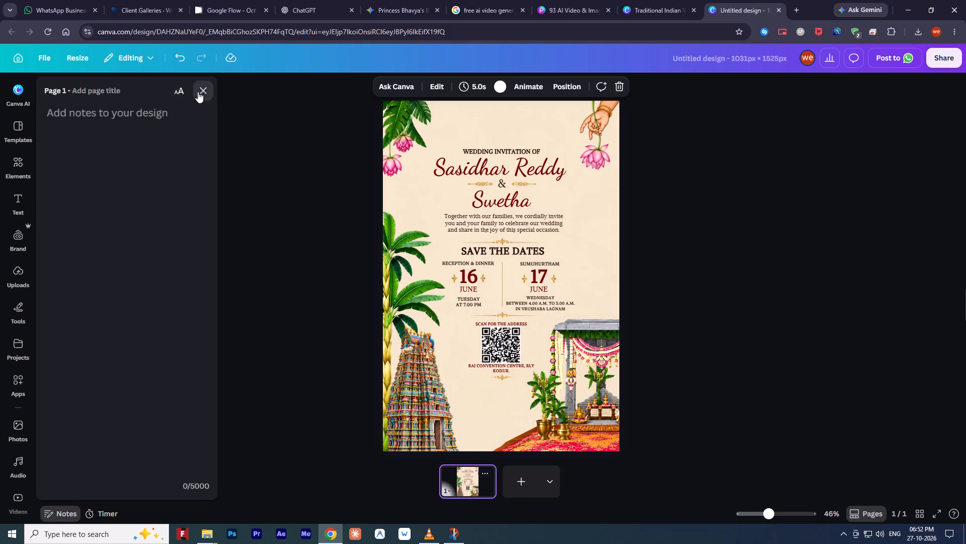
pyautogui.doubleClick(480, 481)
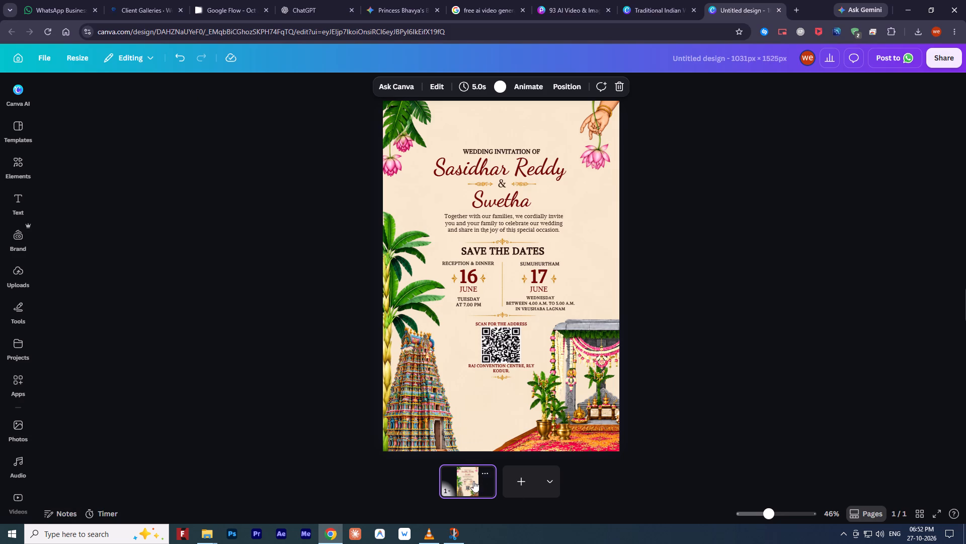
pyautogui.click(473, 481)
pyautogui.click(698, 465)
# Hide the strip of page thumbnails beneath the invitation.
pyautogui.click(857, 514)
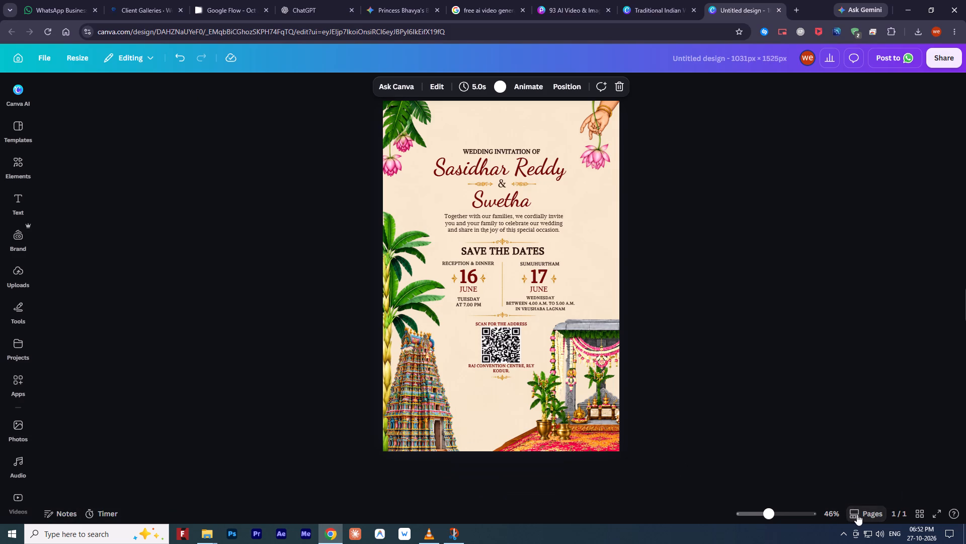
pyautogui.tripleClick(857, 514)
pyautogui.click(857, 514)
pyautogui.click(857, 514)
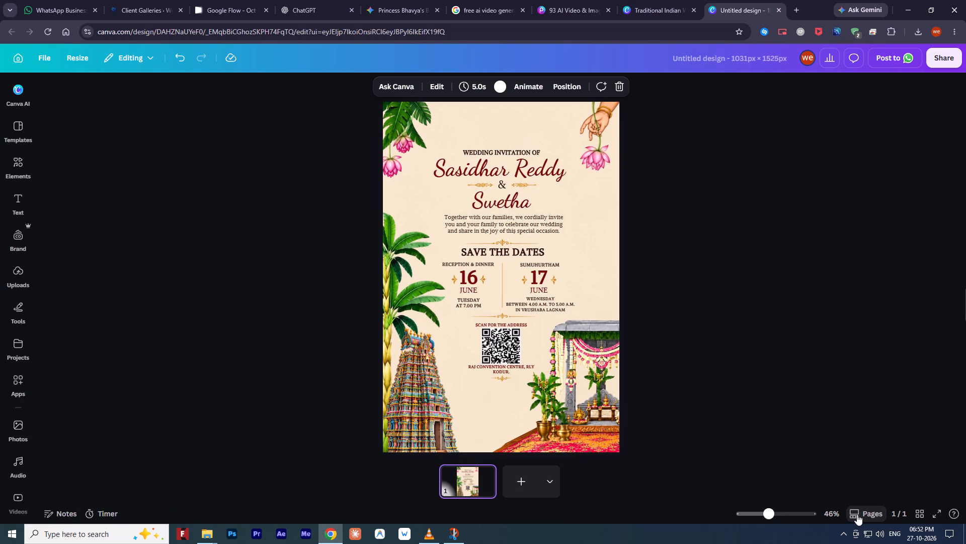
pyautogui.click(857, 514)
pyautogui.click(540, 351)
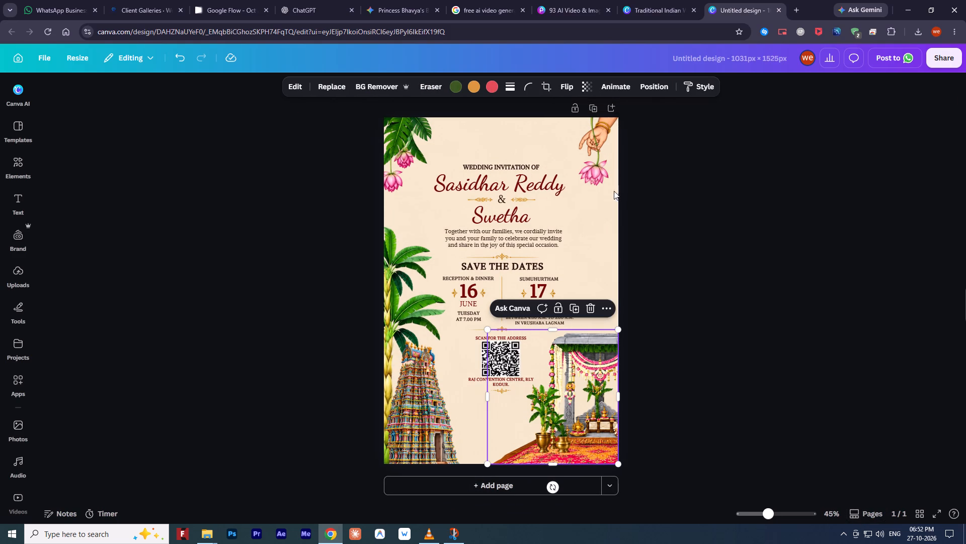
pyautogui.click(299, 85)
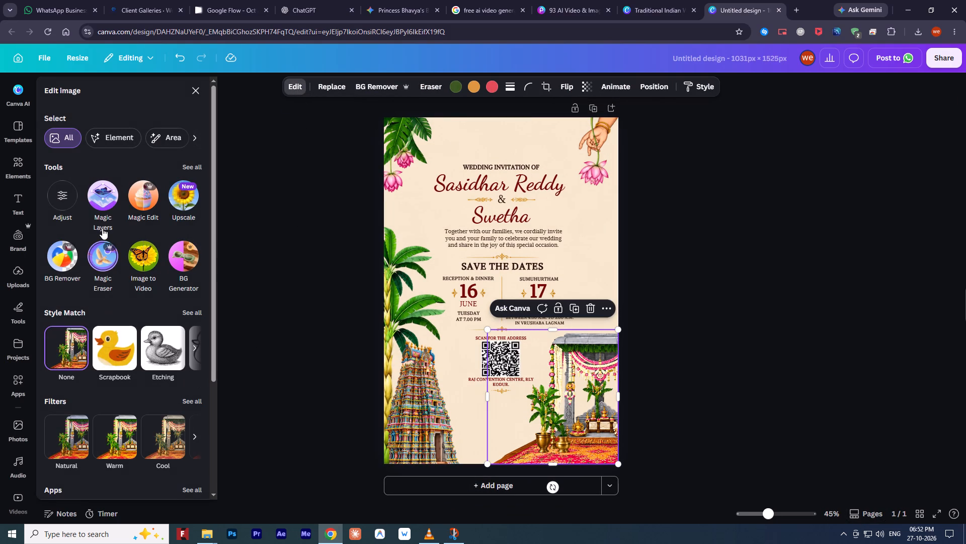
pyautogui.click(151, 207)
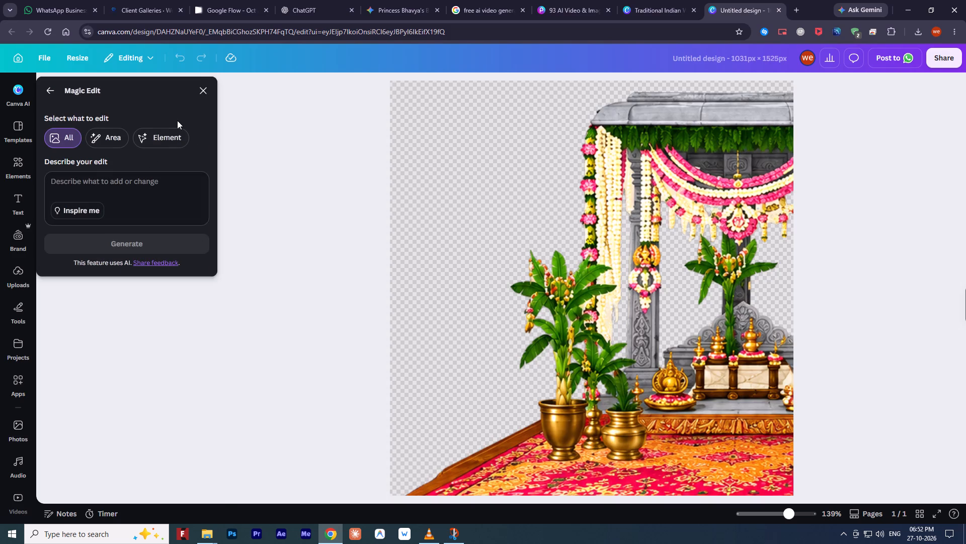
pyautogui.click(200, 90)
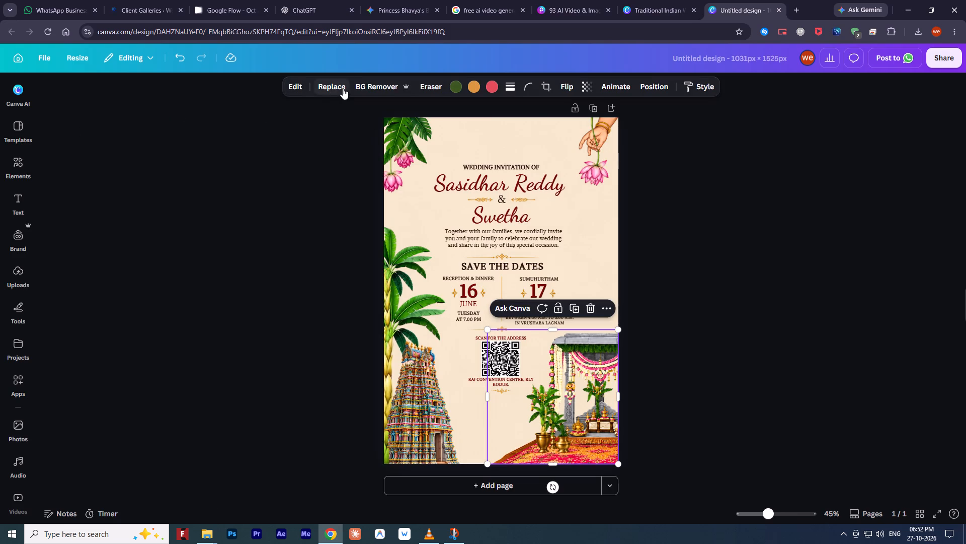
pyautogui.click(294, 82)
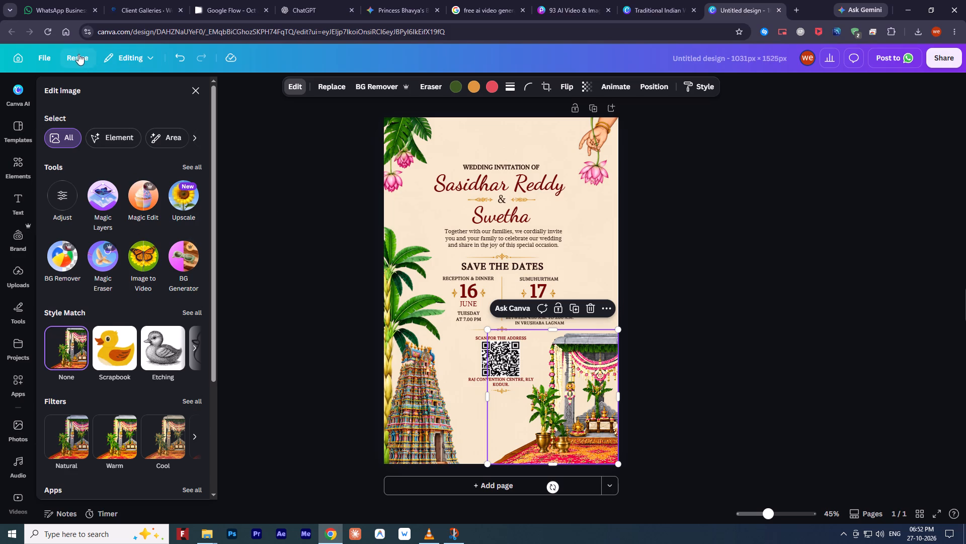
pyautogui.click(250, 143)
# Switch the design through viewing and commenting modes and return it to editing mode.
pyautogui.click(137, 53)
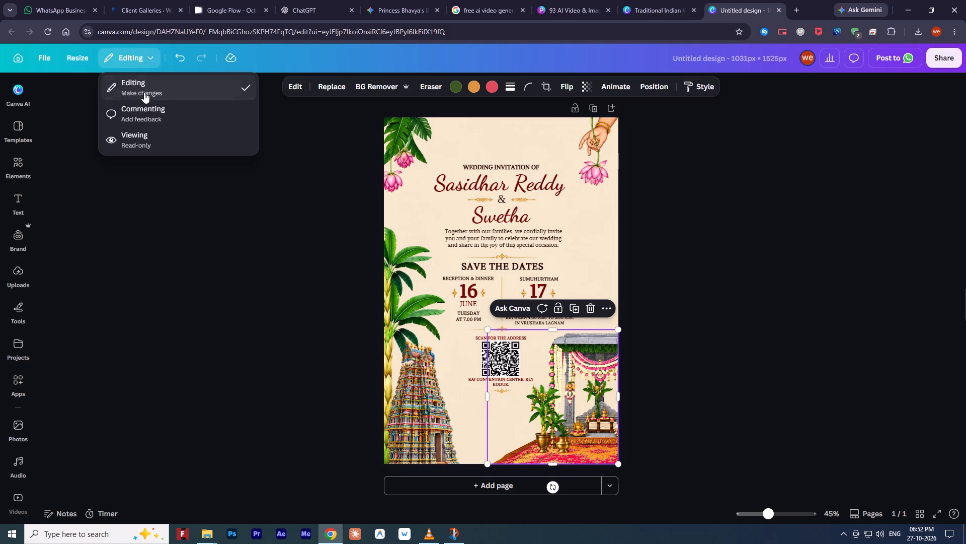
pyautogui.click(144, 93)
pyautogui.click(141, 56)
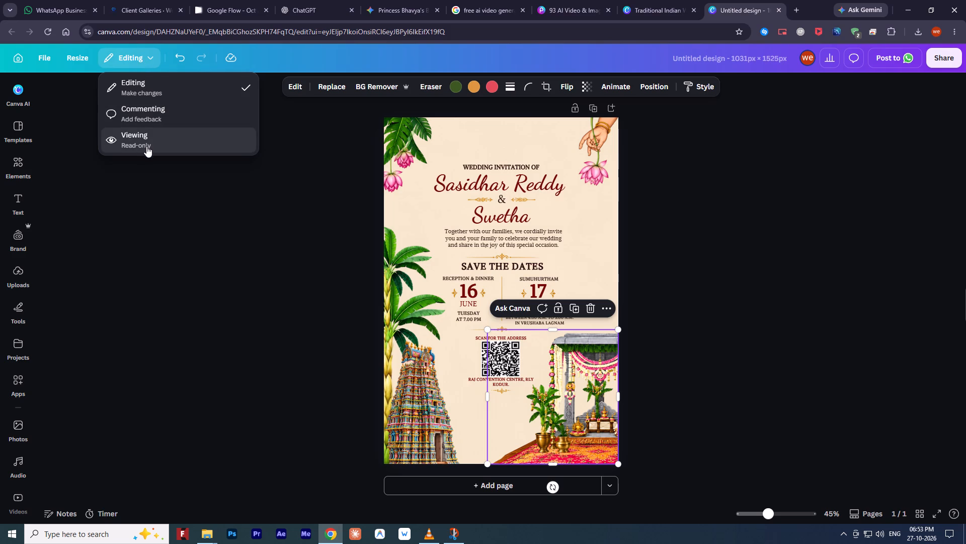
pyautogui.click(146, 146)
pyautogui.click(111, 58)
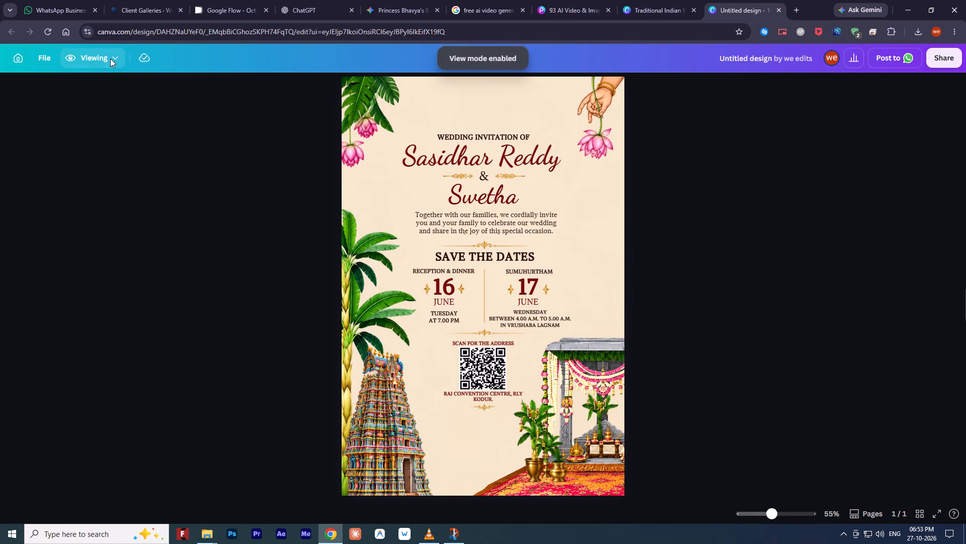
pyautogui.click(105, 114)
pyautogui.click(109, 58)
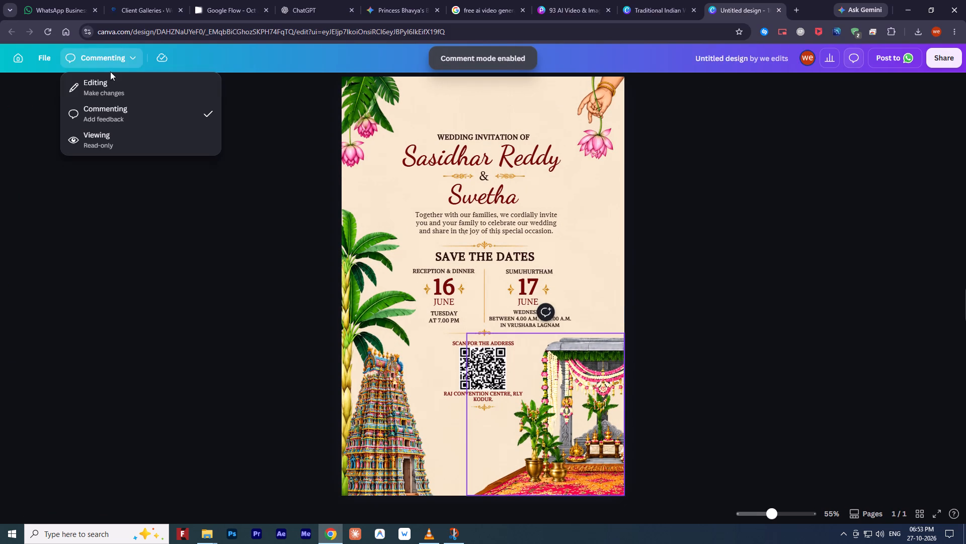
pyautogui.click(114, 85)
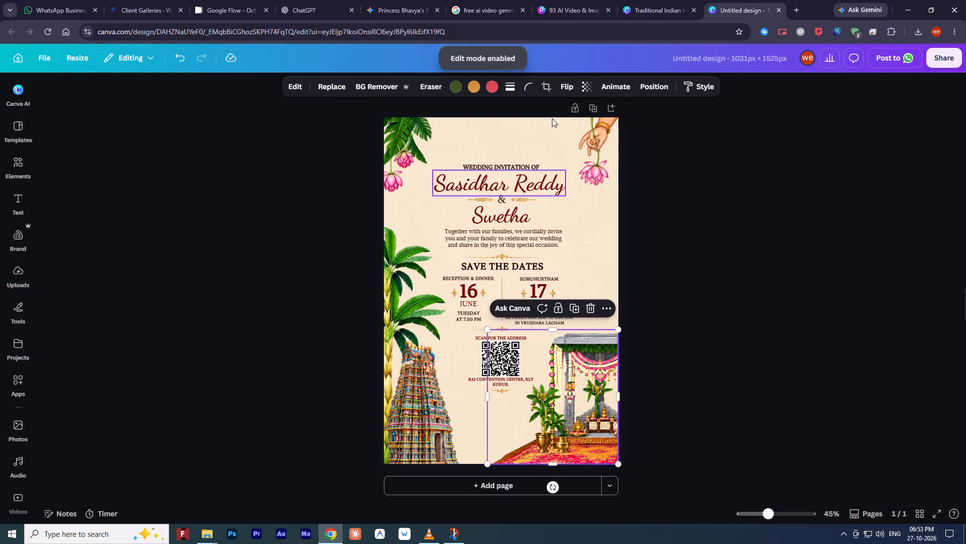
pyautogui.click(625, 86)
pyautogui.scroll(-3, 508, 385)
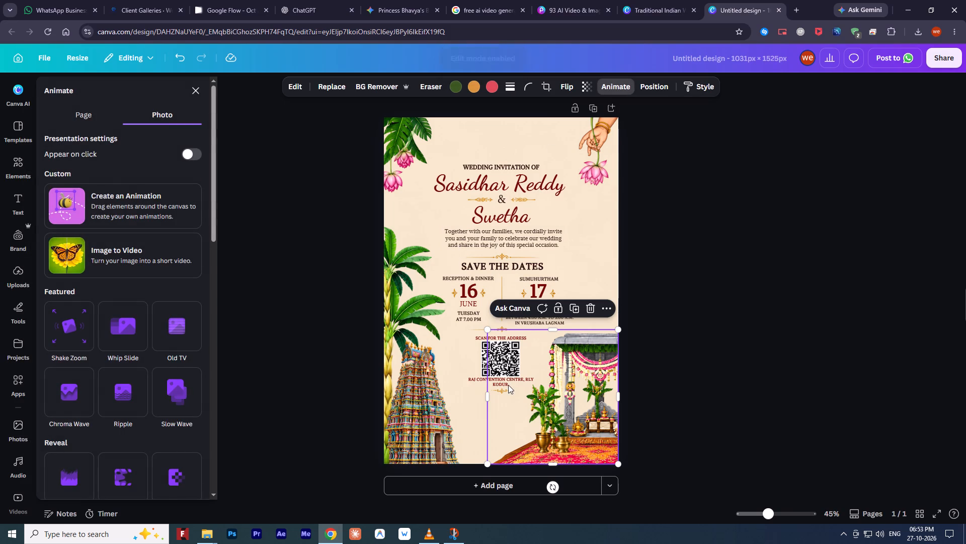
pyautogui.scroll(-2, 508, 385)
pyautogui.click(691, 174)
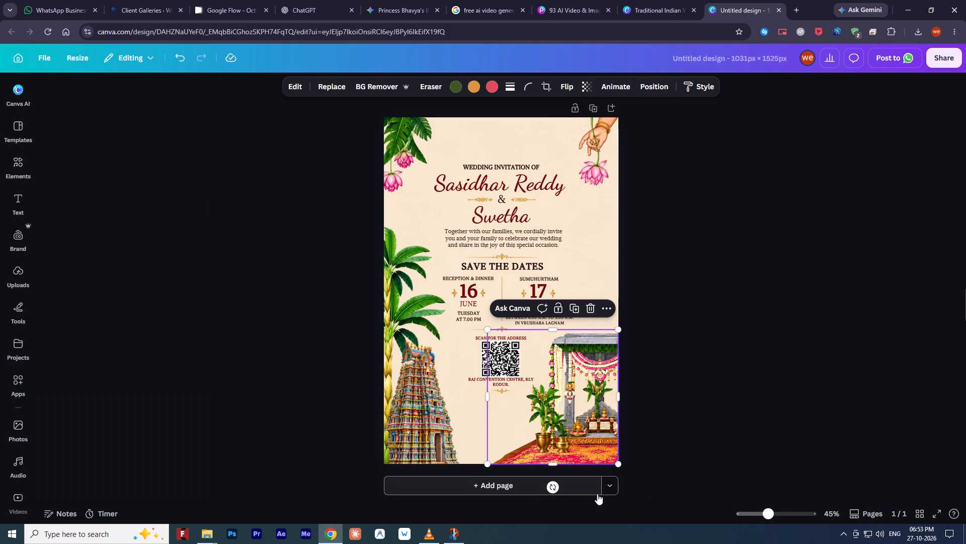
# Preview the invitation as a full-screen presentation and return to the editor.
pyautogui.click(939, 514)
pyautogui.click(939, 514)
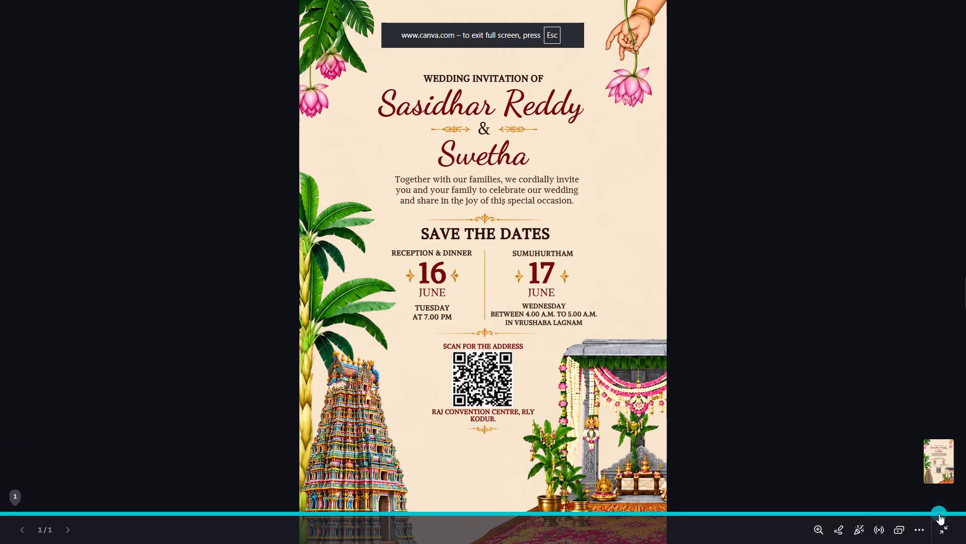
pyautogui.click(944, 534)
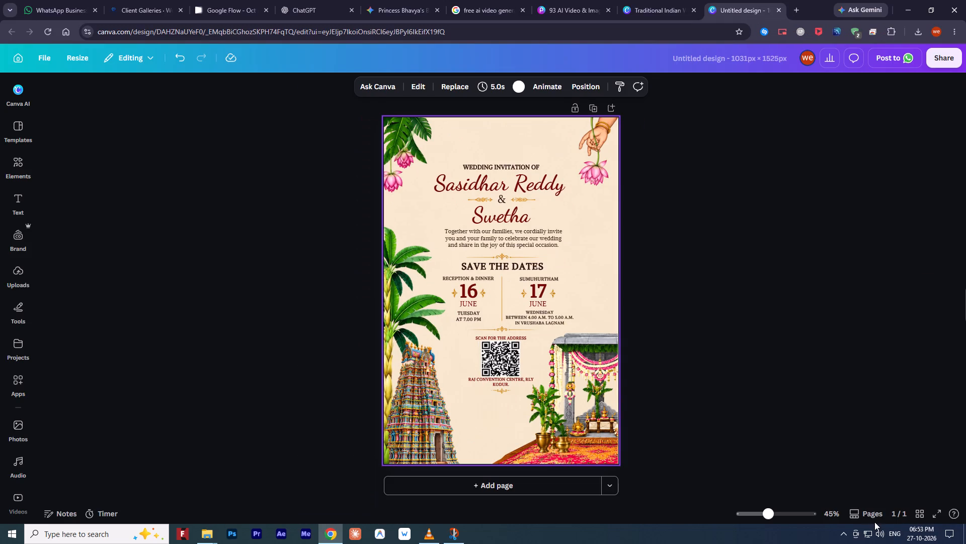
# Show the layer list and examine the invitation's layers, including the temple illustration and the cream background image.
pyautogui.click(547, 390)
pyautogui.rightClick(402, 411)
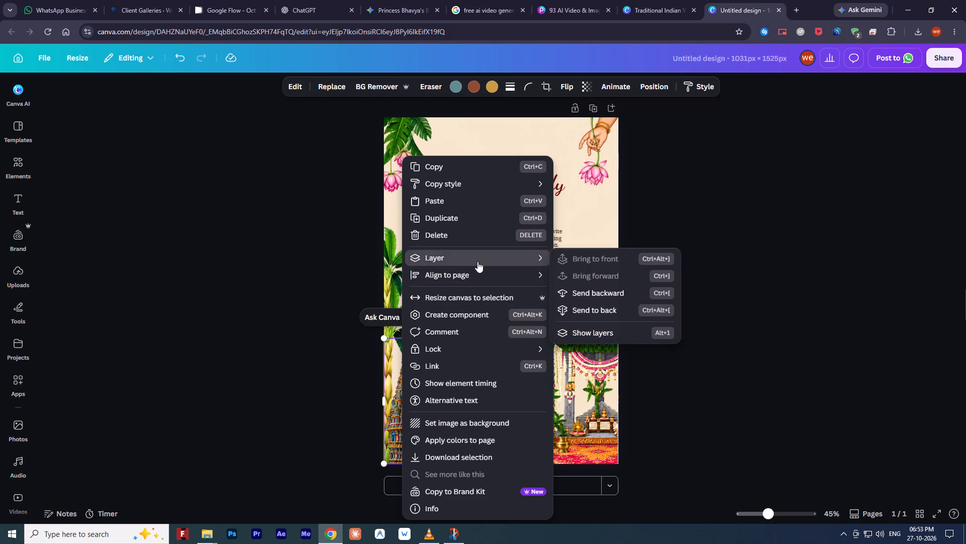
pyautogui.click(610, 329)
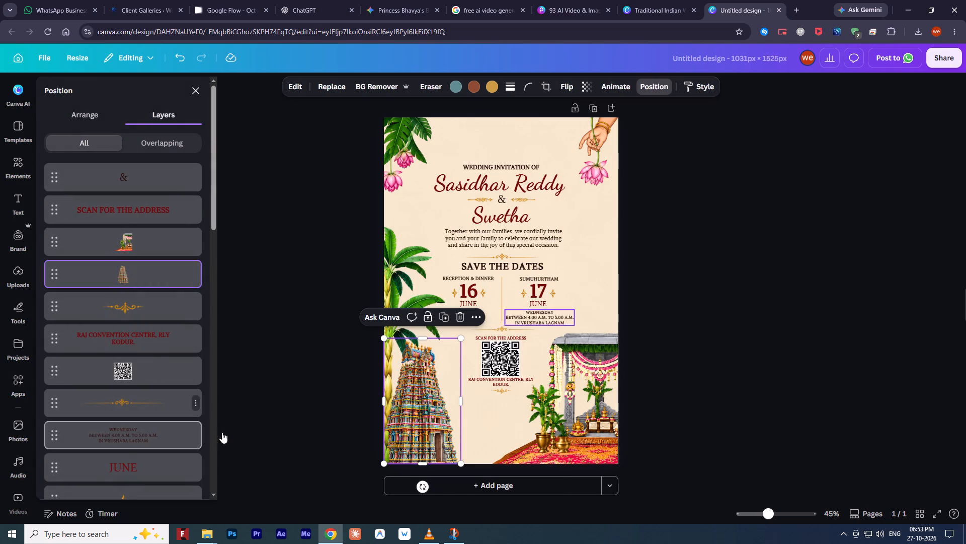
pyautogui.scroll(5, 107, 346)
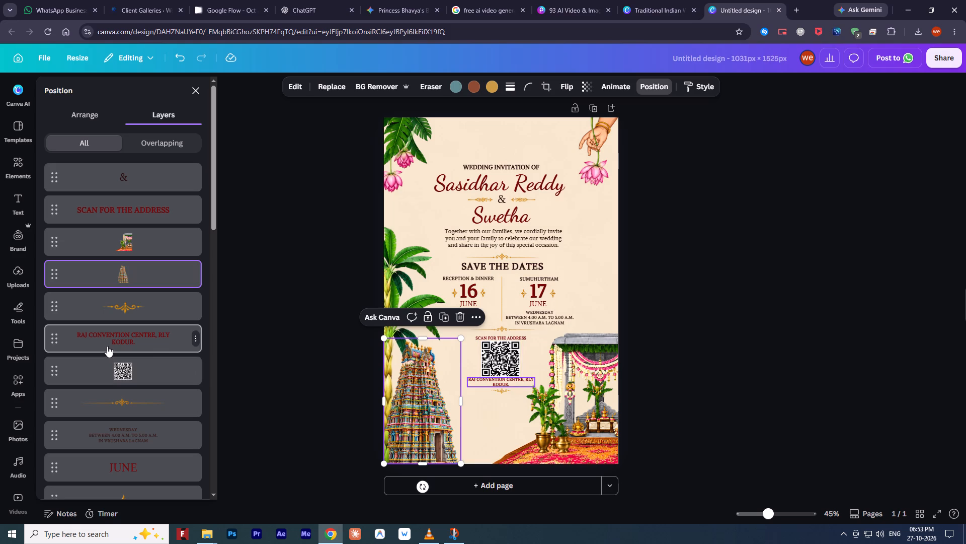
pyautogui.rightClick(536, 249)
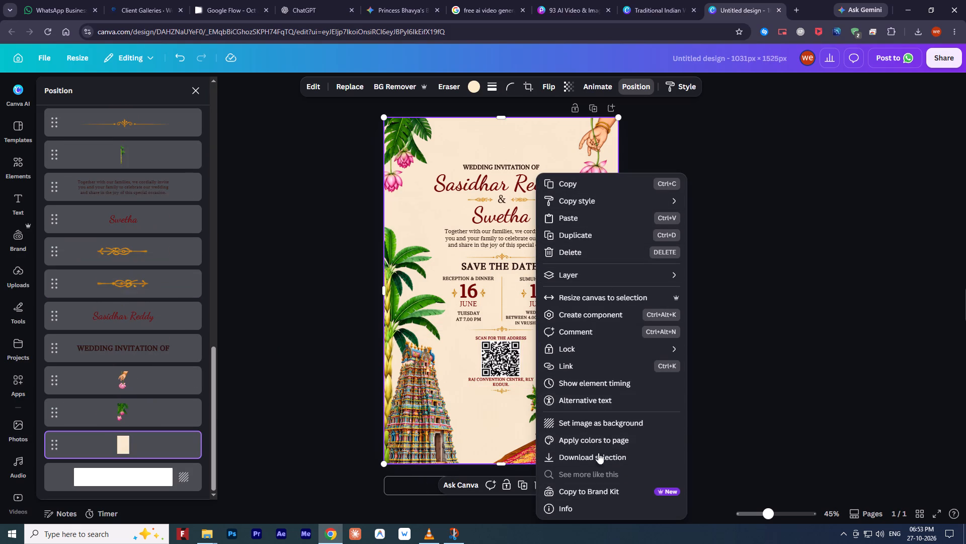
pyautogui.click(283, 252)
pyautogui.click(517, 321)
pyautogui.click(485, 419)
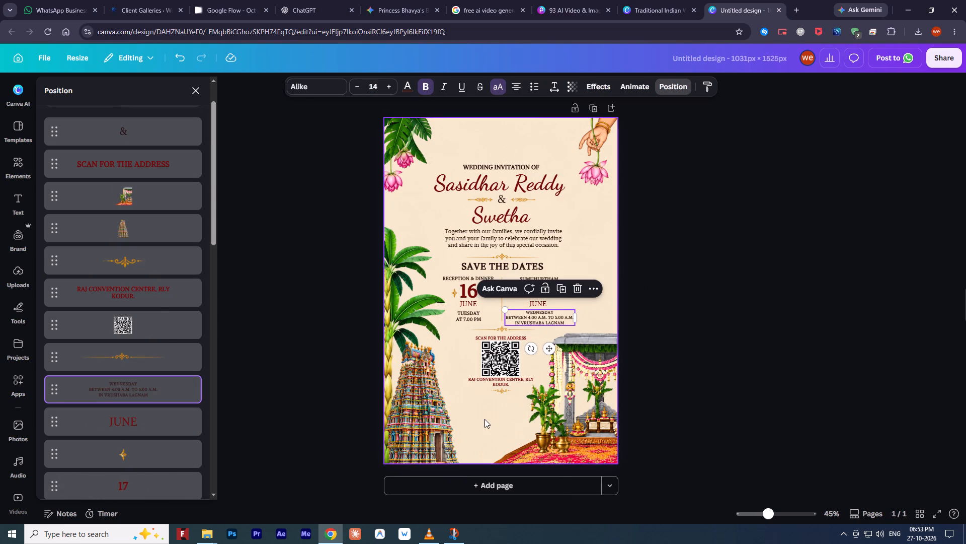
pyautogui.scroll(-1, 142, 382)
pyautogui.scroll(1, 142, 382)
pyautogui.scroll(-4, 142, 382)
pyautogui.scroll(5, 140, 370)
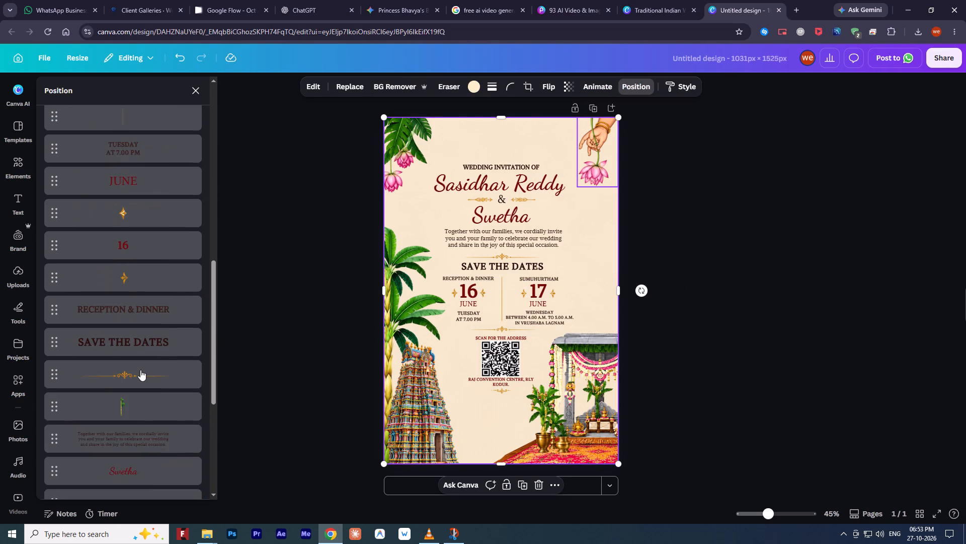
pyautogui.scroll(16, 140, 370)
# Examine the overlapping and full layer lists and the arrange settings for the cream background image.
pyautogui.click(160, 141)
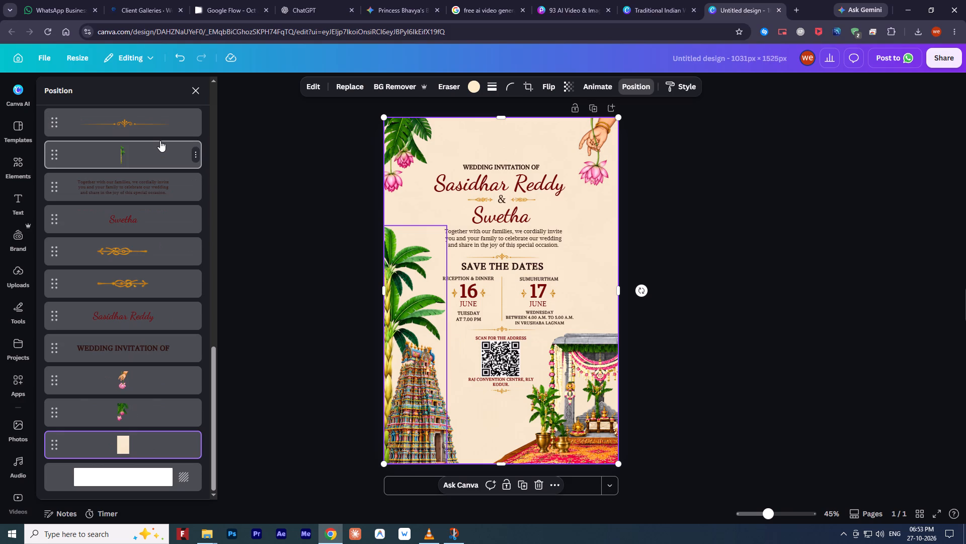
pyautogui.scroll(13, 143, 265)
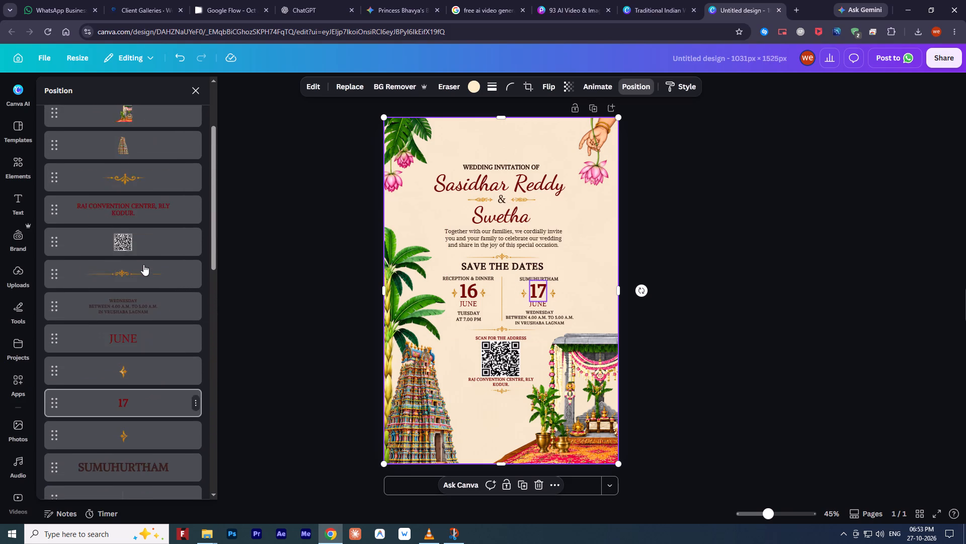
pyautogui.scroll(9, 143, 264)
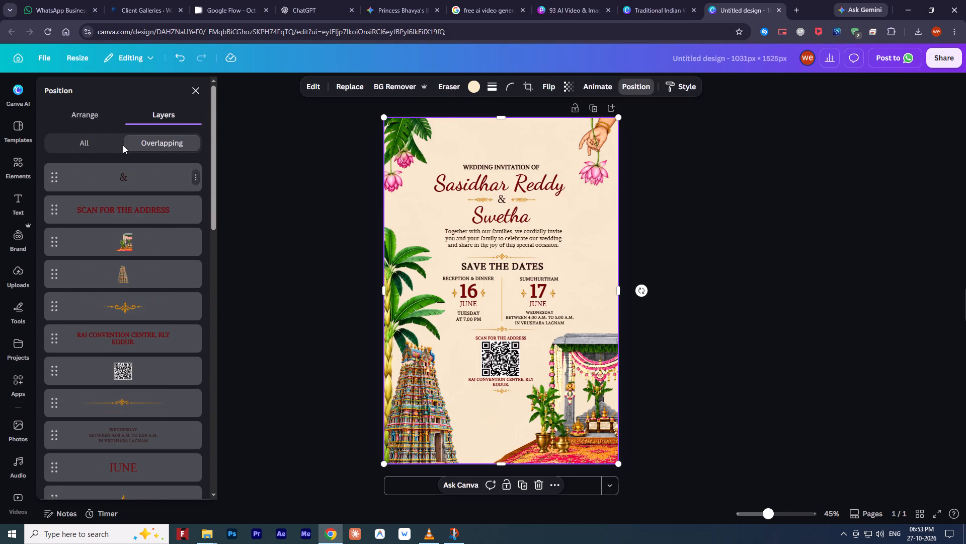
pyautogui.click(111, 143)
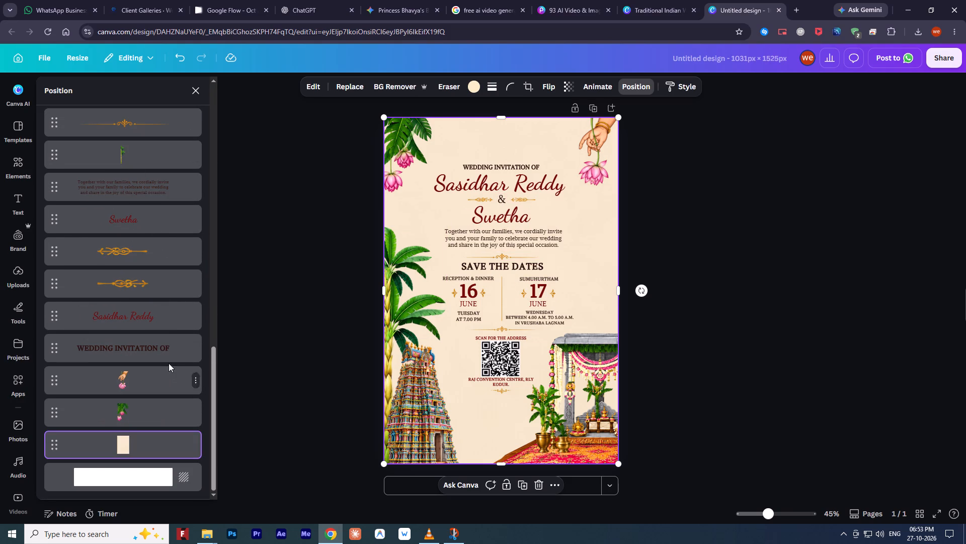
pyautogui.scroll(8, 170, 360)
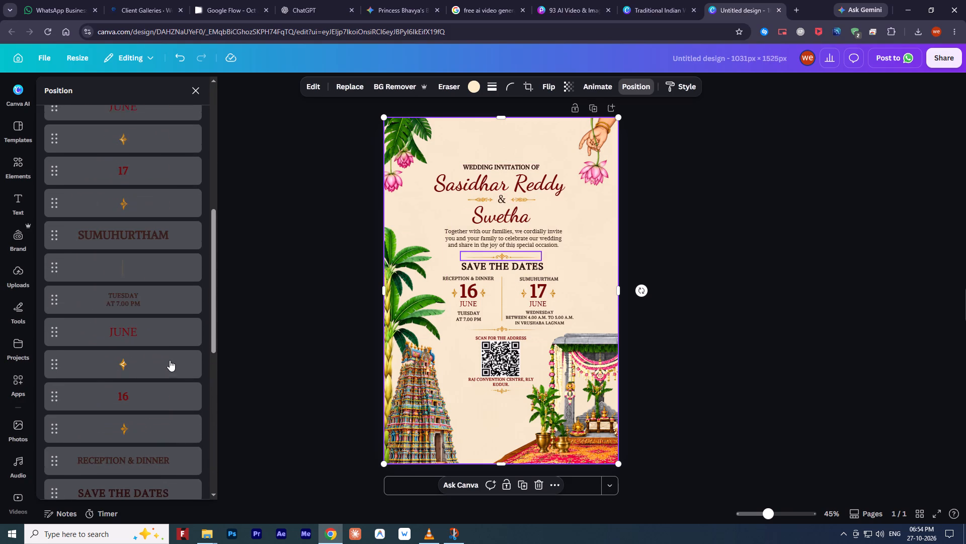
pyautogui.scroll(6, 171, 358)
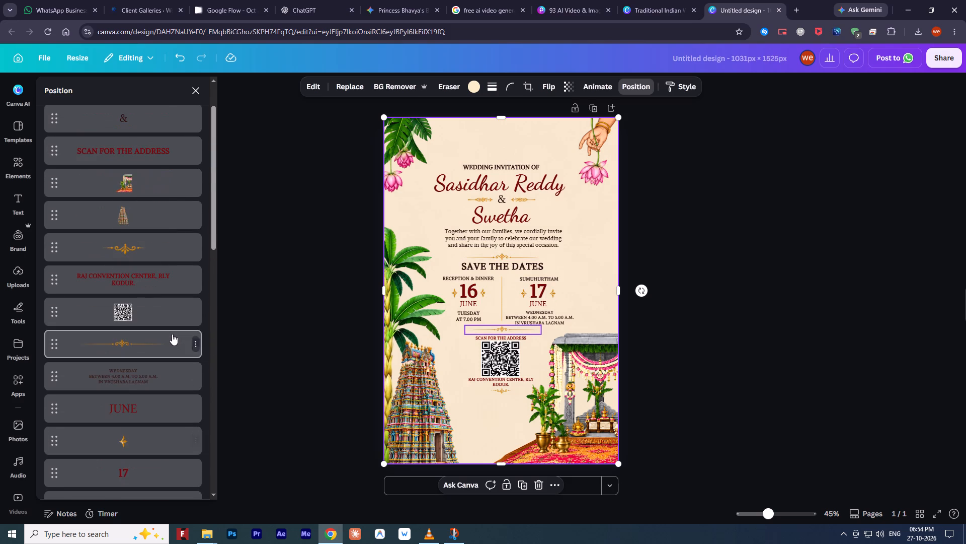
pyautogui.scroll(4, 172, 334)
pyautogui.click(90, 112)
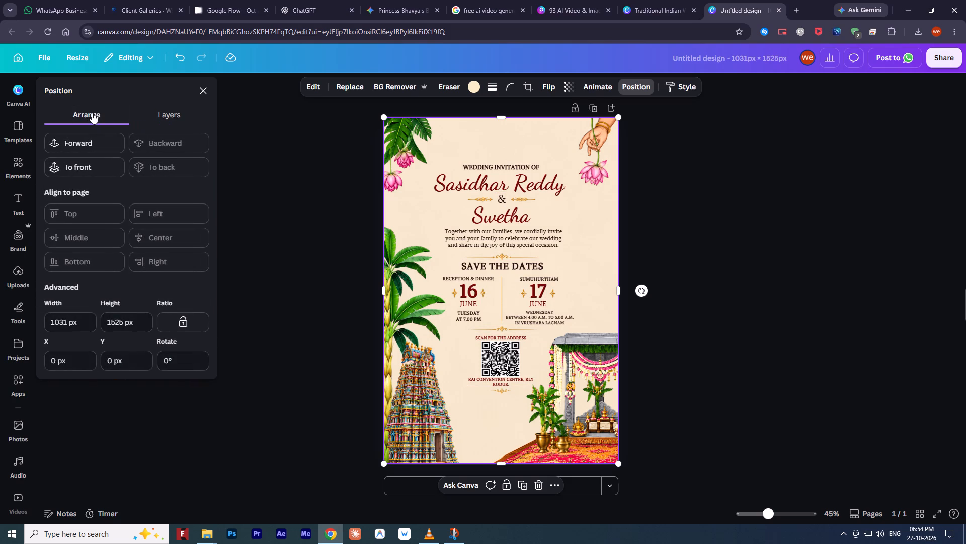
pyautogui.click(139, 113)
pyautogui.click(159, 142)
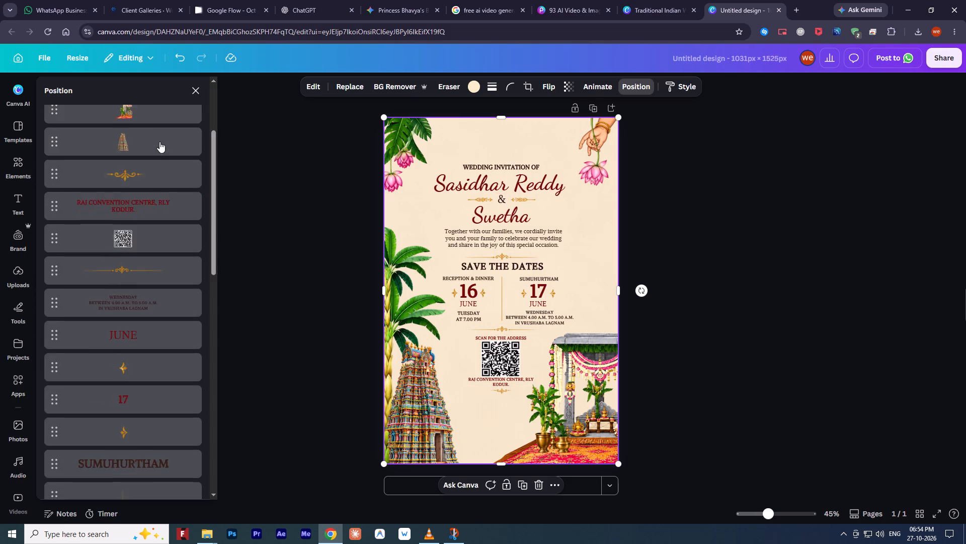
# Examine the invitation's overlapping layers from the bottom background entries back up to the top of the list.
pyautogui.scroll(-3, 169, 462)
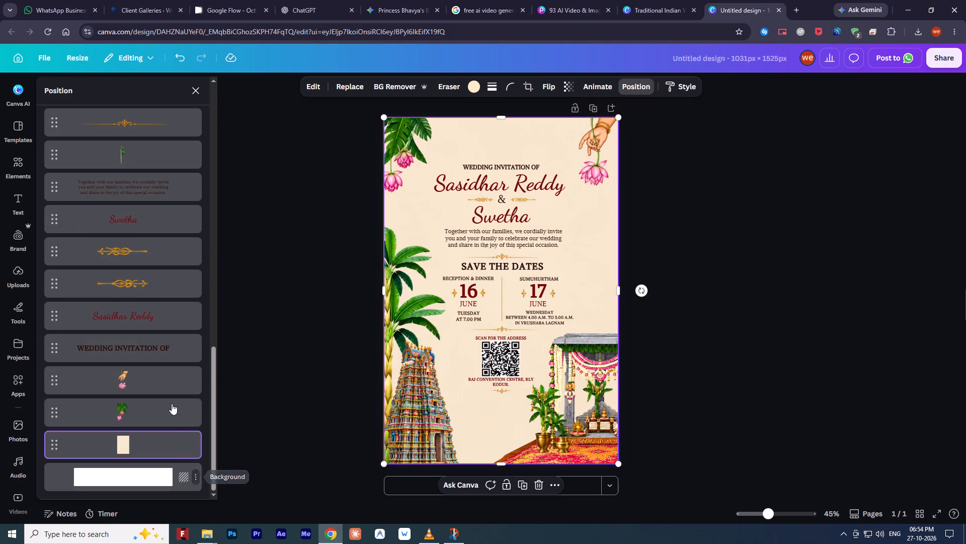
pyautogui.scroll(10, 151, 317)
pyautogui.scroll(-1, 151, 309)
pyautogui.scroll(6, 151, 309)
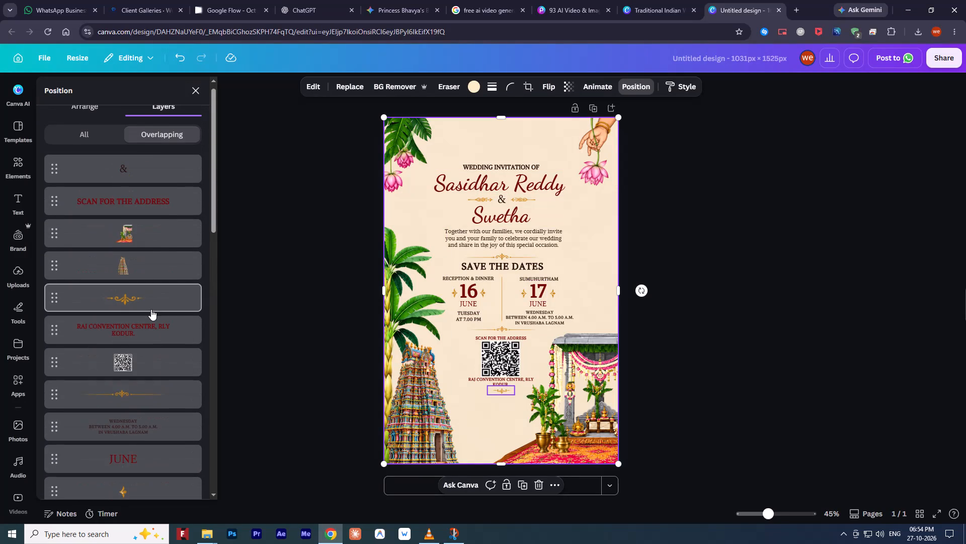
pyautogui.scroll(3, 151, 309)
pyautogui.click(263, 357)
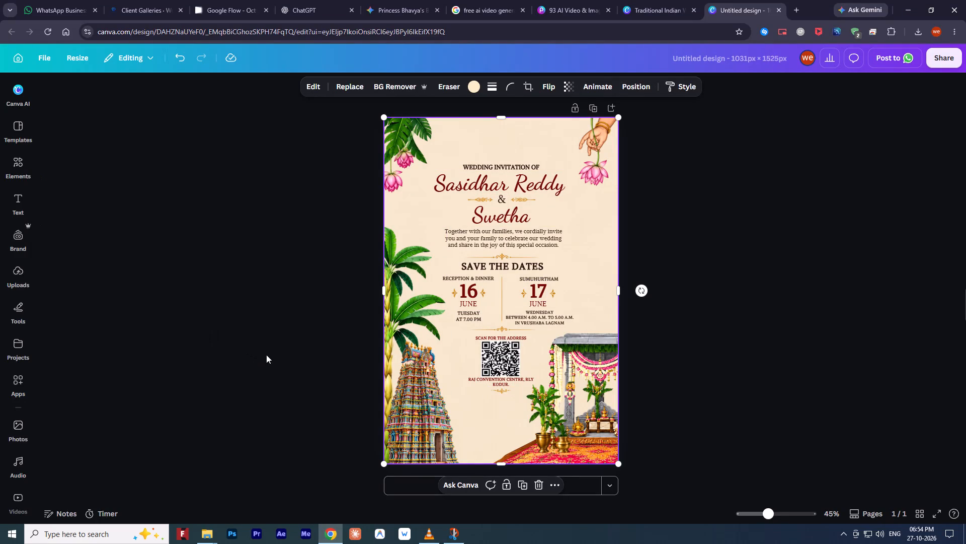
# Undo the last two deletions to bring back the deity emblem and the couple illustration.
pyautogui.hotkey('ctrl', 'z')
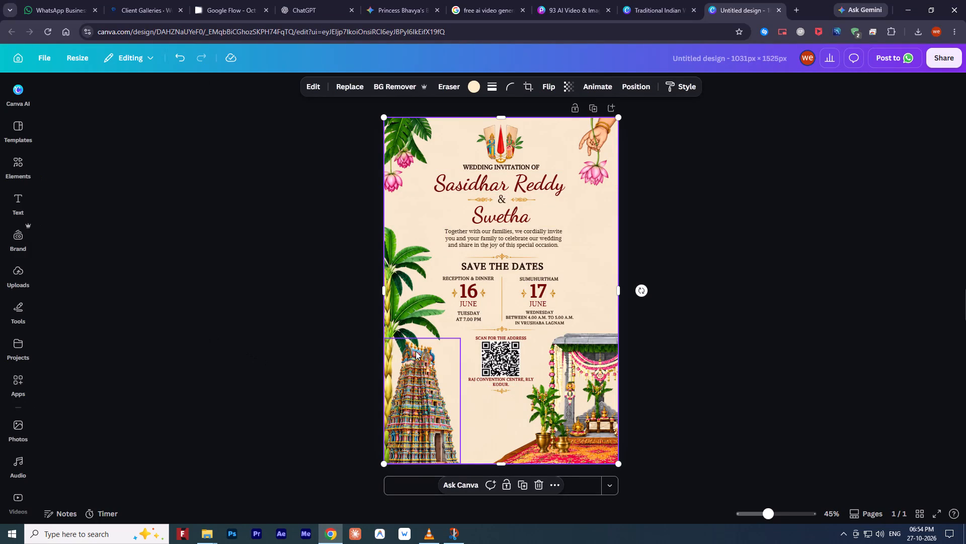
pyautogui.hotkey('ctrl', 'z')
# Send the couple illustration at the bottom of the invitation to the back of the layer order.
pyautogui.click(480, 424)
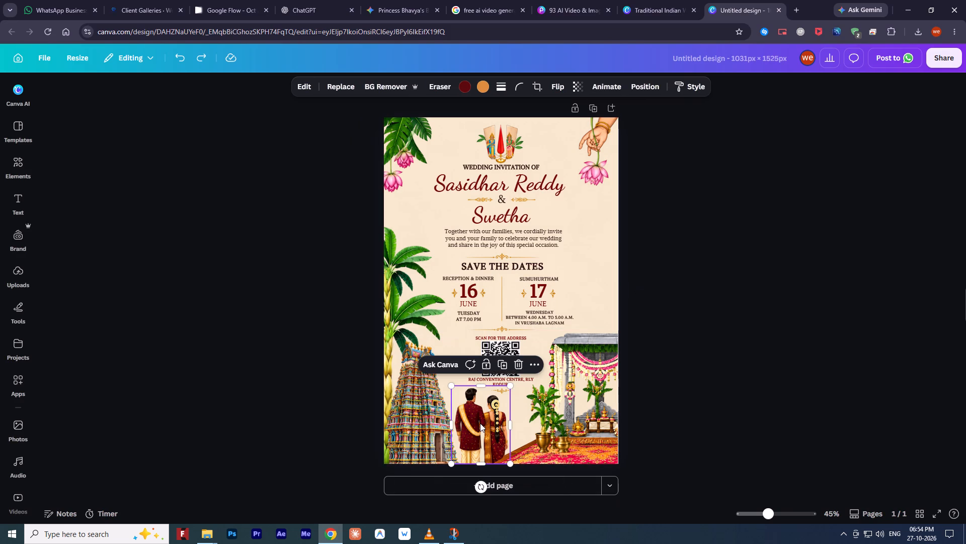
pyautogui.click(533, 364)
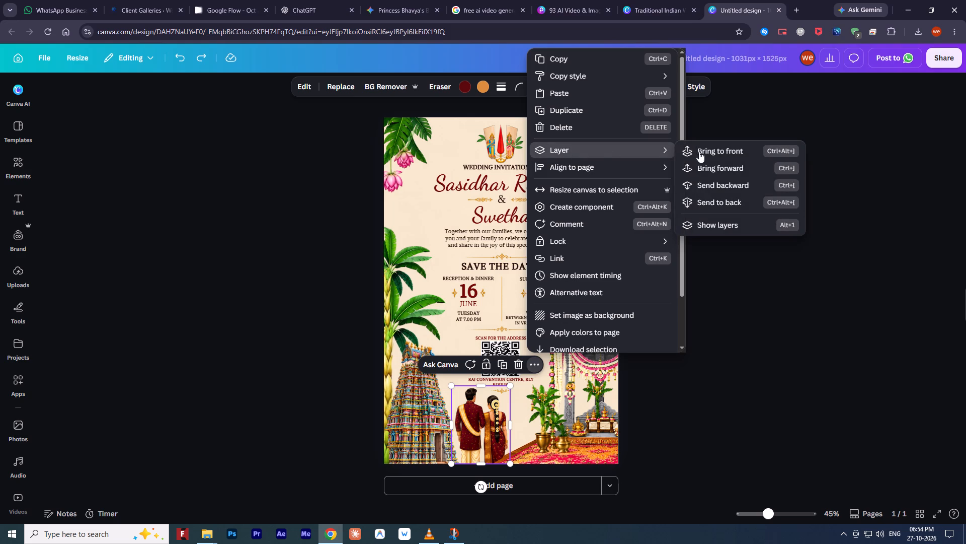
pyautogui.click(716, 203)
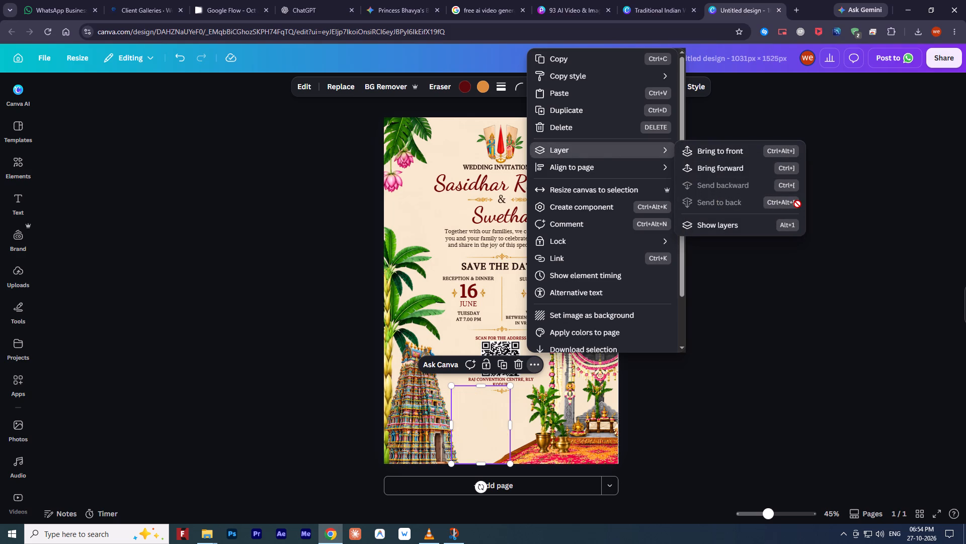
pyautogui.click(315, 183)
# Send the deity emblem above the "WEDDING INVITATION OF" heading to the back of the layer order.
pyautogui.click(498, 139)
pyautogui.rightClick(497, 139)
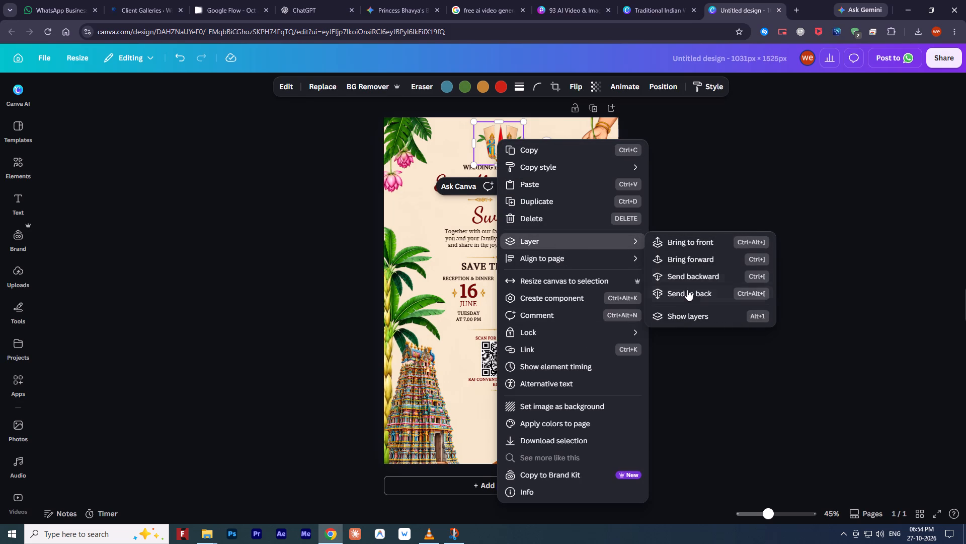
pyautogui.click(688, 294)
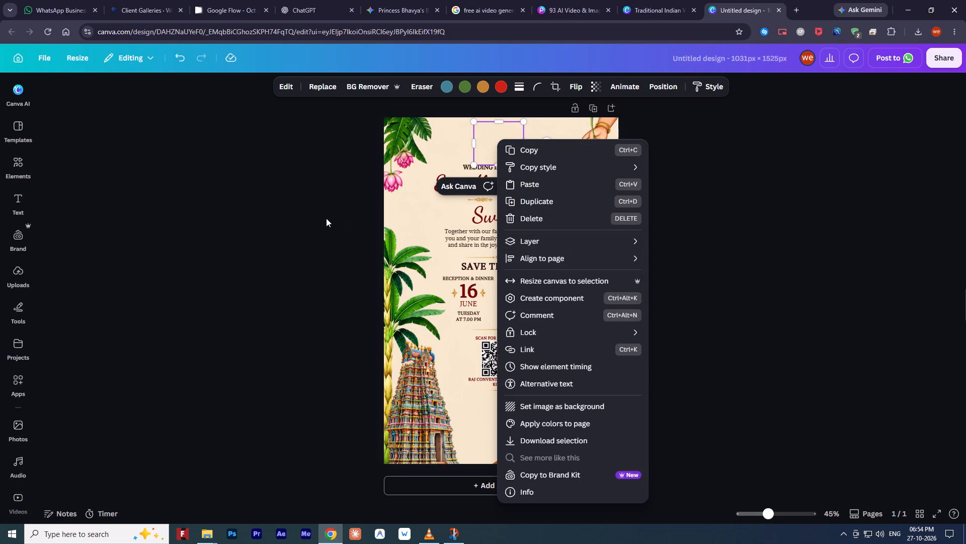
pyautogui.click(326, 218)
pyautogui.click(281, 237)
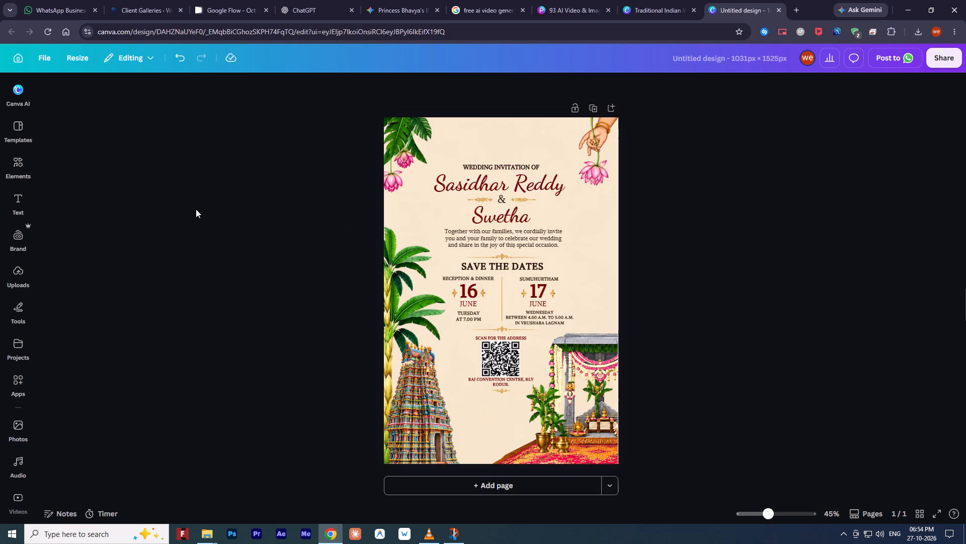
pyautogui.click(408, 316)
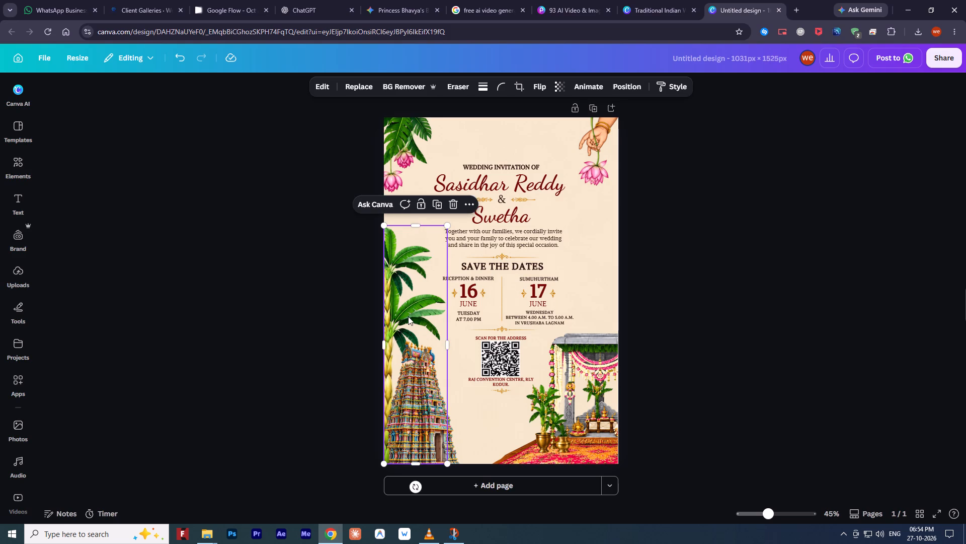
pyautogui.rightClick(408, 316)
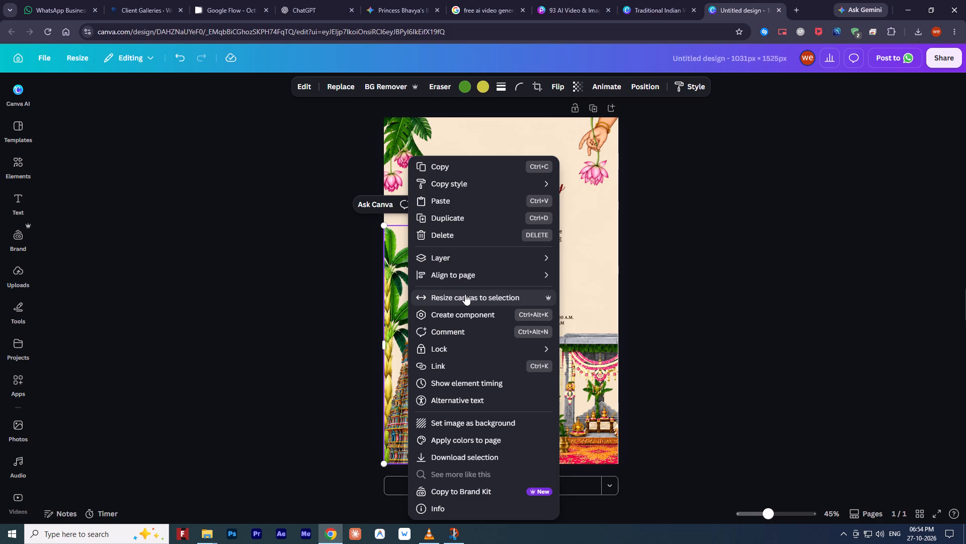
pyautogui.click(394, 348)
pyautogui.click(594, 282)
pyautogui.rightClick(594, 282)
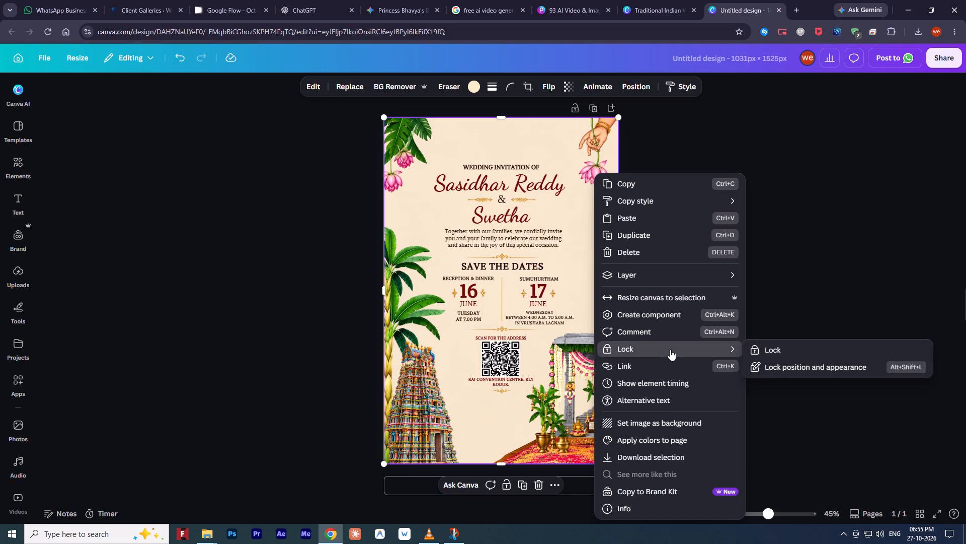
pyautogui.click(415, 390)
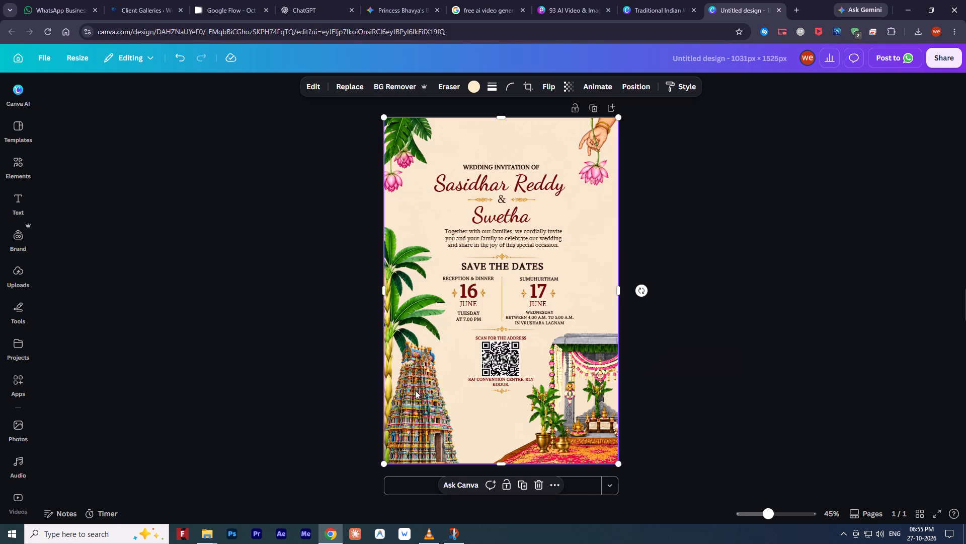
# Show the layers that overlap the temple tower illustration and examine their stacking order.
pyautogui.click(410, 397)
pyautogui.rightClick(407, 389)
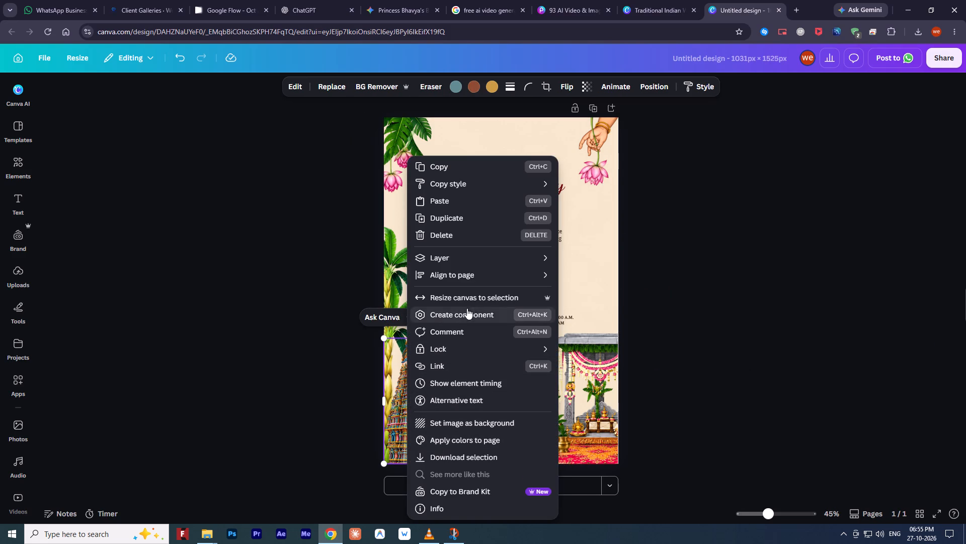
pyautogui.click(608, 330)
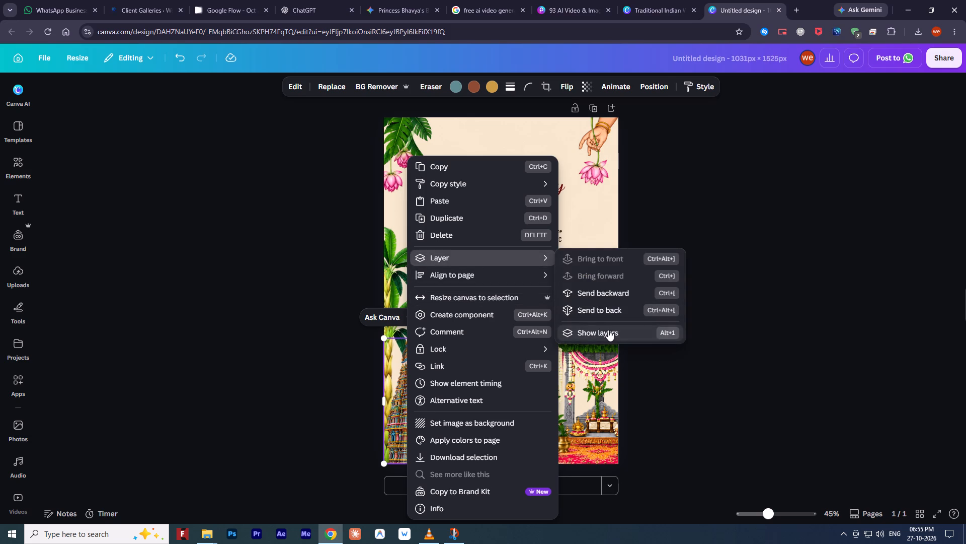
pyautogui.scroll(4, 160, 264)
pyautogui.scroll(-6, 160, 264)
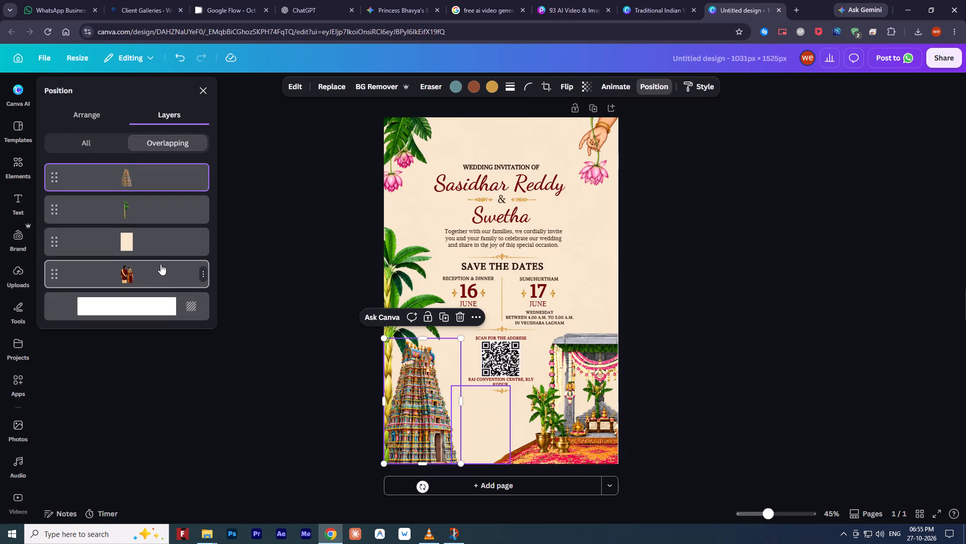
pyautogui.scroll(-2, 99, 239)
# Examine the full layer list from top to bottom, including the entries beneath the cream background image.
pyautogui.click(89, 141)
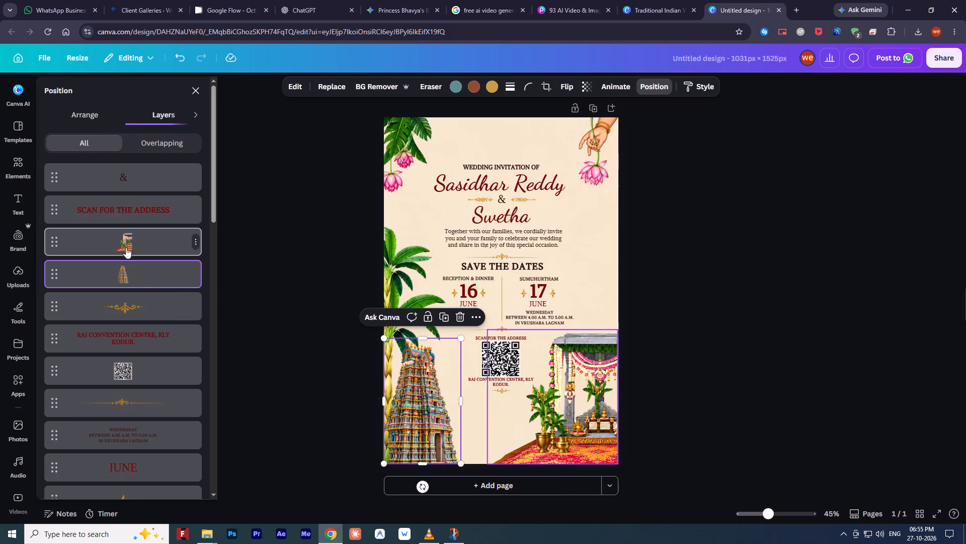
pyautogui.scroll(2, 138, 288)
pyautogui.scroll(-4, 138, 288)
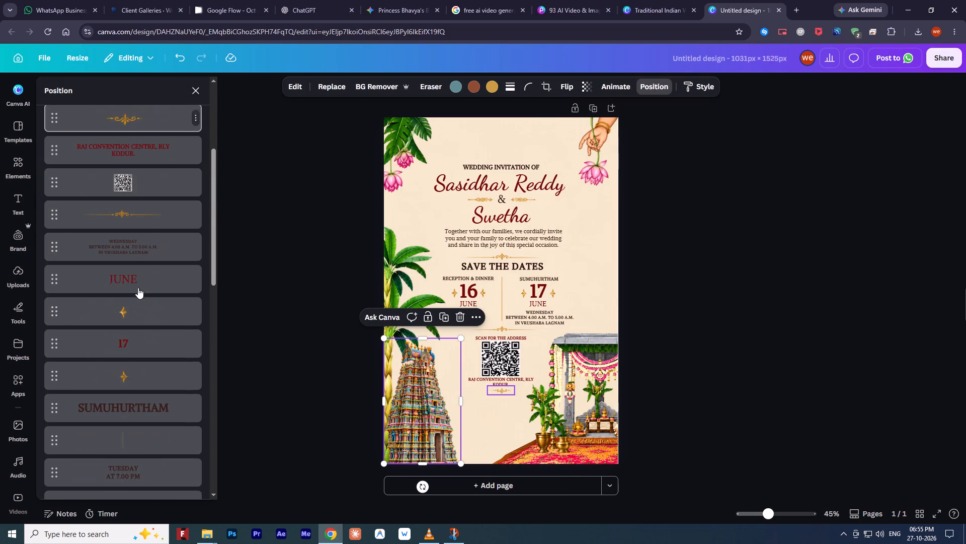
pyautogui.scroll(-9, 138, 288)
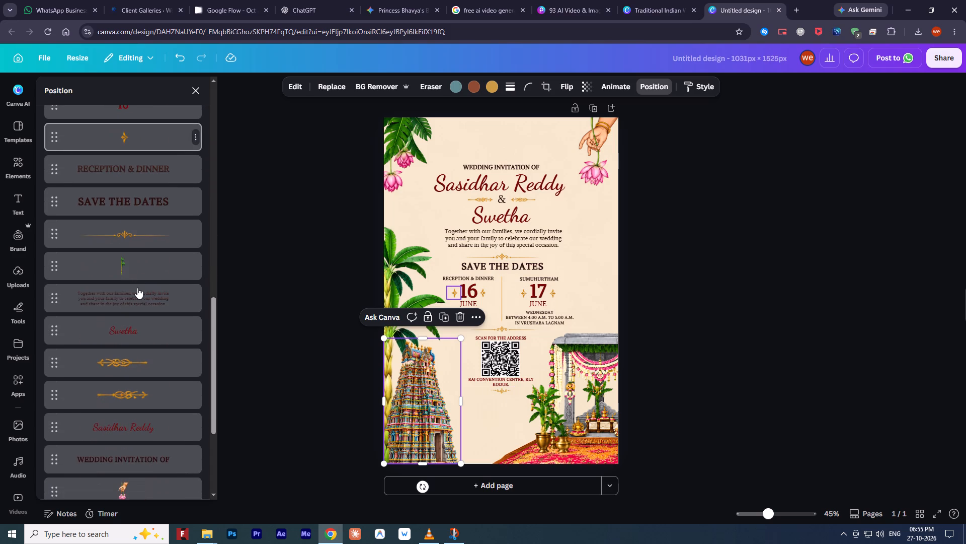
pyautogui.scroll(-5, 136, 289)
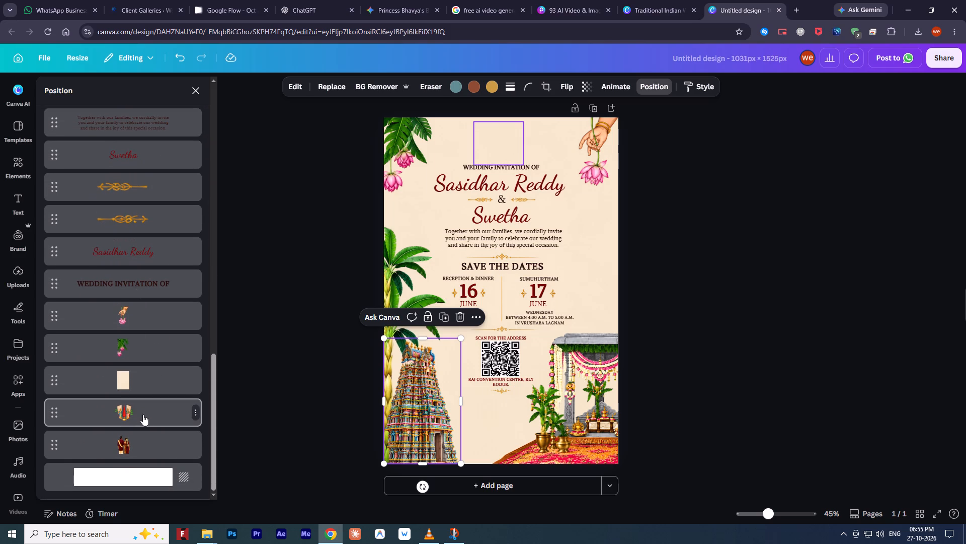
pyautogui.click(312, 319)
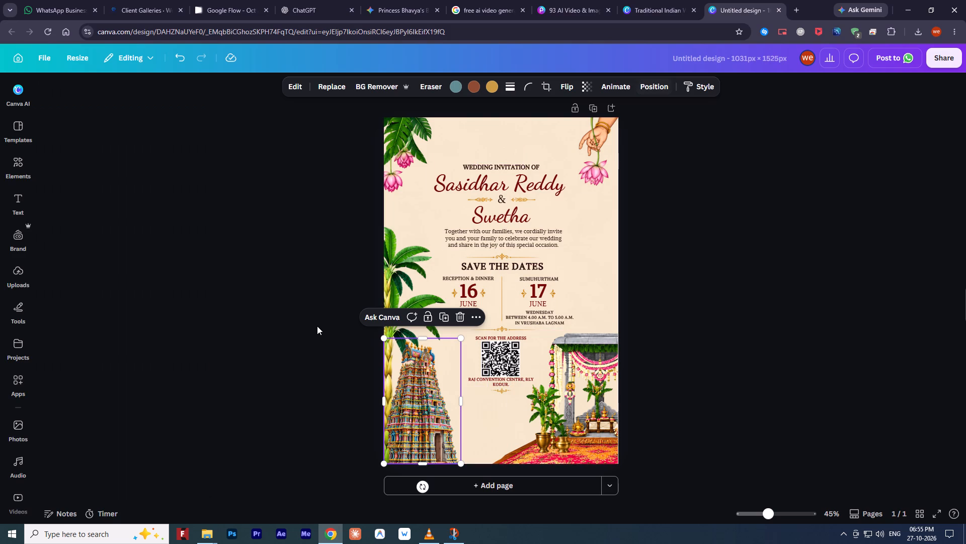
pyautogui.click(287, 327)
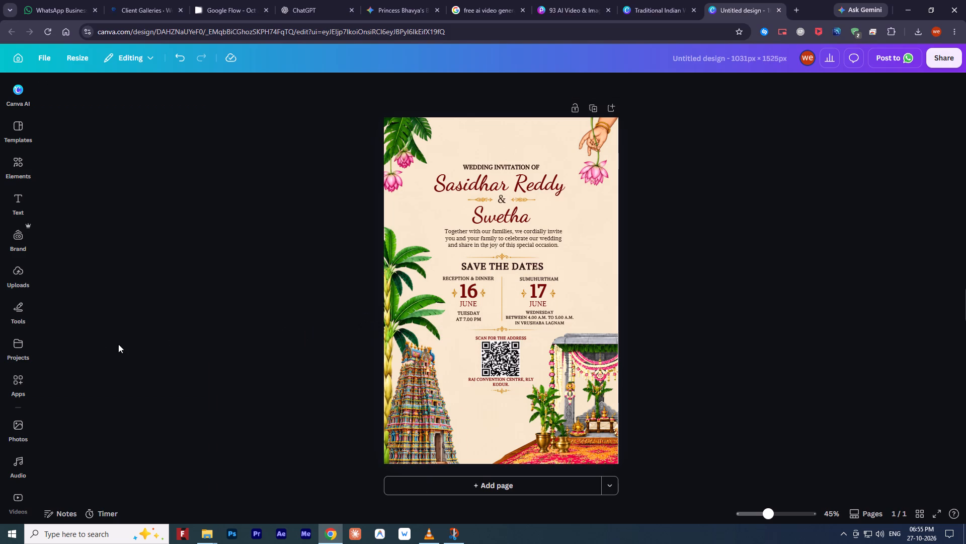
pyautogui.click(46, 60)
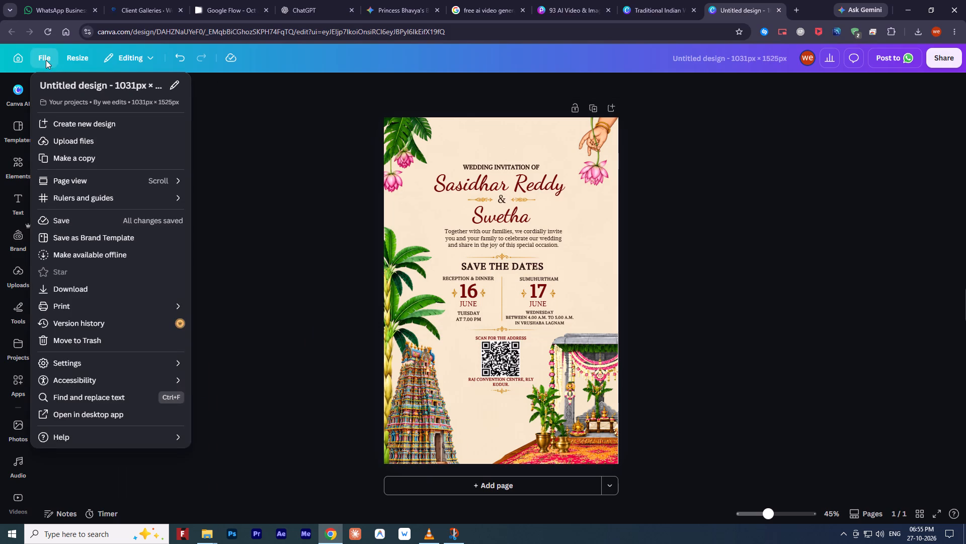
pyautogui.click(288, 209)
# Show the library of uploaded images beside the invitation design.
pyautogui.click(20, 274)
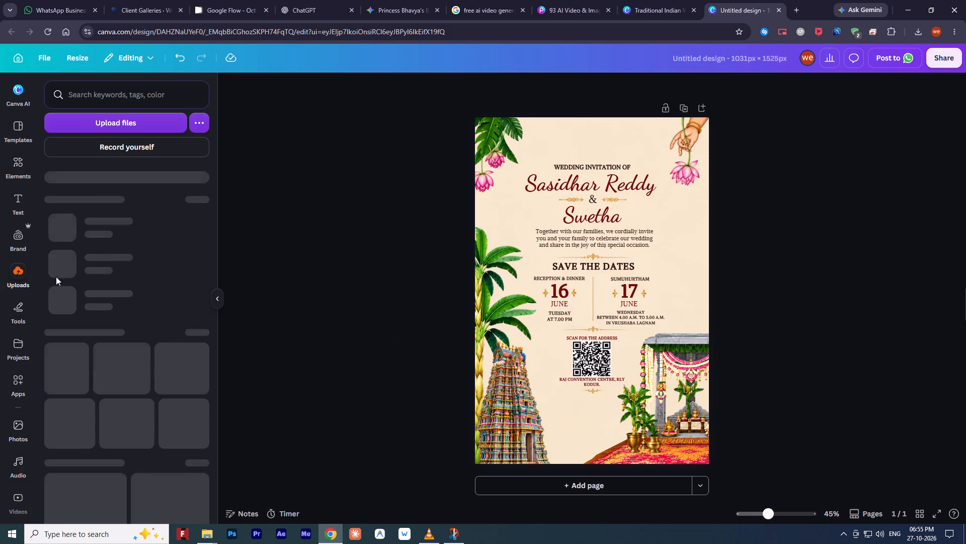
# Search the design elements library for "ganesh".
pyautogui.click(107, 101)
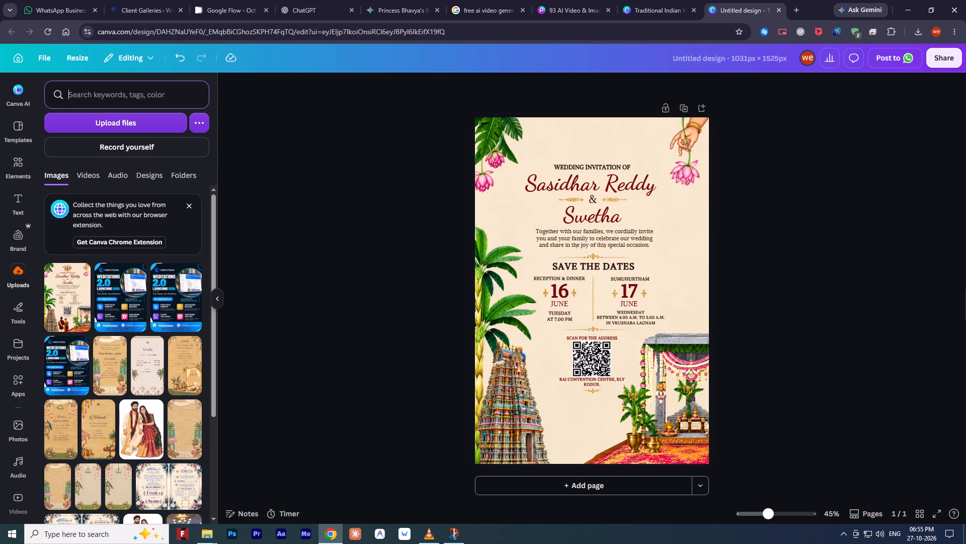
pyautogui.click(9, 166)
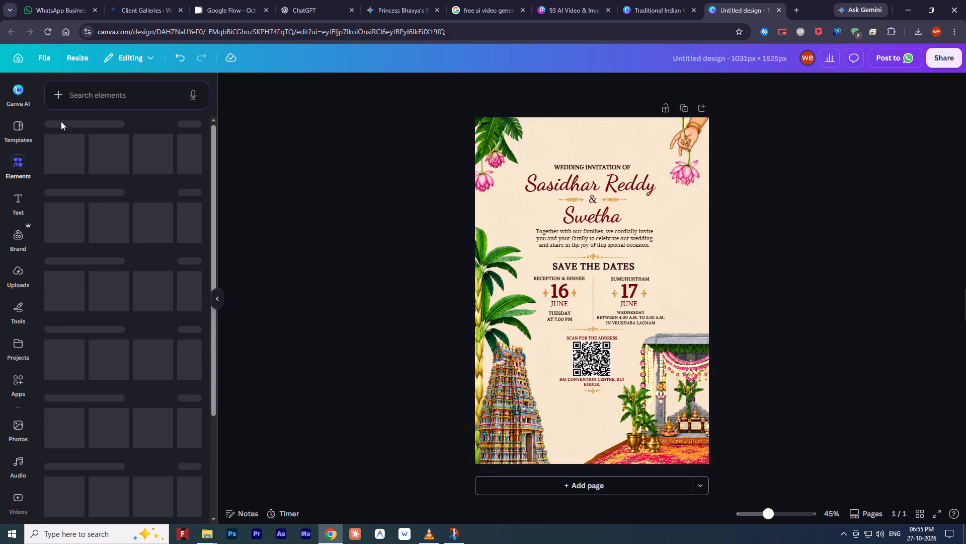
pyautogui.click(83, 96)
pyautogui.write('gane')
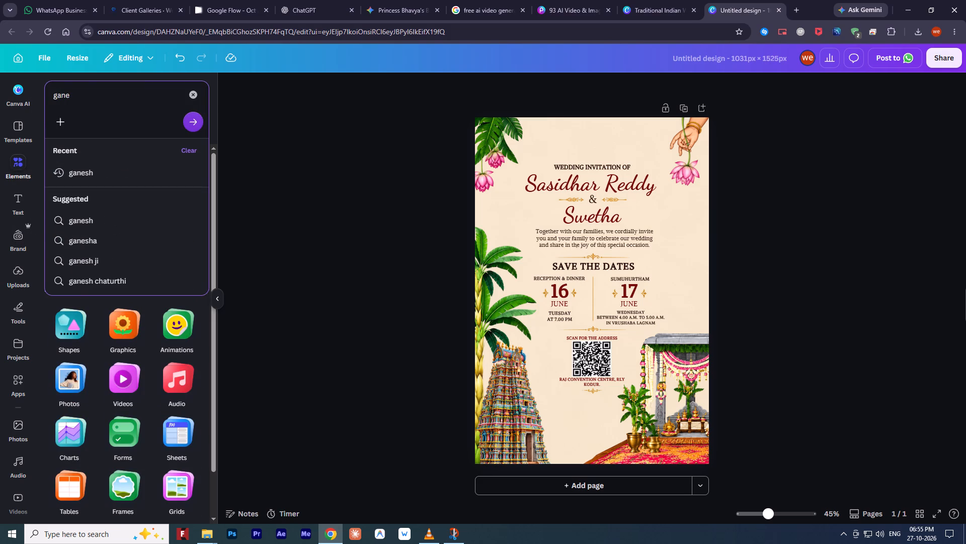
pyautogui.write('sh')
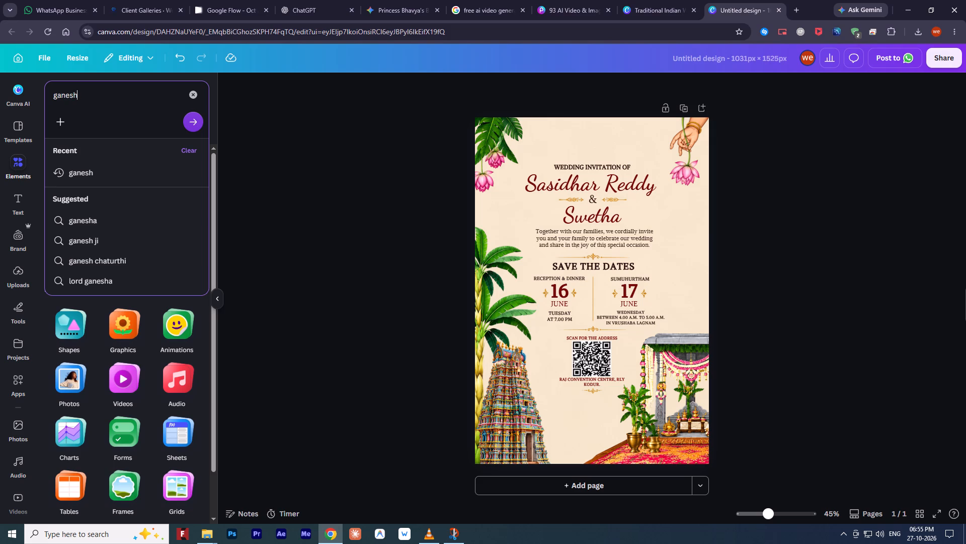
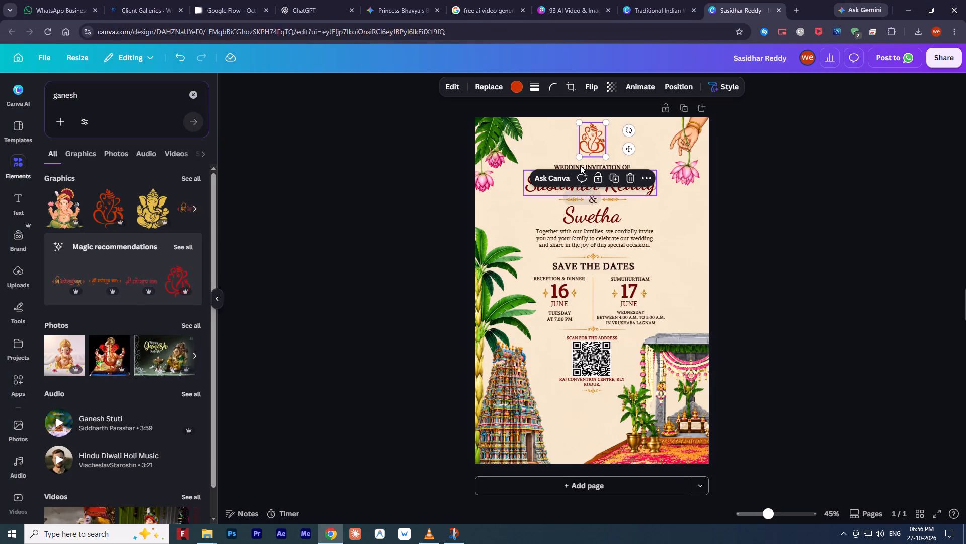
# Delete the QR code between "SCAN FOR THE ADDRESS" and the convention centre address on the invitation.
pyautogui.click(580, 165)
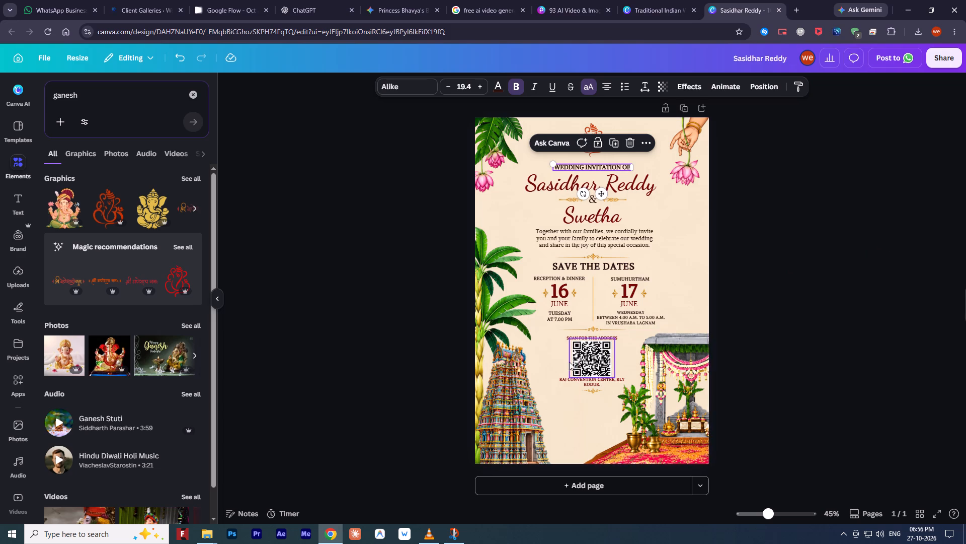
pyautogui.click(577, 359)
pyautogui.press('Delete')
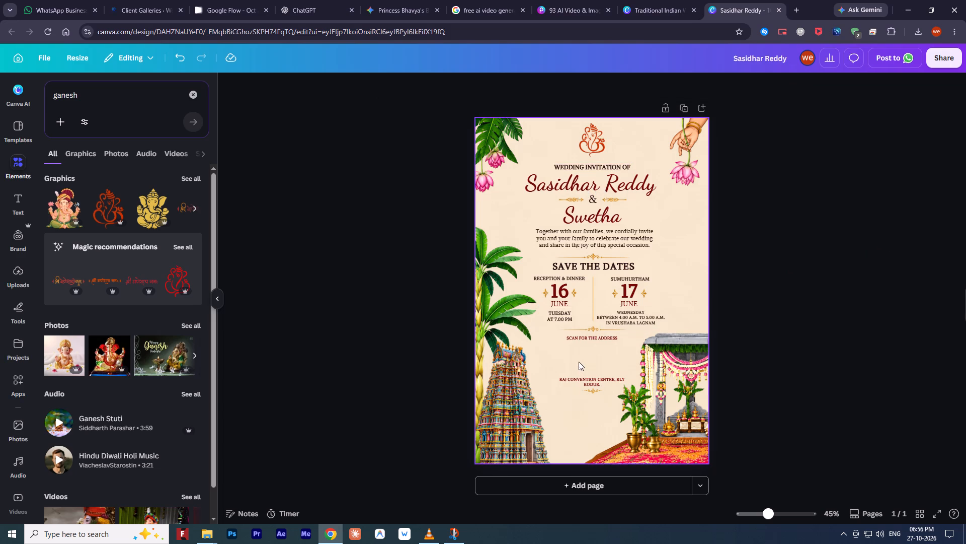
# Delete the "SCAN FOR THE ADDRESS" line above the venue text.
pyautogui.click(593, 339)
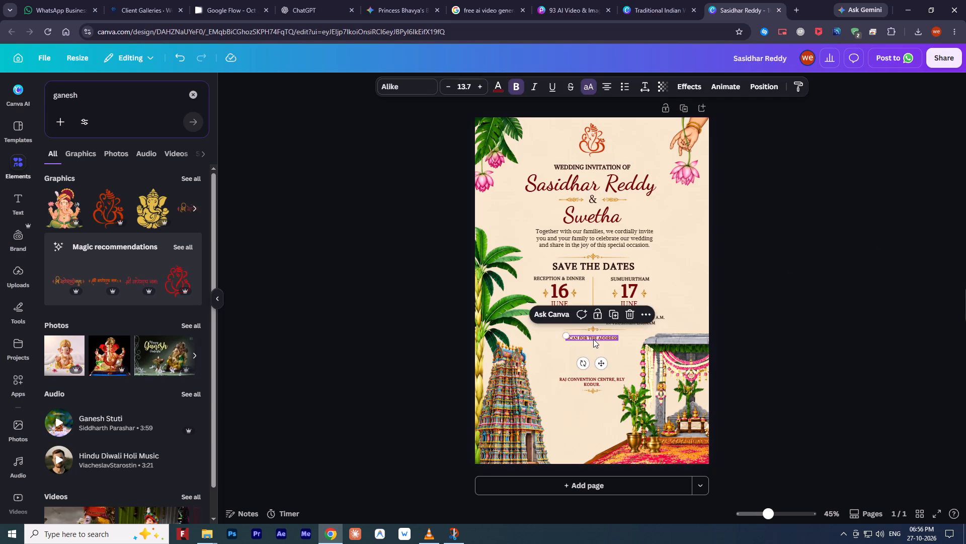
pyautogui.press('Delete')
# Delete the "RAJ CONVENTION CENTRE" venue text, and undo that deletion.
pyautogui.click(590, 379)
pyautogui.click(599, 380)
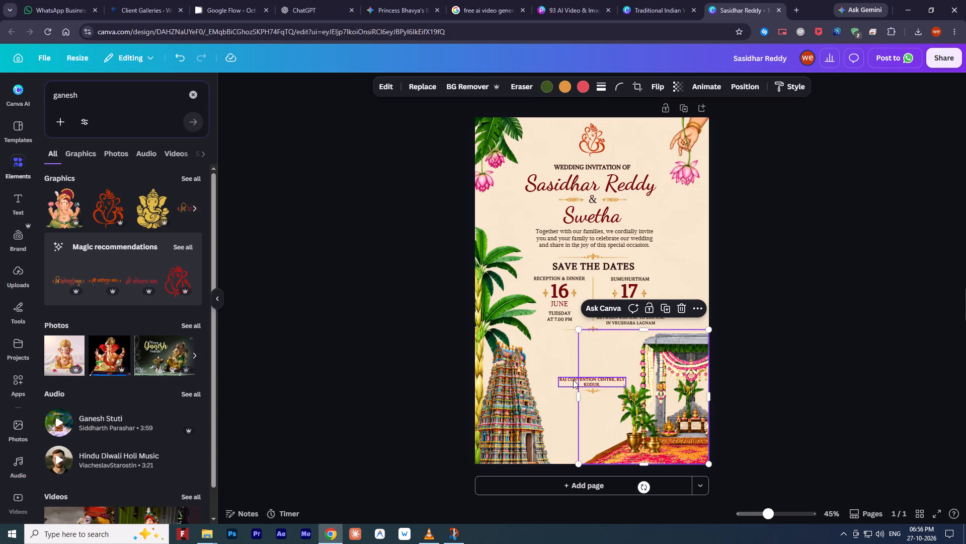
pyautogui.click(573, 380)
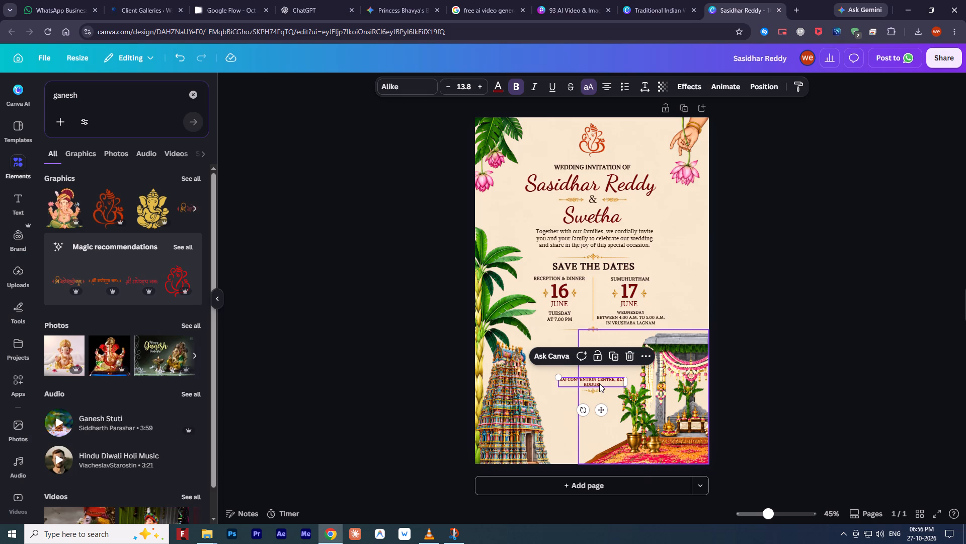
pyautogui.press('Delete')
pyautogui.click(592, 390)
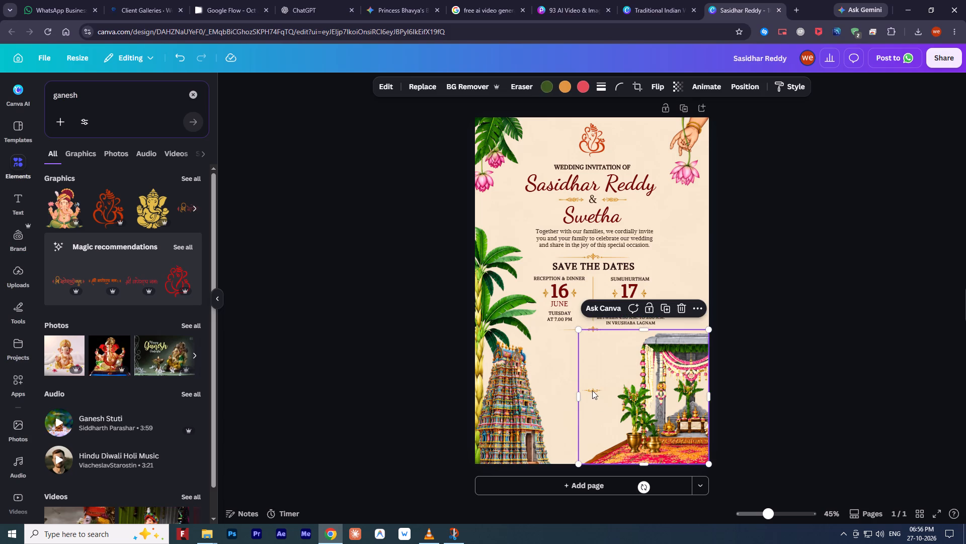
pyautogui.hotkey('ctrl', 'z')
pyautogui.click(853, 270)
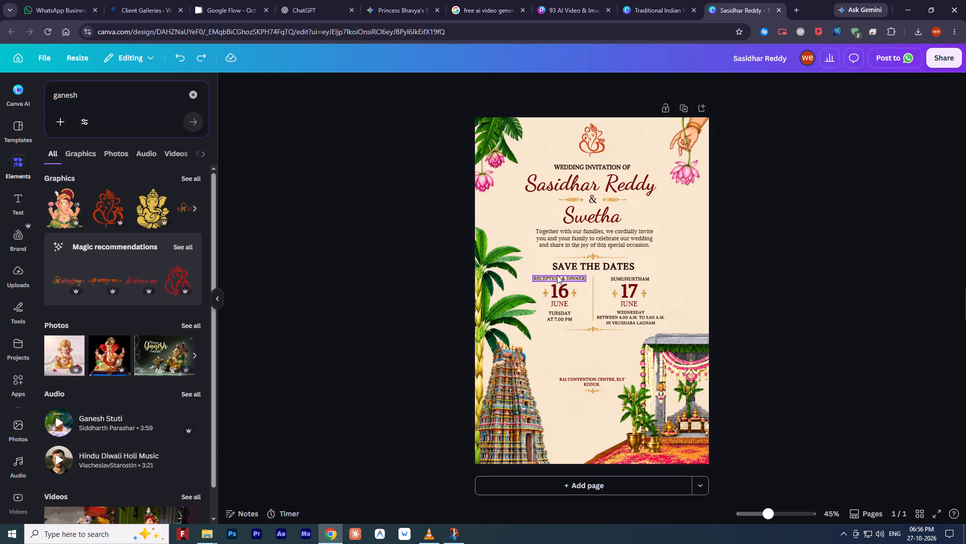
# Delete the whole "RECEPTION & DINNER" block: its heading, the 16, JUNE, the "TUESDAY AT 7.00 PM" text and both side ornaments.
pyautogui.click(557, 275)
pyautogui.click(546, 292)
pyautogui.click(571, 294)
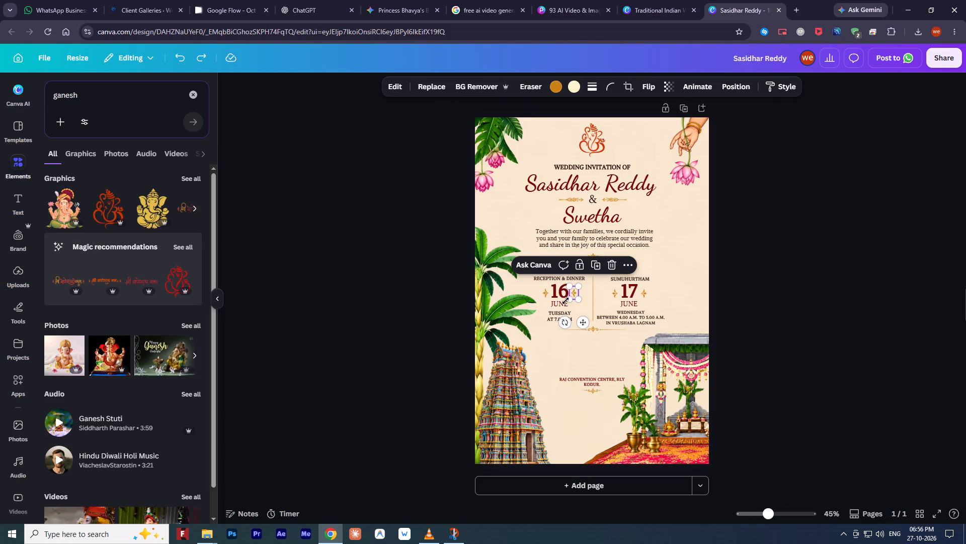
pyautogui.click(560, 317)
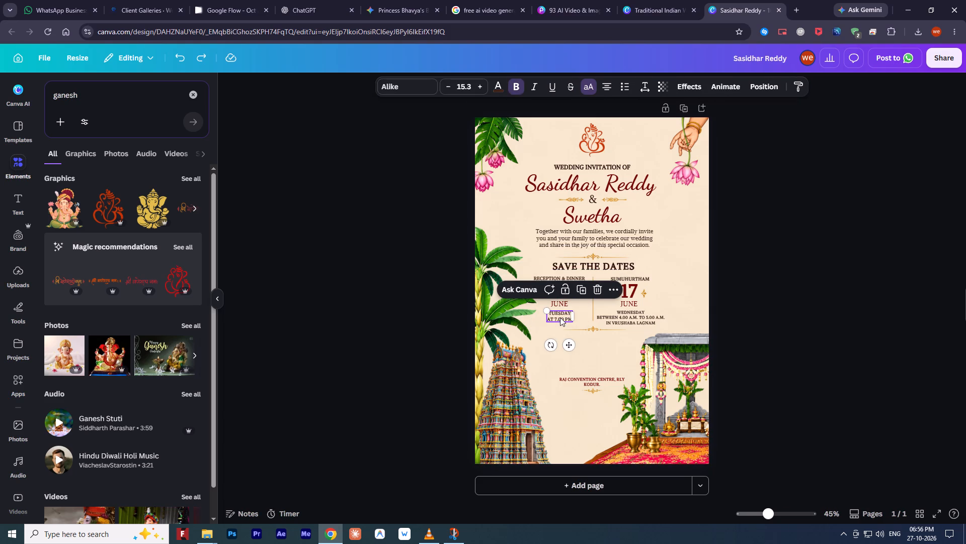
pyautogui.press('Delete')
pyautogui.click(563, 302)
pyautogui.press('Delete')
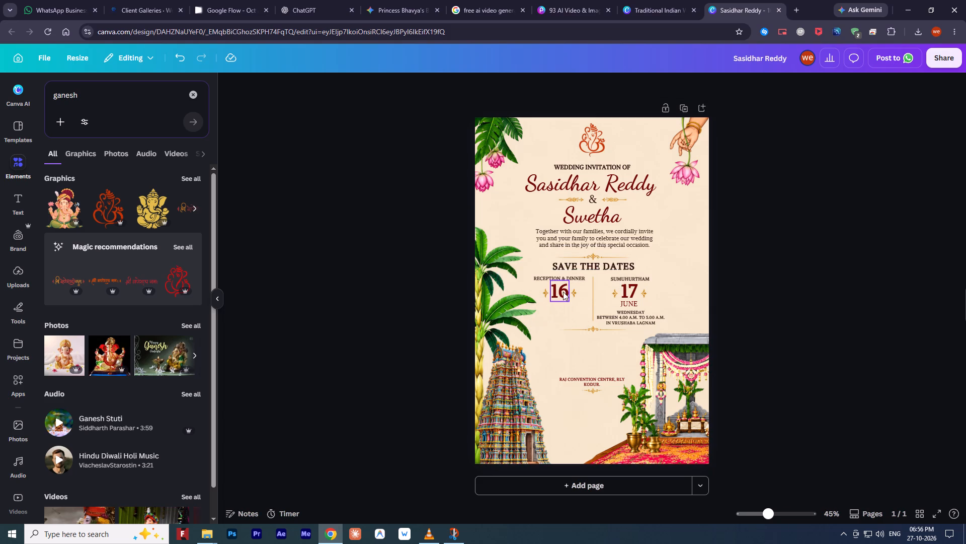
pyautogui.click(563, 292)
pyautogui.press('Delete')
pyautogui.click(576, 294)
pyautogui.press('Delete')
pyautogui.click(548, 294)
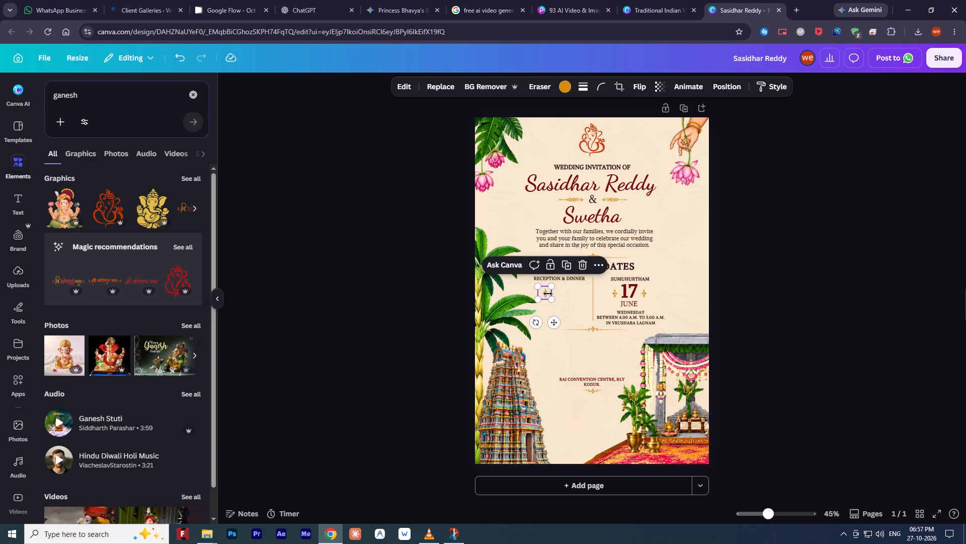
pyautogui.press('Delete')
pyautogui.click(556, 277)
pyautogui.press('Delete')
# Delete the vertical divider line beside the "SUMUHURTHAM" date block.
pyautogui.click(595, 290)
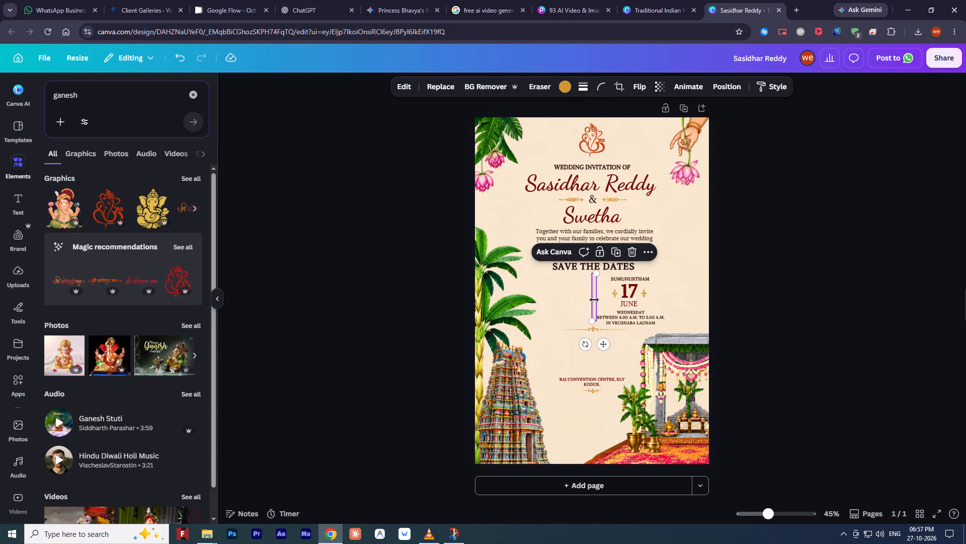
pyautogui.press('Delete')
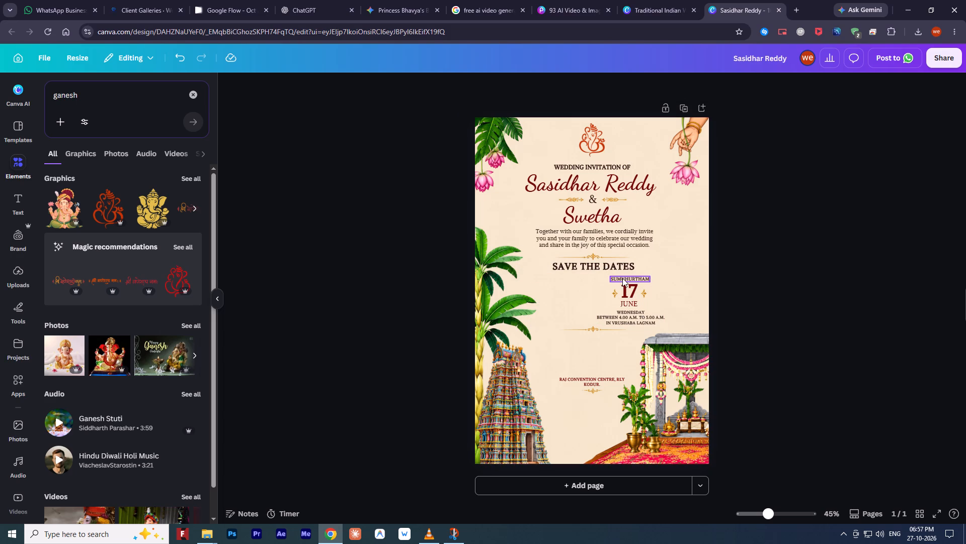
# Select the date number 17 in the "SUMUHURTHAM" block.
pyautogui.click(623, 278)
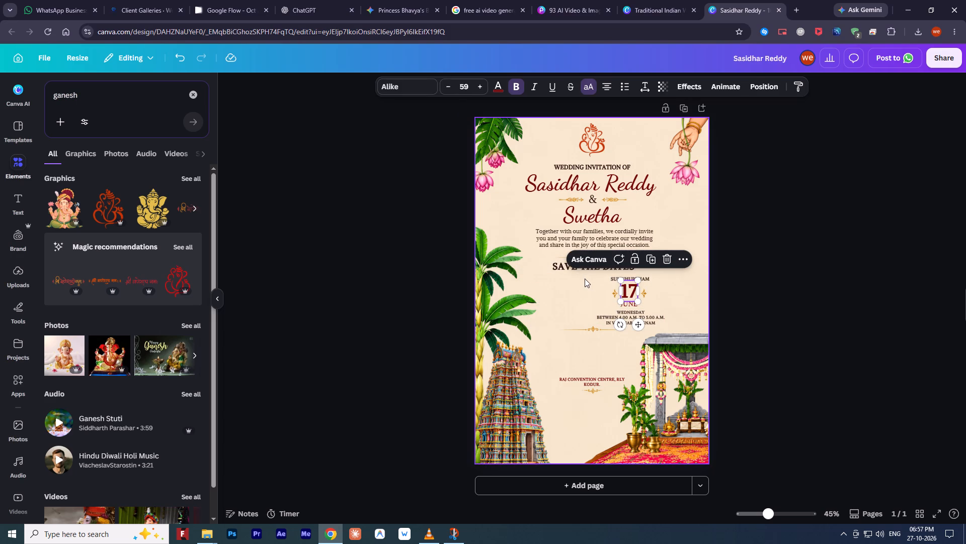
# Lock the full-page background image so it cannot be moved while other elements are selected.
pyautogui.click(585, 281)
pyautogui.rightClick(570, 296)
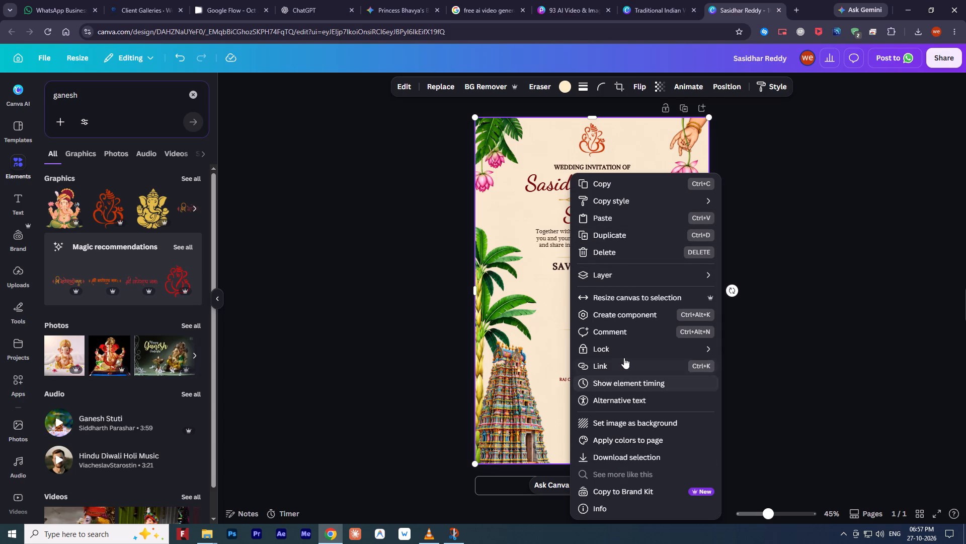
pyautogui.click(759, 348)
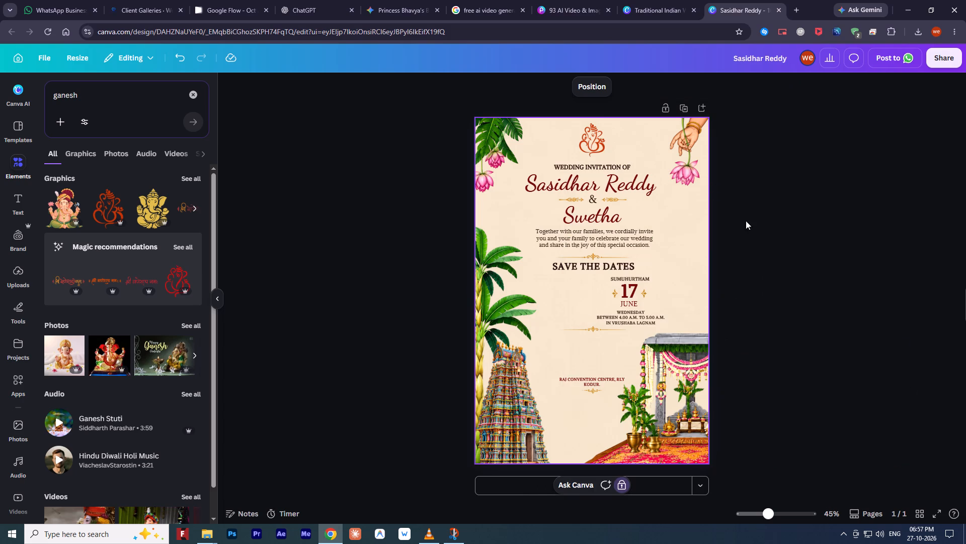
pyautogui.click(756, 204)
# Move the whole "SUMUHURTHAM" date block, with its ornaments and Wednesday timing text, to the page's horizontal centre under "SAVE THE DATES".
pyautogui.moveTo(574, 280); pyautogui.dragTo(596, 289)
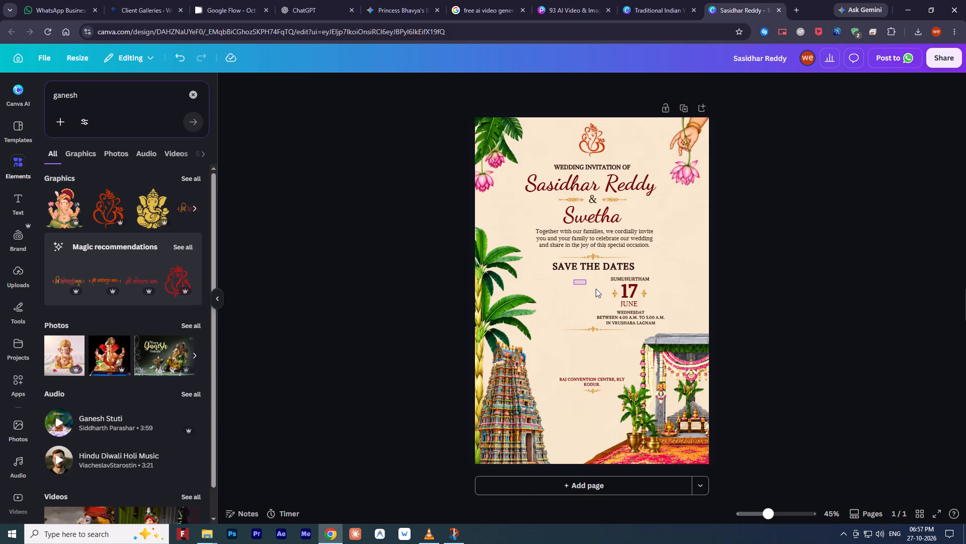
pyautogui.moveTo(596, 289); pyautogui.dragTo(662, 321)
pyautogui.moveTo(628, 315); pyautogui.dragTo(595, 315)
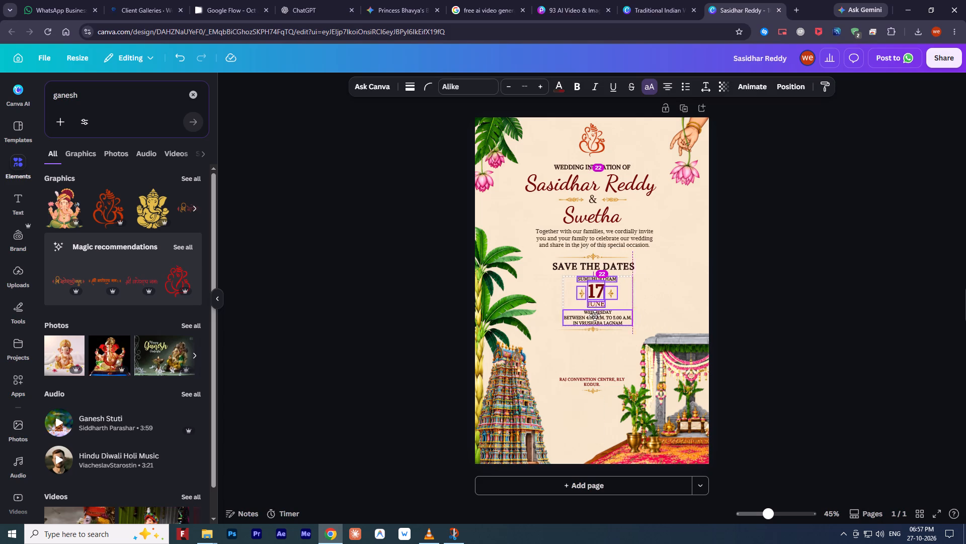
pyautogui.moveTo(595, 315); pyautogui.dragTo(591, 315)
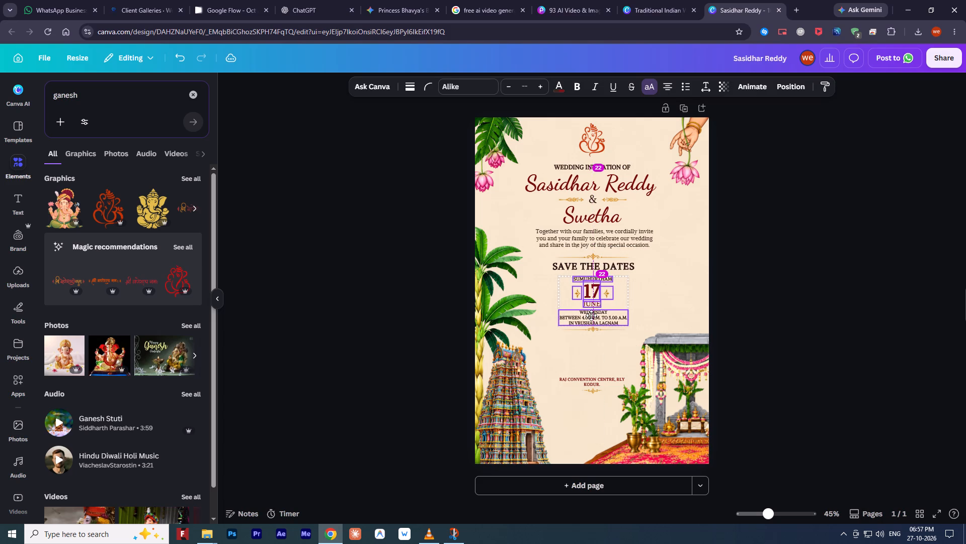
pyautogui.moveTo(591, 315); pyautogui.dragTo(591, 313)
pyautogui.click(867, 253)
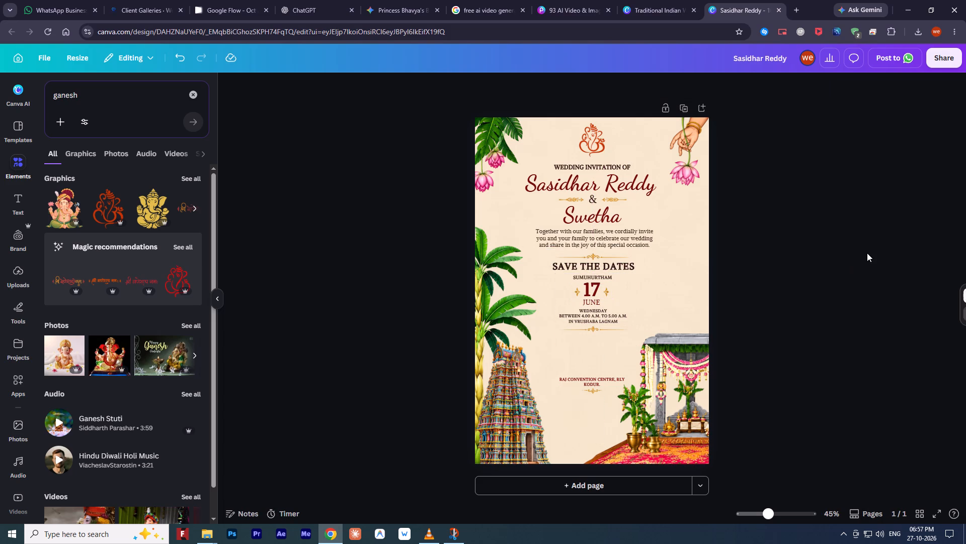
# Select the date number 17 in the centred "SUMUHURTHAM" block.
pyautogui.click(592, 289)
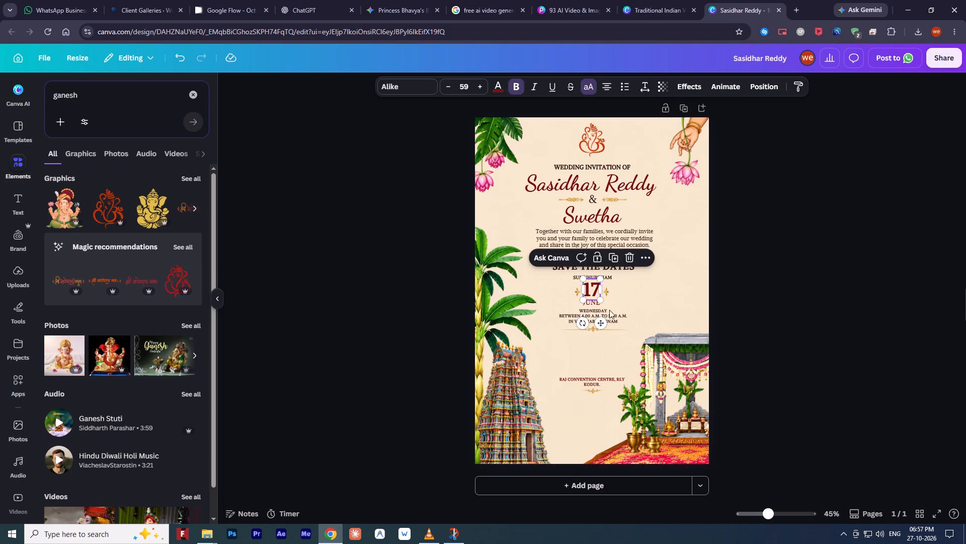
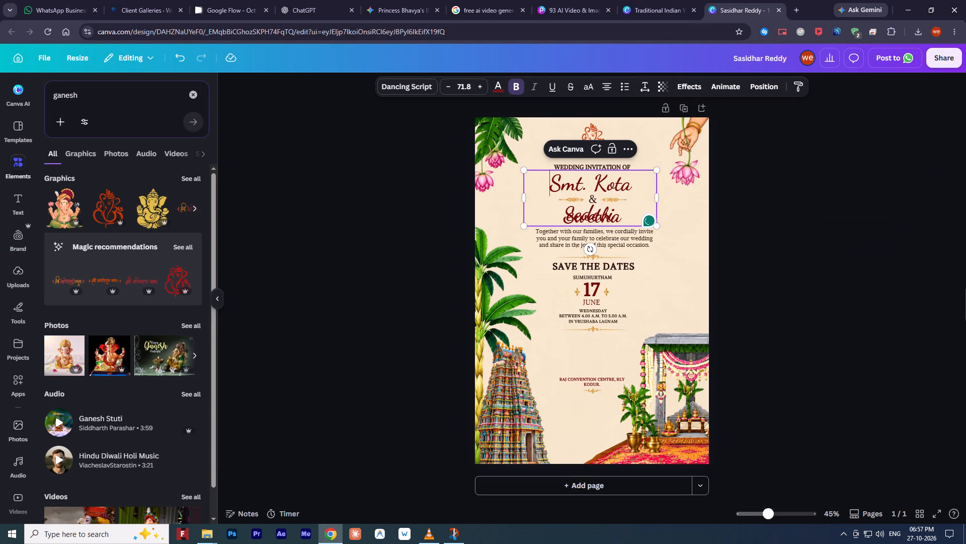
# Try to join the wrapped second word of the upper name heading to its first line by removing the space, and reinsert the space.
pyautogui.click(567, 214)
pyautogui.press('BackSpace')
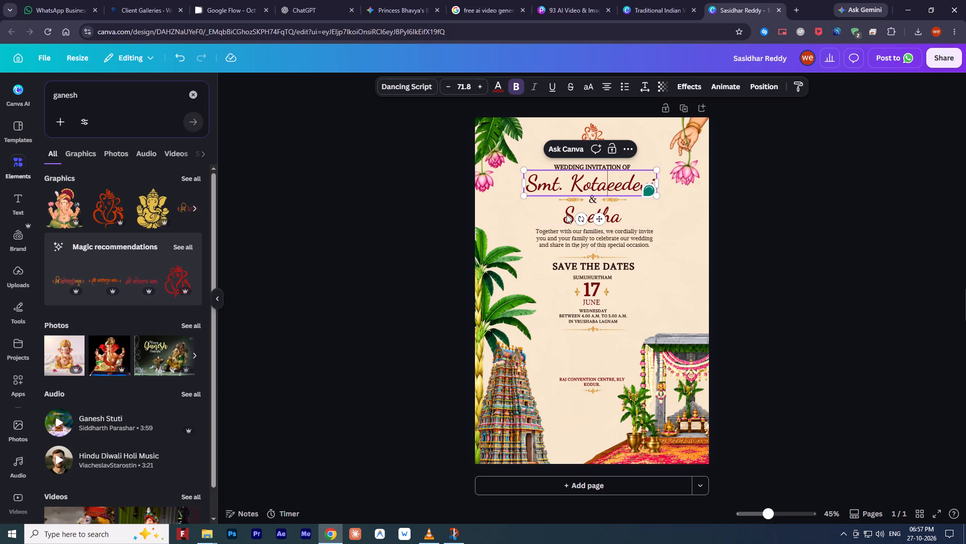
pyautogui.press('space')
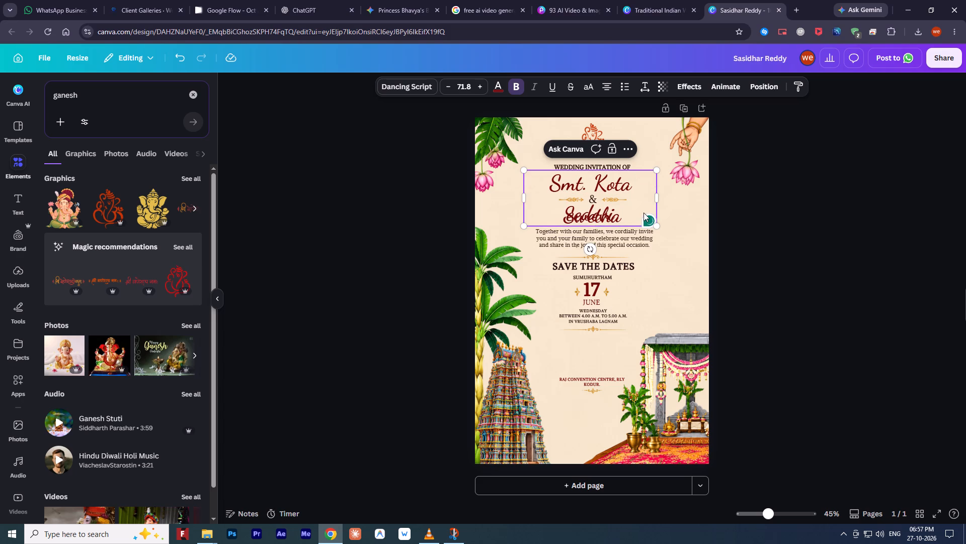
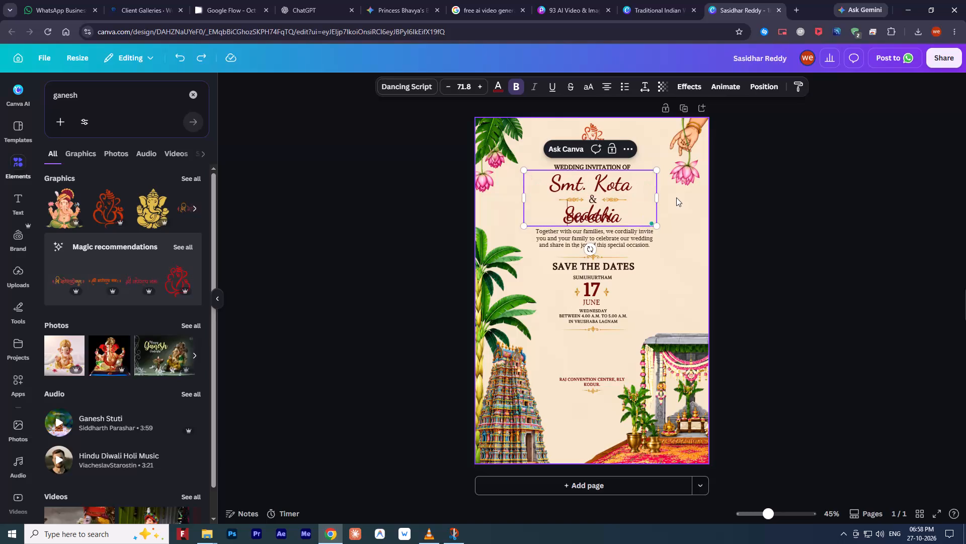
# Undo the last text replacement in the large script name line above the ampersand.
pyautogui.hotkey('ctrl', 'z')
pyautogui.hotkey('ctrl', 'z')
# Select all the text of the large script name above the ampersand.
pyautogui.tripleClick(613, 180)
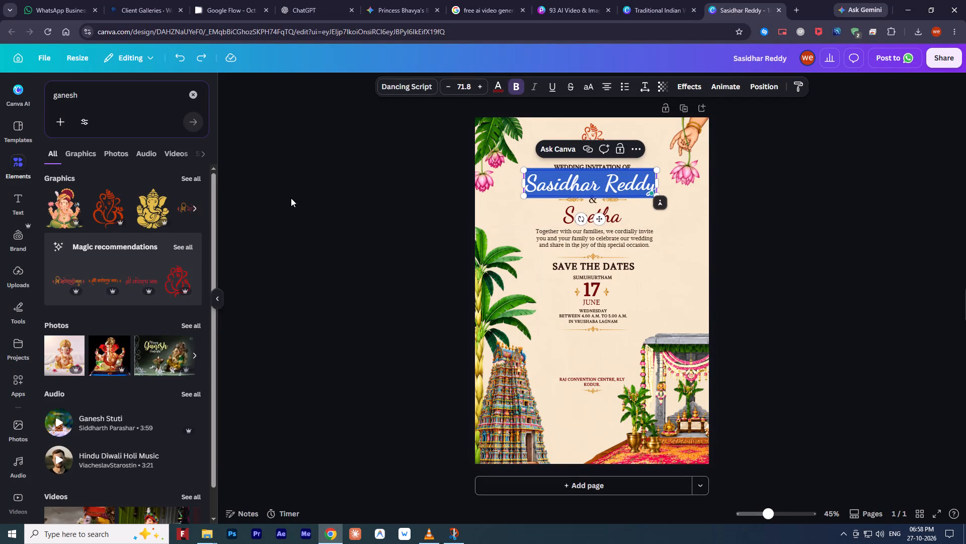
# Move the invitation design into its own browser window and place it side by side with the original Traditional Indian Wedding Invitation Poster.
pyautogui.moveTo(731, 5); pyautogui.dragTo(929, 92)
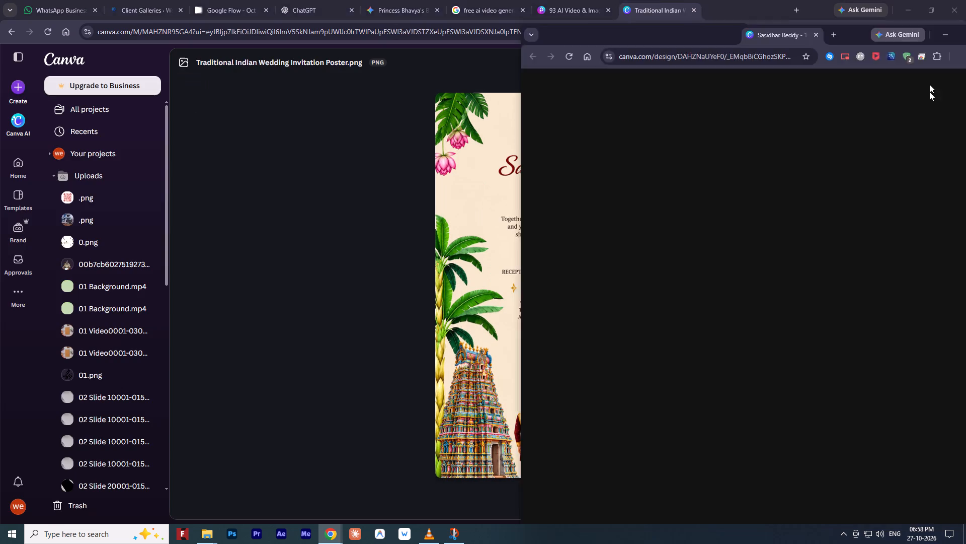
pyautogui.moveTo(929, 92); pyautogui.dragTo(965, 92)
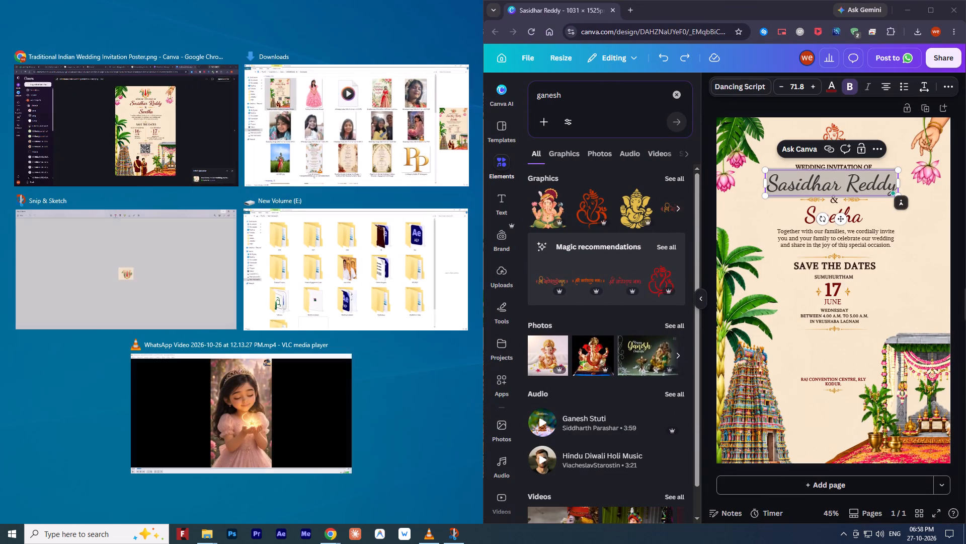
pyautogui.click(151, 114)
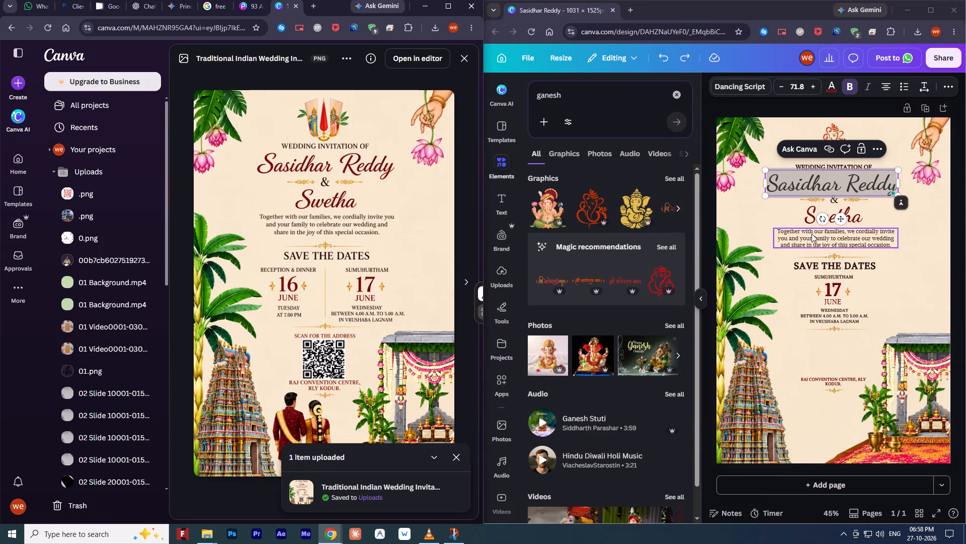
# Place the text cursor inside the large script name above the ampersand in the invitation design.
pyautogui.click(810, 185)
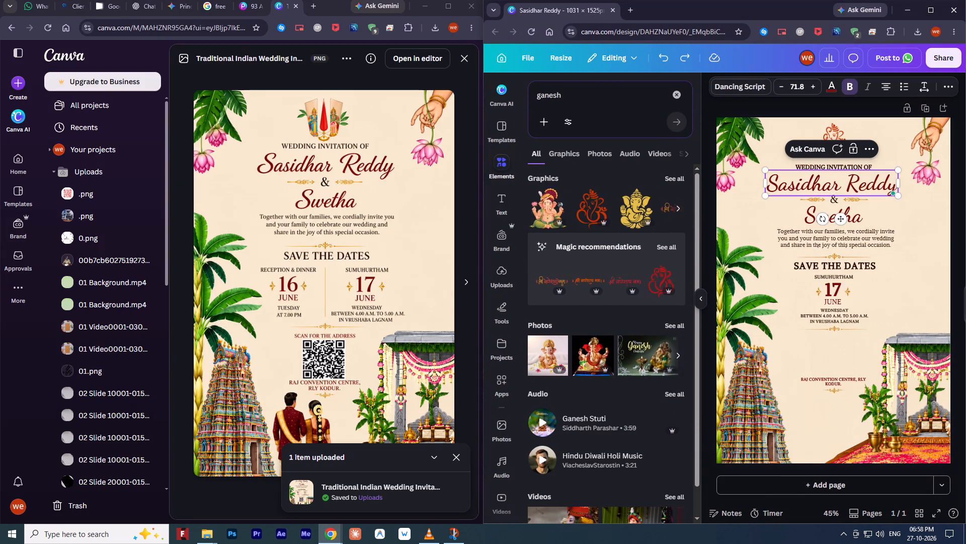
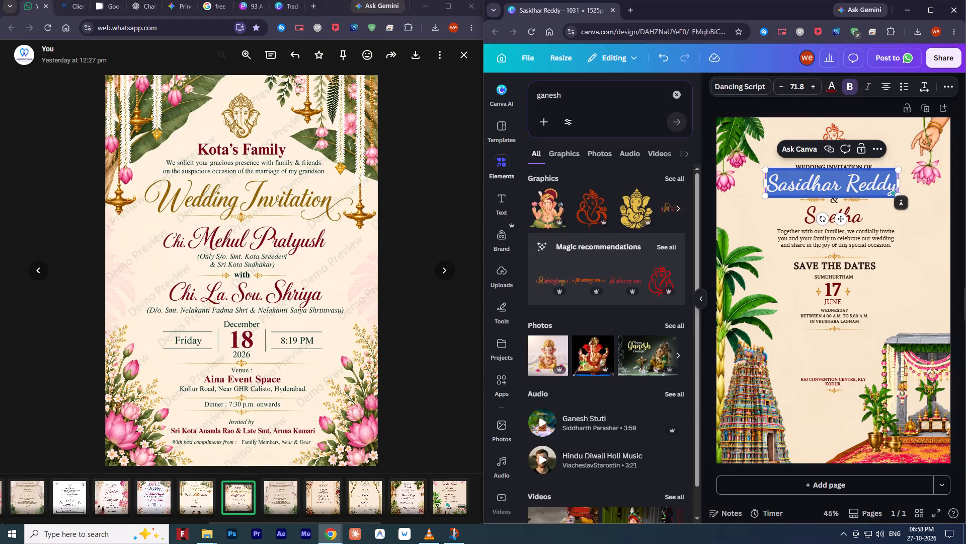
# Replace the script name above the ampersand with the groom's name from the reference poster, omitting the "Chi." prefix.
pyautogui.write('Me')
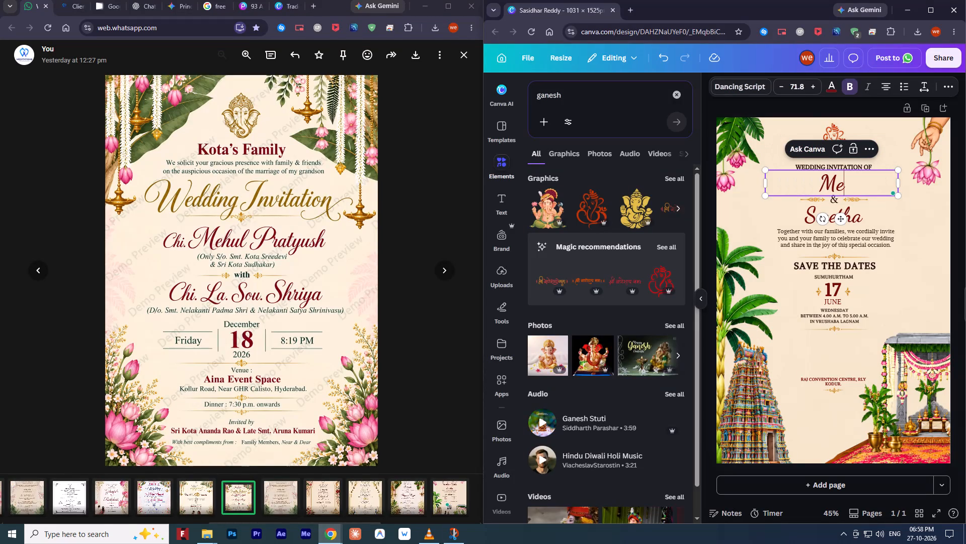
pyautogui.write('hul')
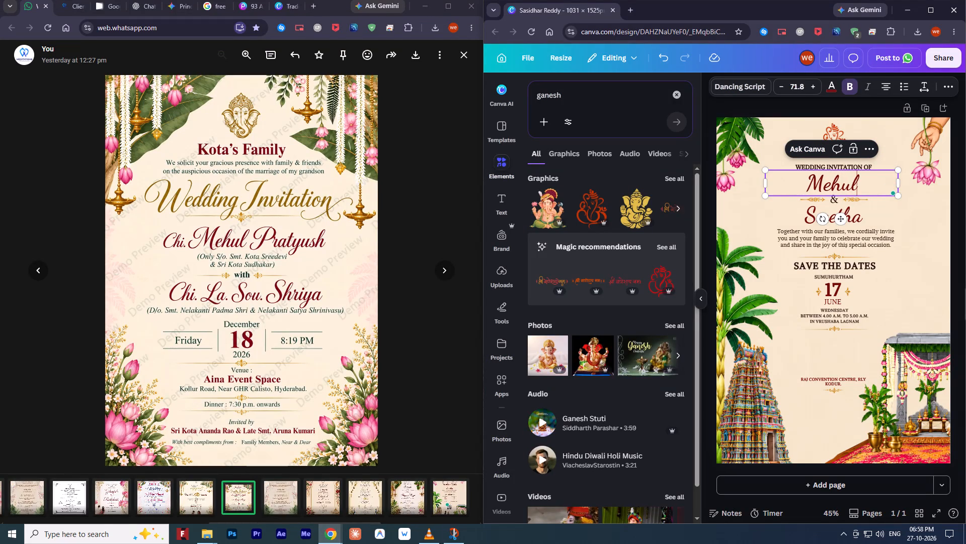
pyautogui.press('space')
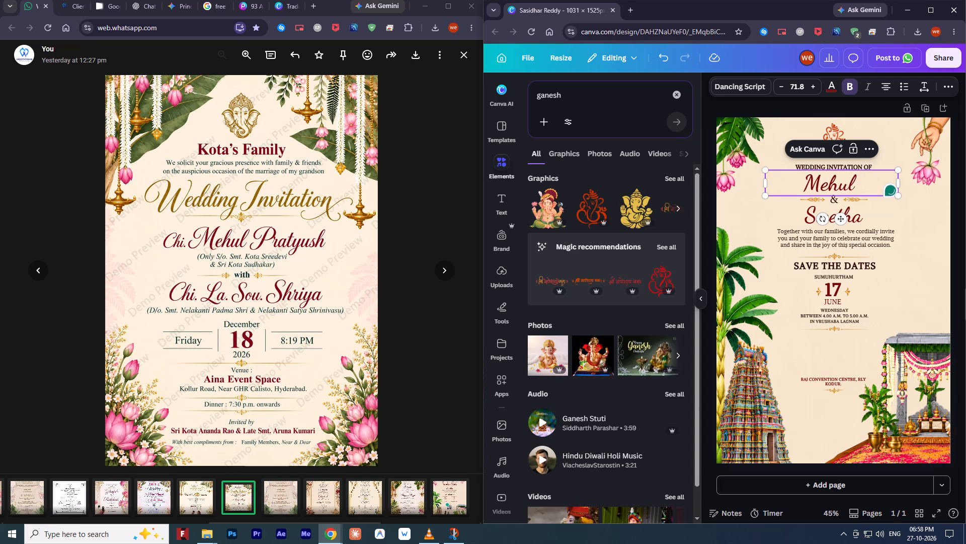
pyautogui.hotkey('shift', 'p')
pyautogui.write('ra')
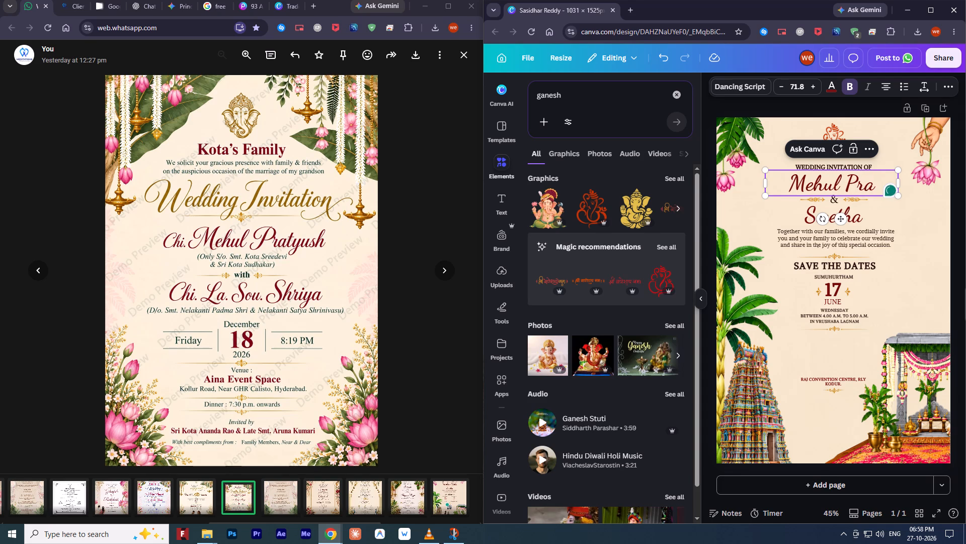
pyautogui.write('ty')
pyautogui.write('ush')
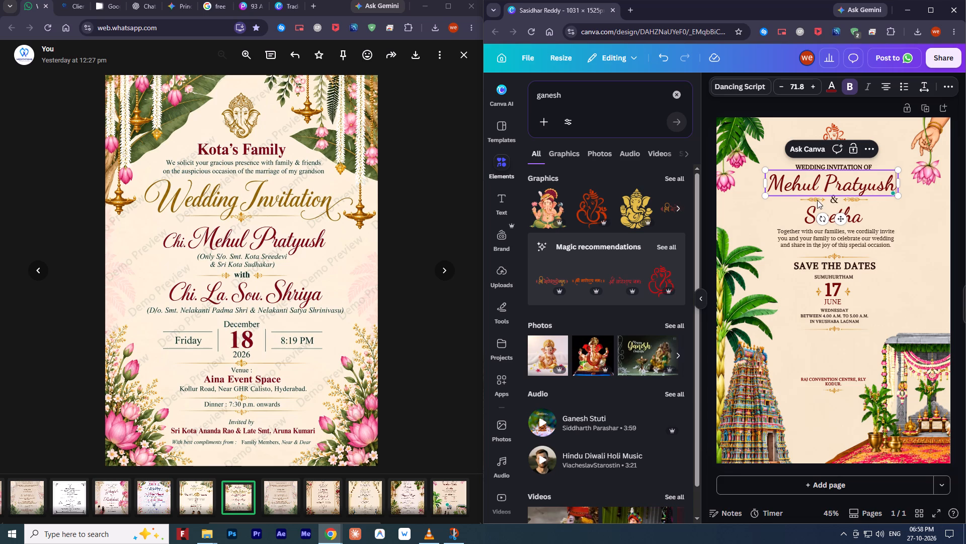
# Select all the text of the bride's script name below the ampersand.
pyautogui.click(865, 240)
pyautogui.doubleClick(830, 222)
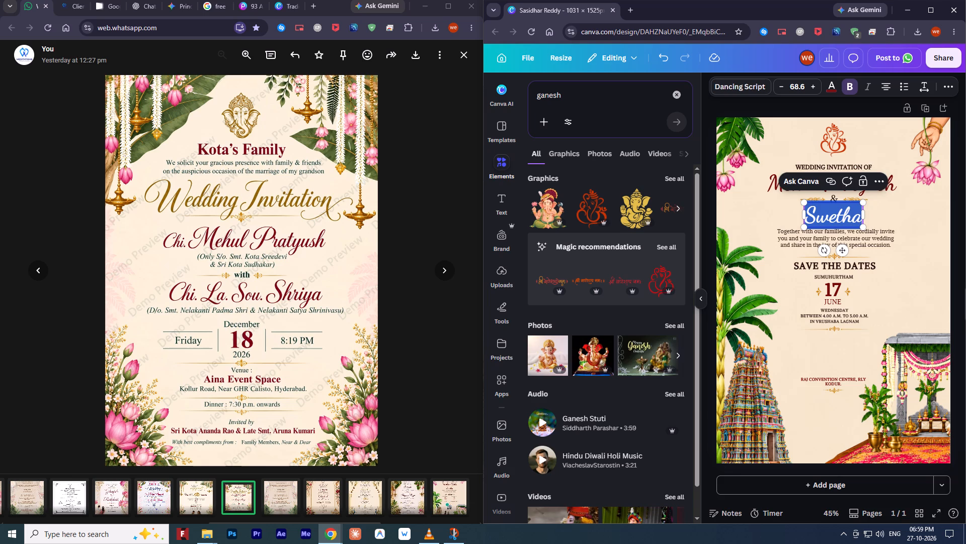
# Replace the large script name below the ampersand with Shriya, capitalising only the first letter.
pyautogui.hotkey('shift', 's')
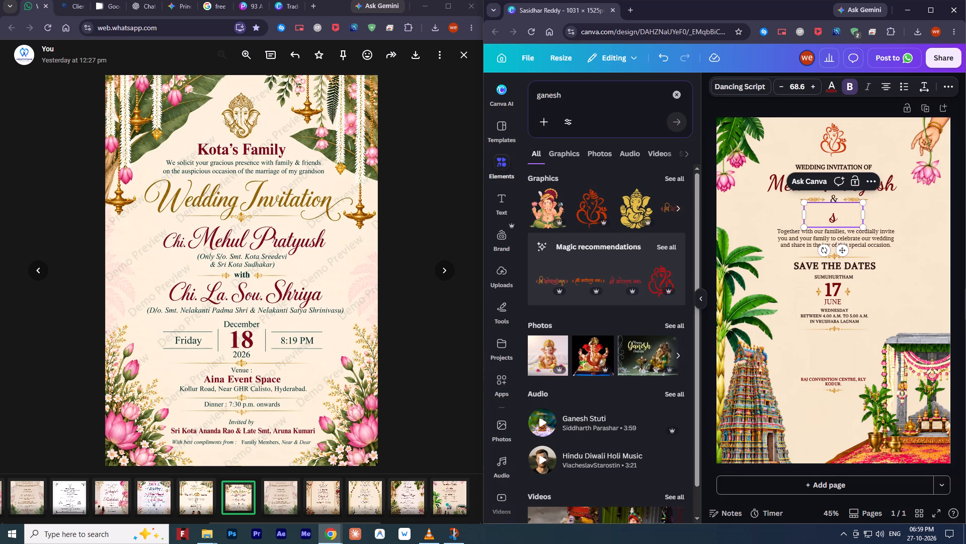
pyautogui.press('BackSpace')
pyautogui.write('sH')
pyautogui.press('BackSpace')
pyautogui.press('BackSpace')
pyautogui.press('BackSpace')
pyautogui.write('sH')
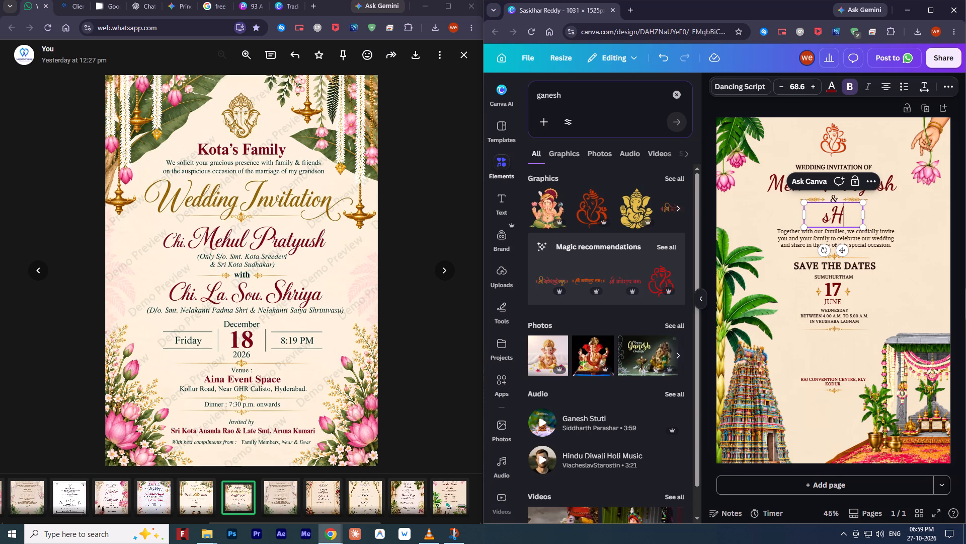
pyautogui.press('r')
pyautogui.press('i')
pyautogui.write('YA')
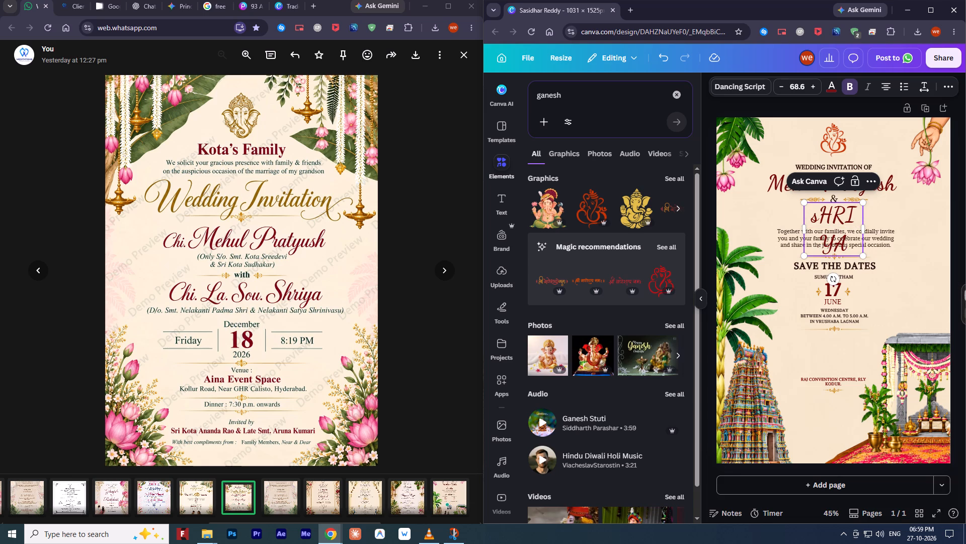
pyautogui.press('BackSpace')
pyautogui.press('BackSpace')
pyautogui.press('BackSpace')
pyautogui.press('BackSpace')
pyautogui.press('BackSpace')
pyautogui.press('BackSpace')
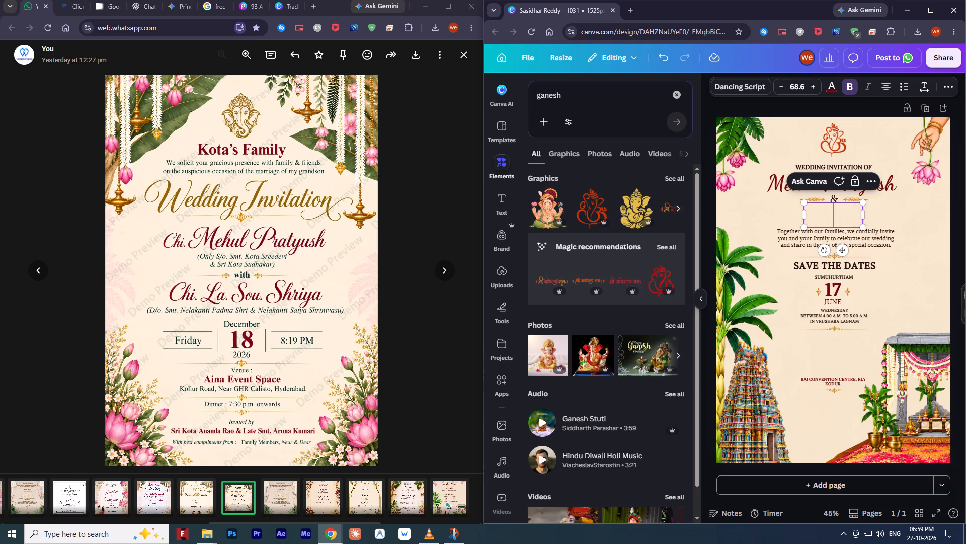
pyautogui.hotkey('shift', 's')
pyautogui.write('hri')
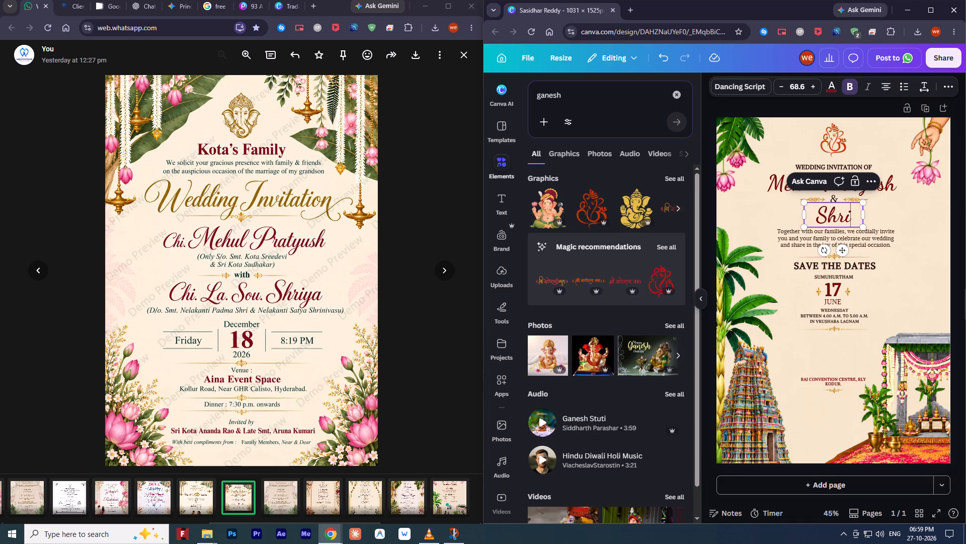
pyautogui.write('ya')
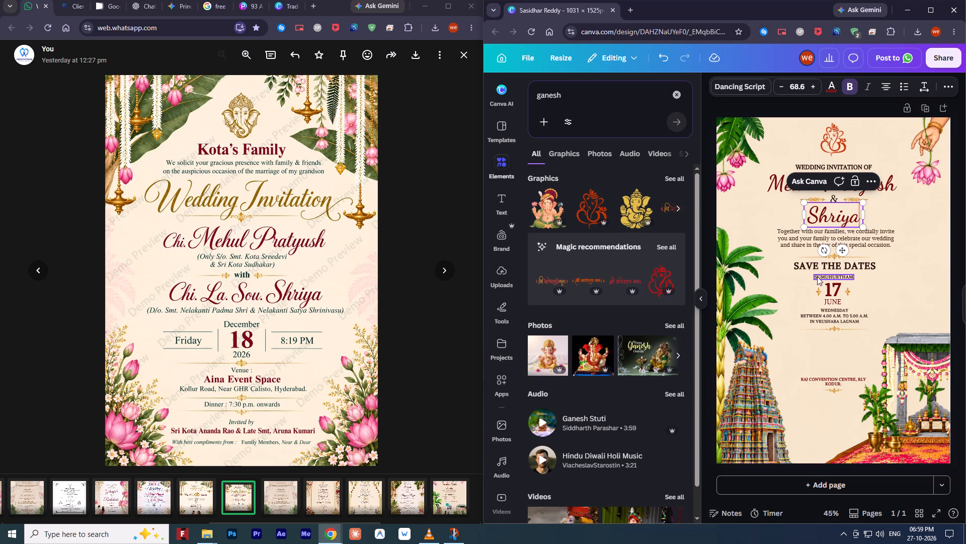
# Select the "Together with our families" invitation paragraph beneath the couple's names.
pyautogui.click(803, 240)
pyautogui.click(803, 237)
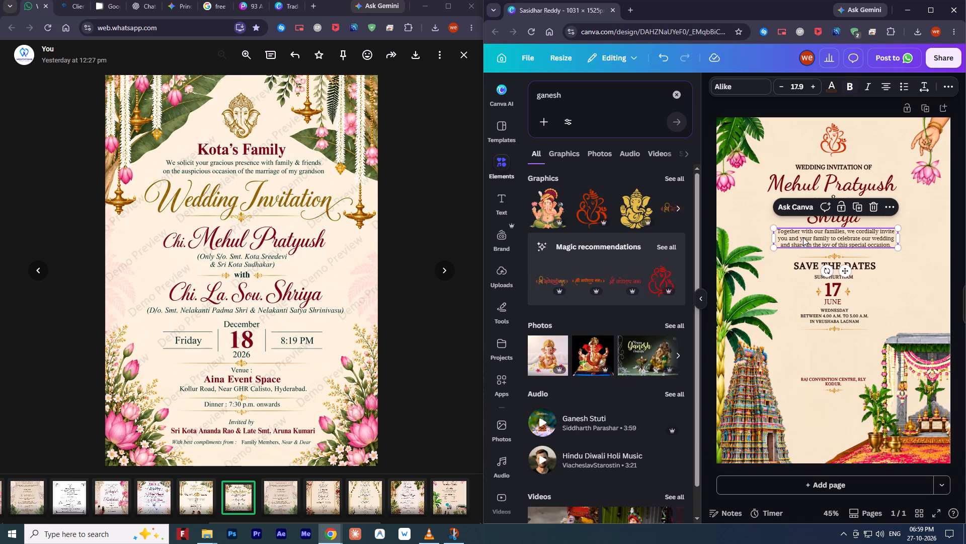
pyautogui.click(788, 277)
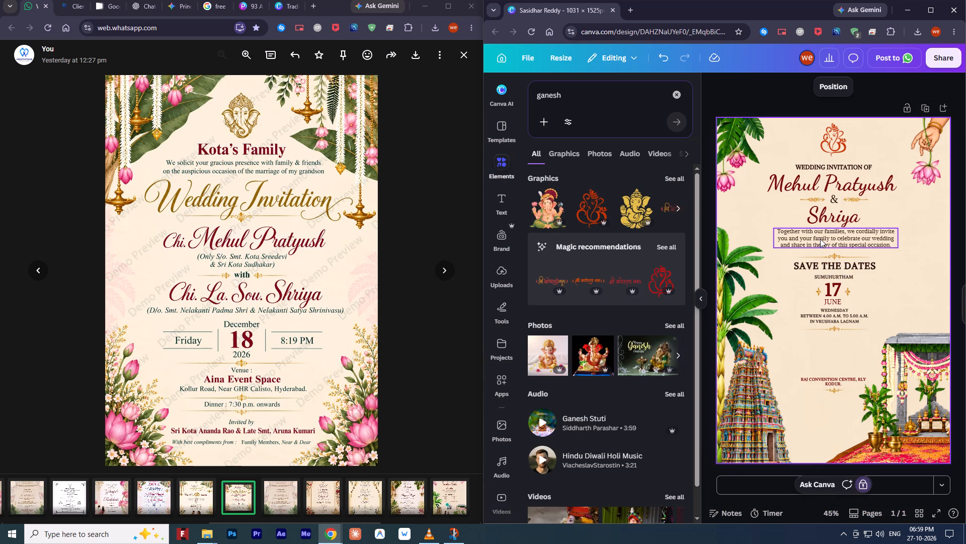
pyautogui.click(817, 237)
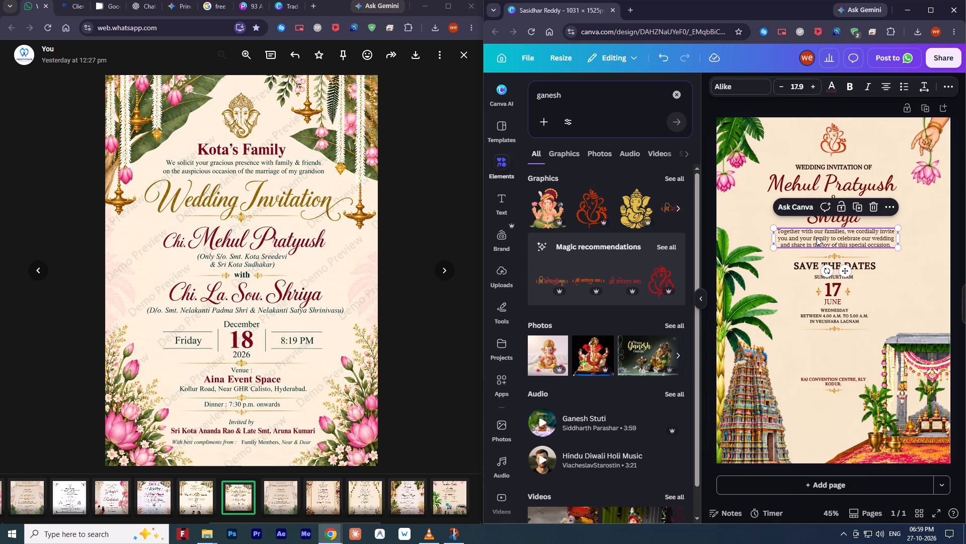
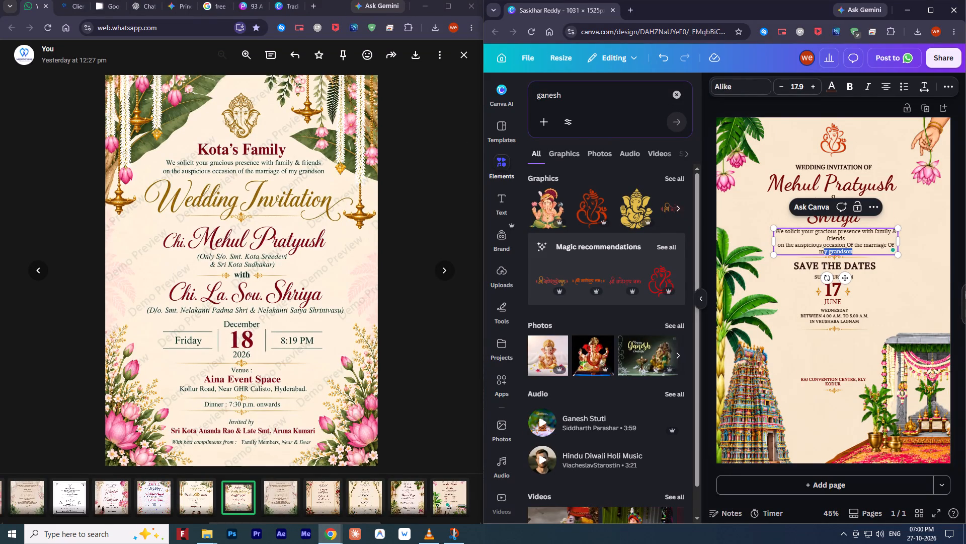
# Delete "my grandson" from the end of the invitation paragraph and make its final word "of" lowercase.
pyautogui.moveTo(821, 249); pyautogui.dragTo(820, 249)
pyautogui.press('BackSpace')
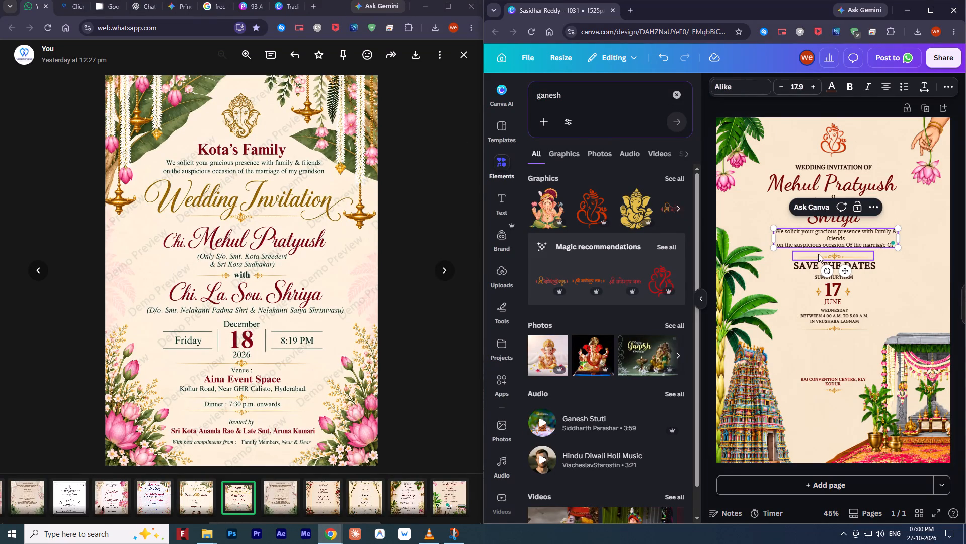
pyautogui.click(884, 243)
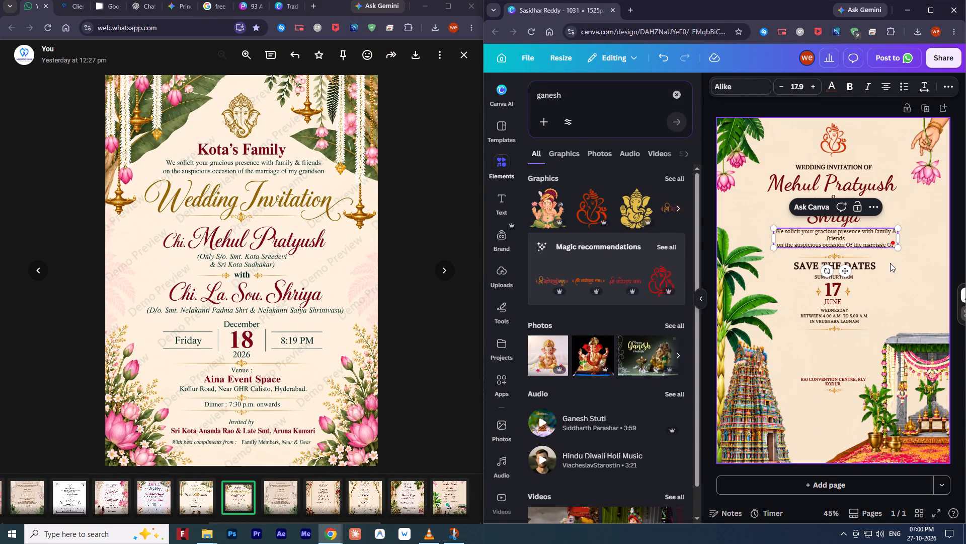
pyautogui.press('Right')
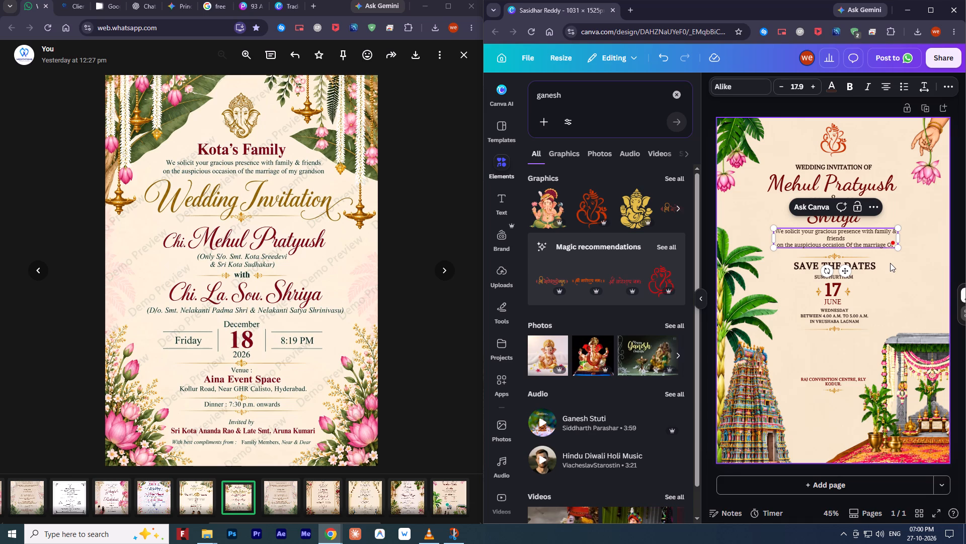
pyautogui.hotkey('shift', 'Left')
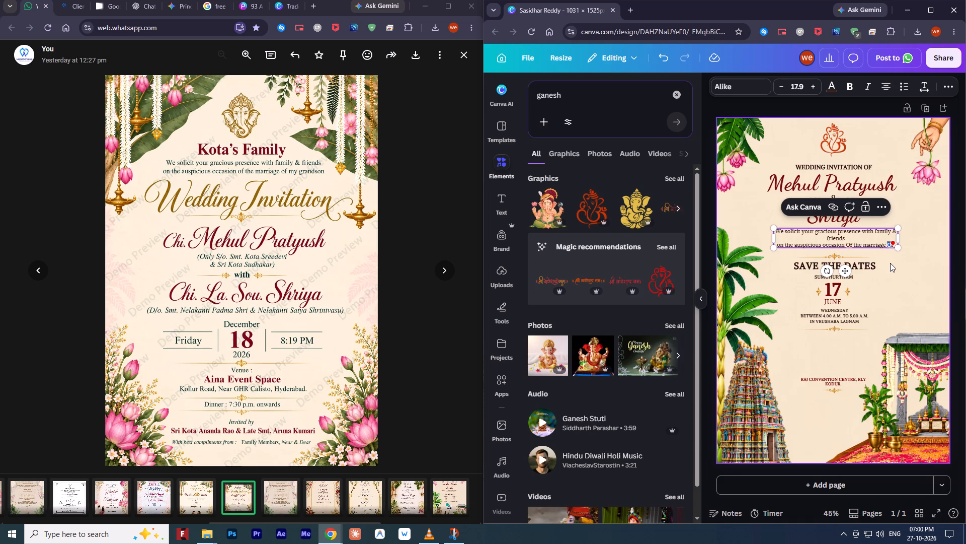
pyautogui.press('o')
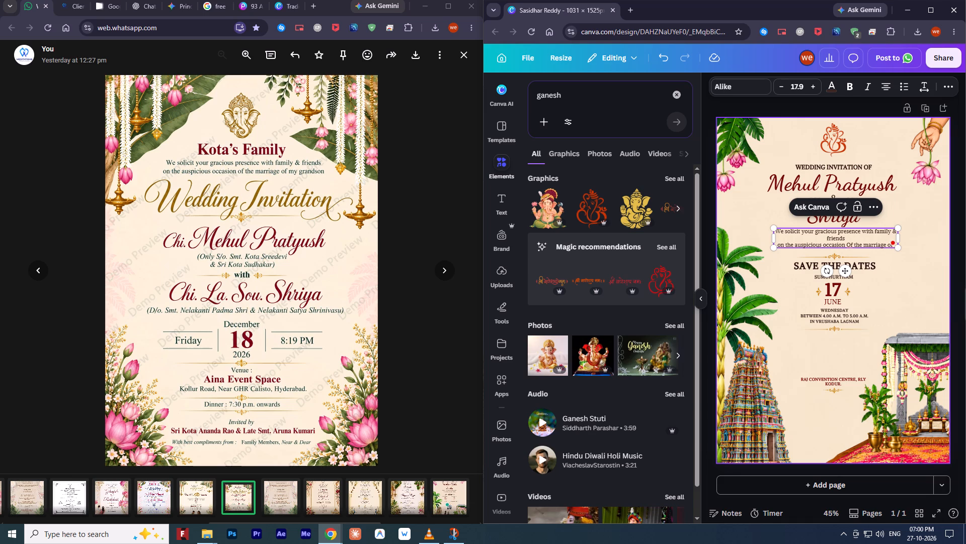
# Widen the invitation paragraph's box to about 781 so the wording fits on two lines, and recentre it beneath the bride's name.
pyautogui.click(825, 237)
pyautogui.press('BackSpace')
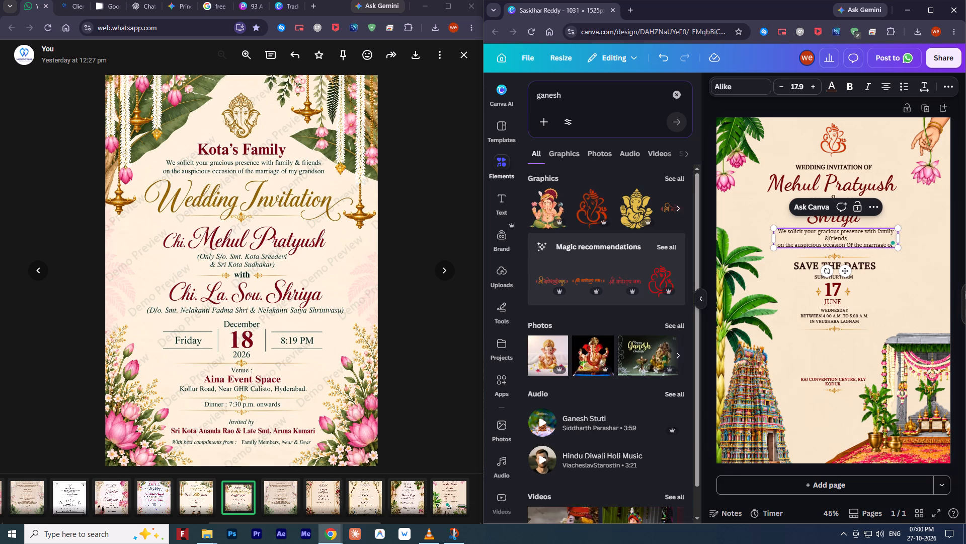
pyautogui.press('space')
pyautogui.press('Left')
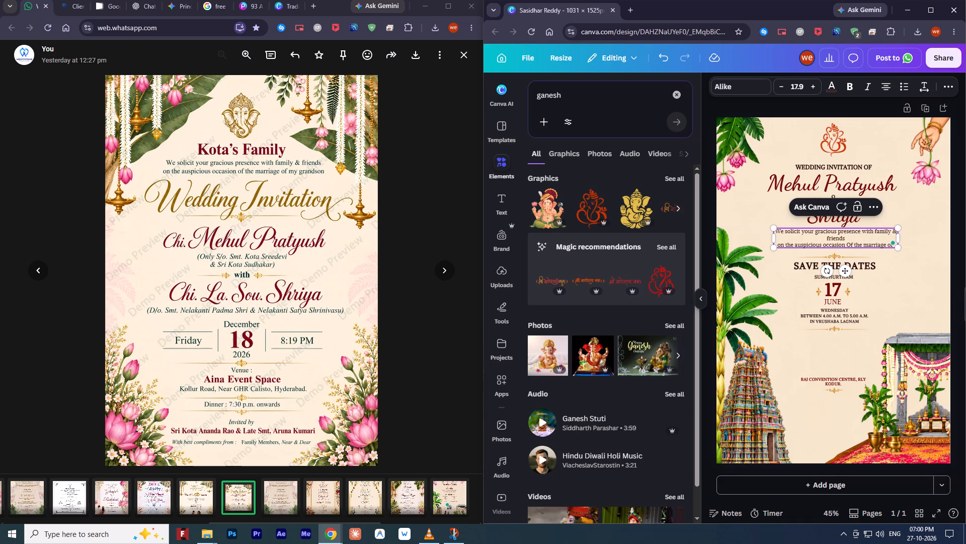
pyautogui.moveTo(772, 238); pyautogui.dragTo(719, 233)
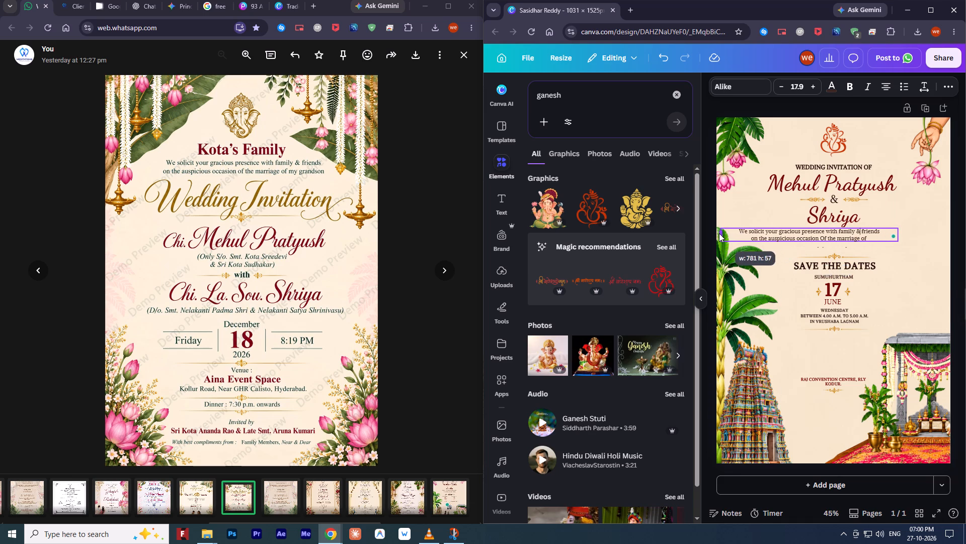
pyautogui.moveTo(719, 233); pyautogui.dragTo(719, 233)
pyautogui.moveTo(818, 262); pyautogui.dragTo(857, 182)
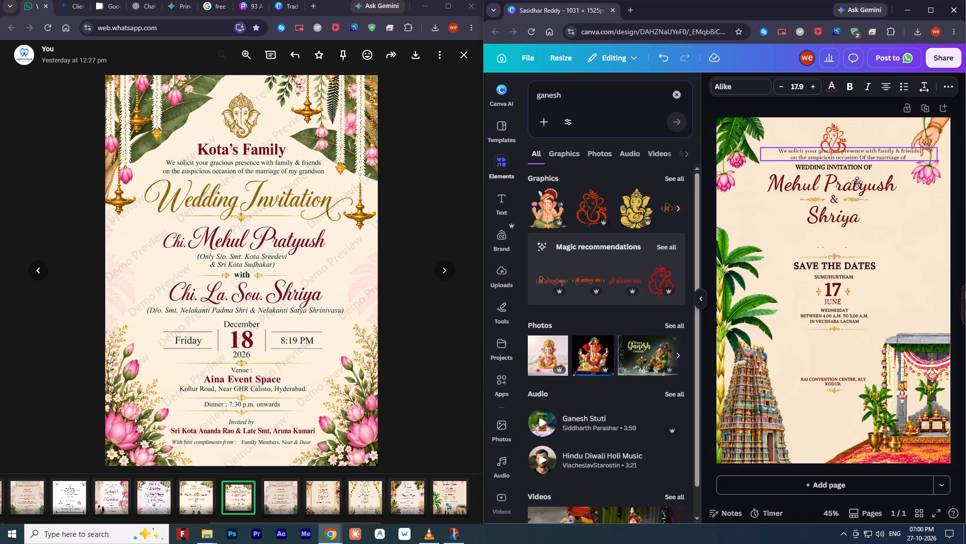
pyautogui.moveTo(857, 182); pyautogui.dragTo(845, 267)
pyautogui.click(910, 209)
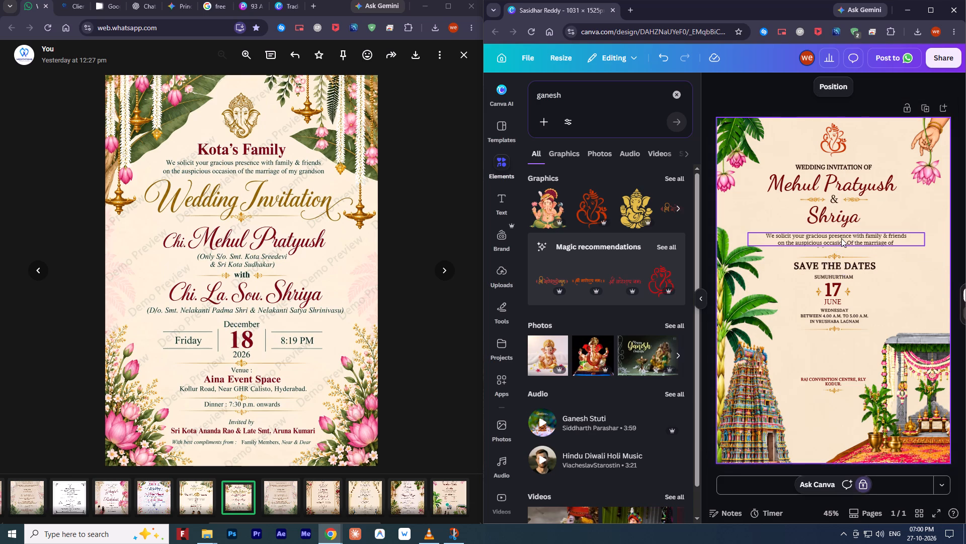
pyautogui.click(841, 238)
# Set the couple's names and ampersand divider aside and place the invitation paragraph directly beneath the "WEDDING INVITATION OF" heading.
pyautogui.click(851, 179)
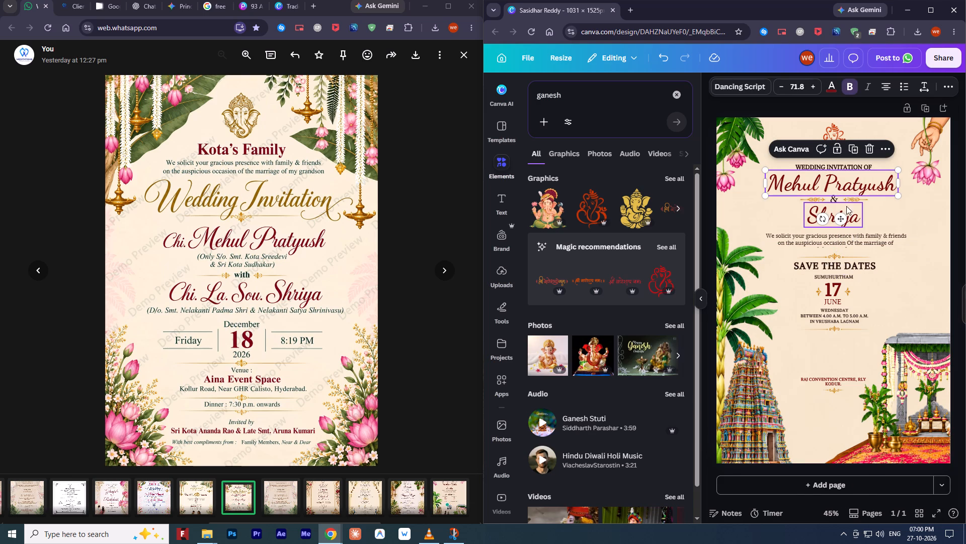
pyautogui.moveTo(889, 220); pyautogui.dragTo(798, 178)
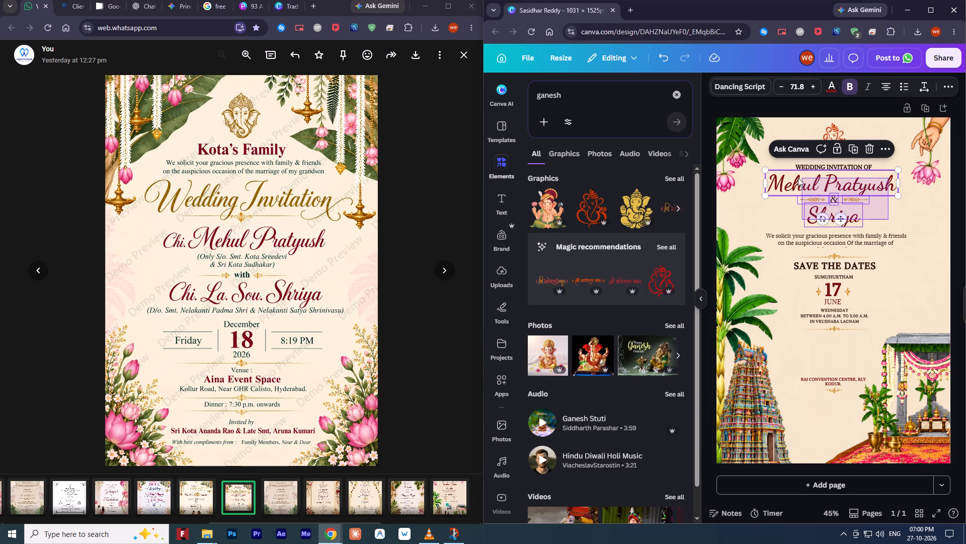
pyautogui.moveTo(798, 178); pyautogui.dragTo(781, 176)
pyautogui.moveTo(831, 187); pyautogui.dragTo(921, 289)
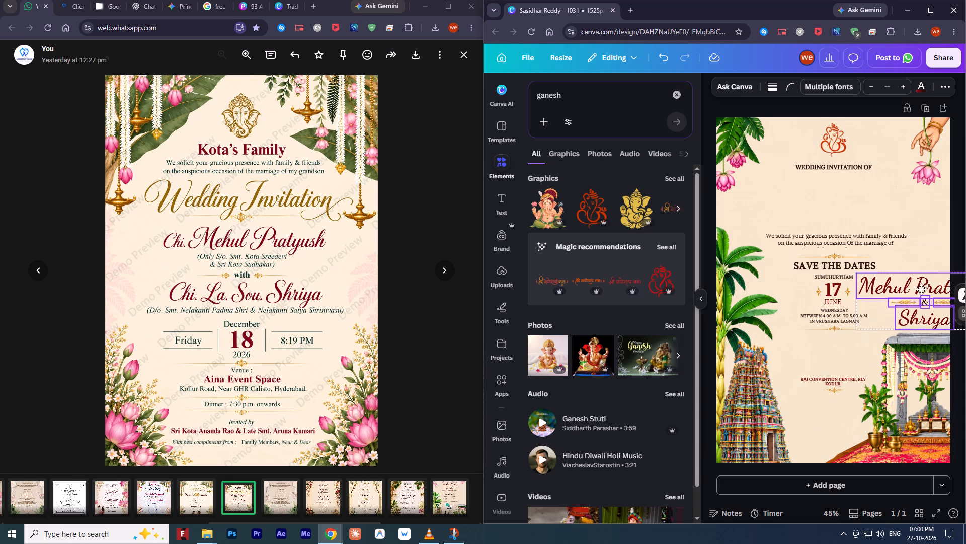
pyautogui.moveTo(921, 289); pyautogui.dragTo(914, 288)
pyautogui.click(821, 246)
pyautogui.moveTo(840, 242); pyautogui.dragTo(843, 191)
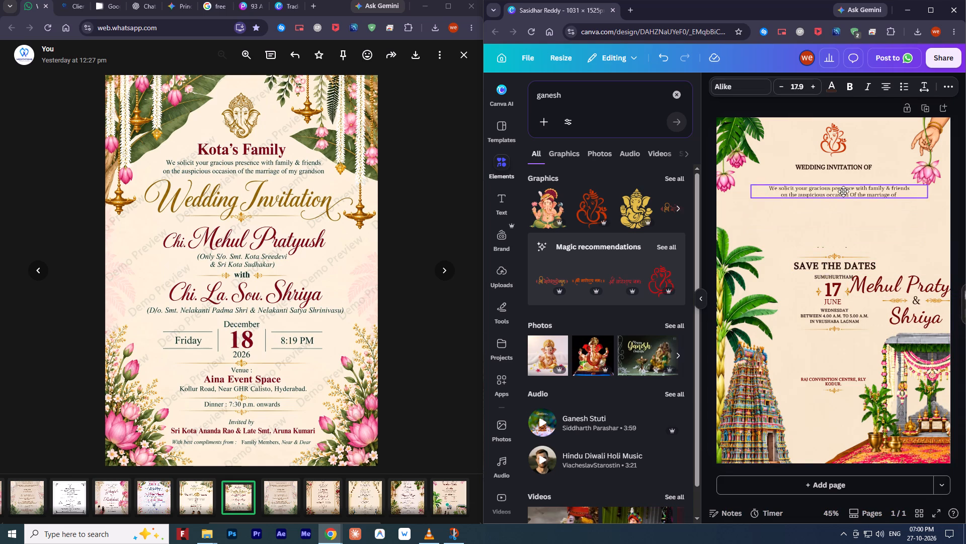
pyautogui.moveTo(843, 191); pyautogui.dragTo(837, 185)
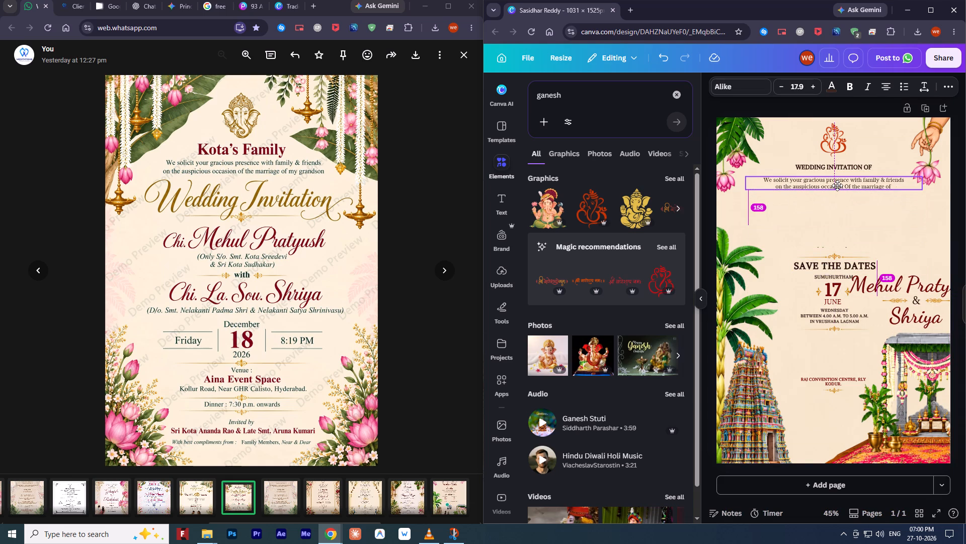
pyautogui.moveTo(837, 185); pyautogui.dragTo(837, 184)
# Move the couple's names with the ampersand divider back to the centre, directly below the invitation paragraph.
pyautogui.moveTo(898, 227); pyautogui.dragTo(929, 333)
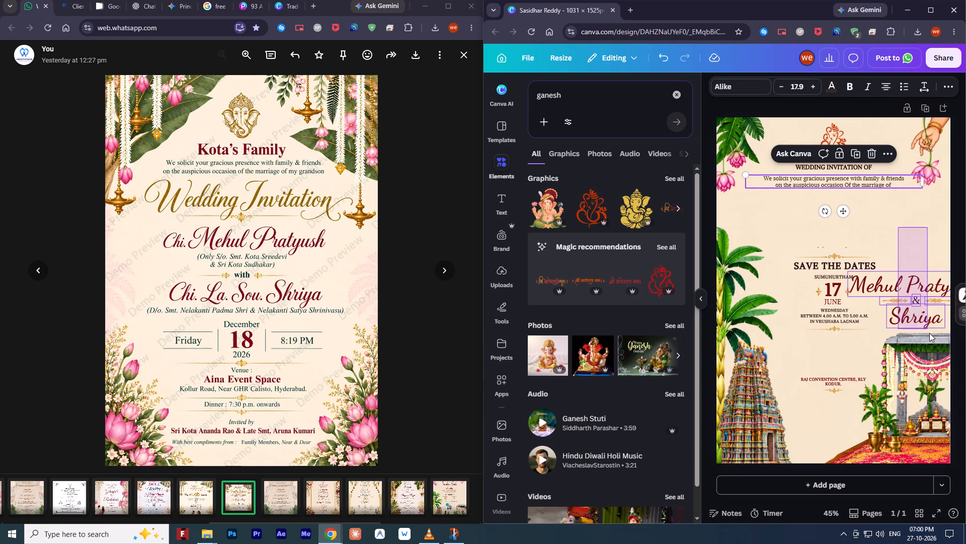
pyautogui.moveTo(929, 333); pyautogui.dragTo(937, 337)
pyautogui.click(937, 337)
pyautogui.click(901, 194)
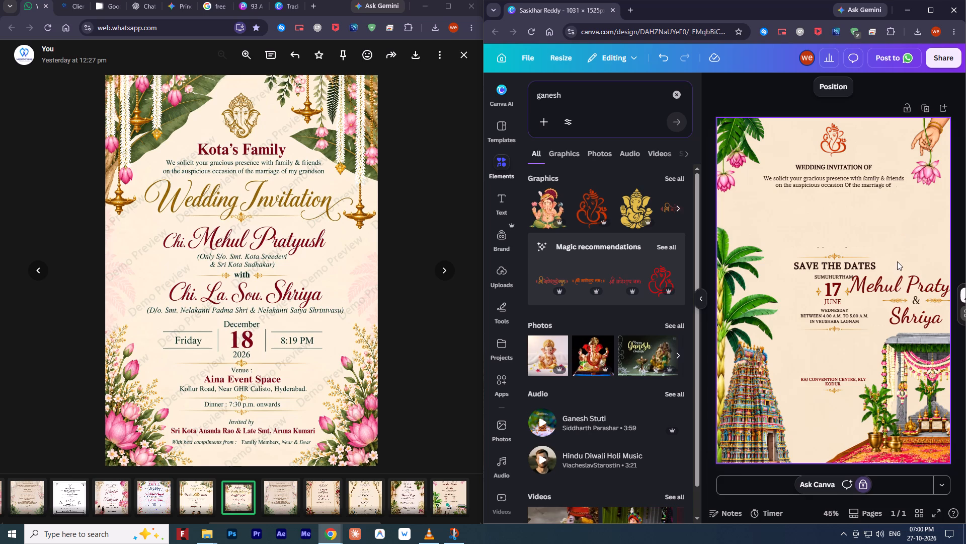
pyautogui.moveTo(897, 244); pyautogui.dragTo(934, 316)
pyautogui.moveTo(925, 314); pyautogui.dragTo(823, 236)
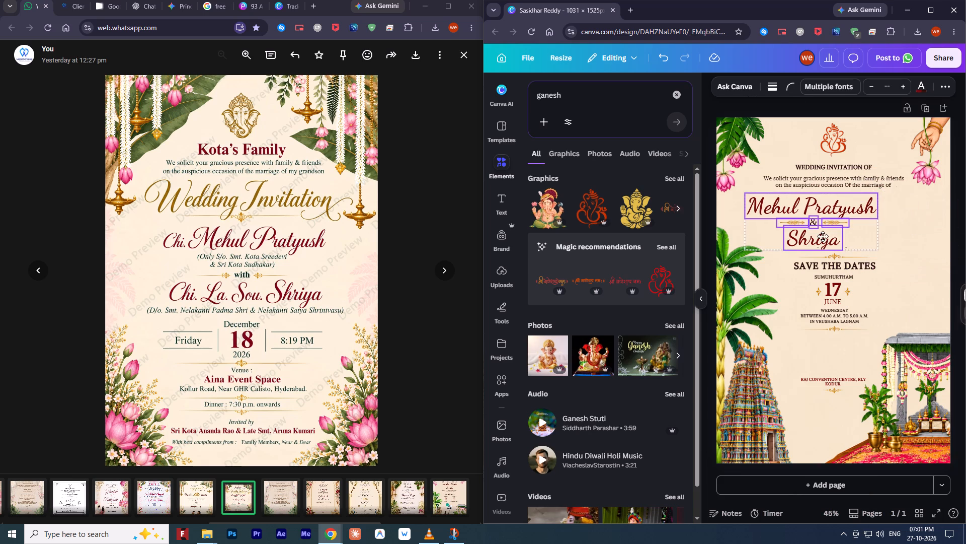
pyautogui.moveTo(823, 236); pyautogui.dragTo(844, 236)
pyautogui.click(917, 273)
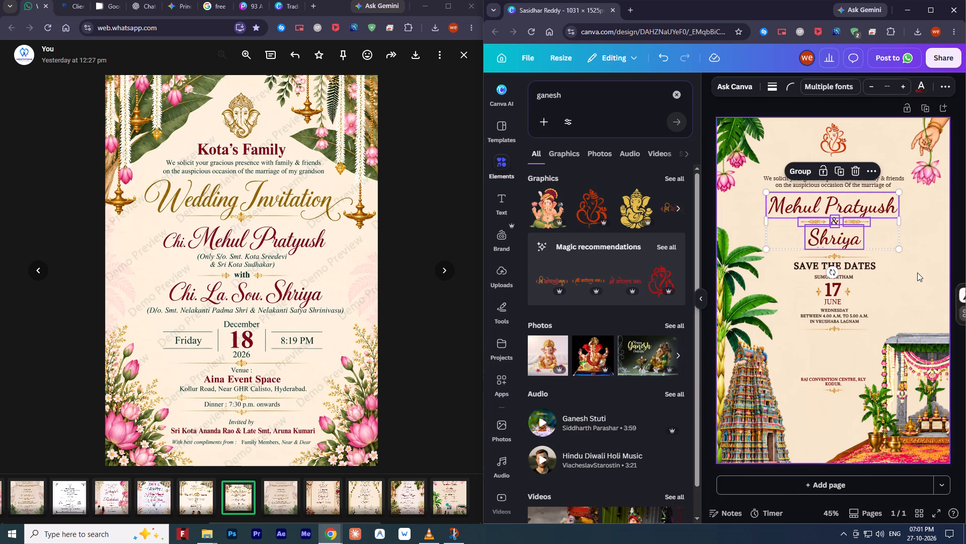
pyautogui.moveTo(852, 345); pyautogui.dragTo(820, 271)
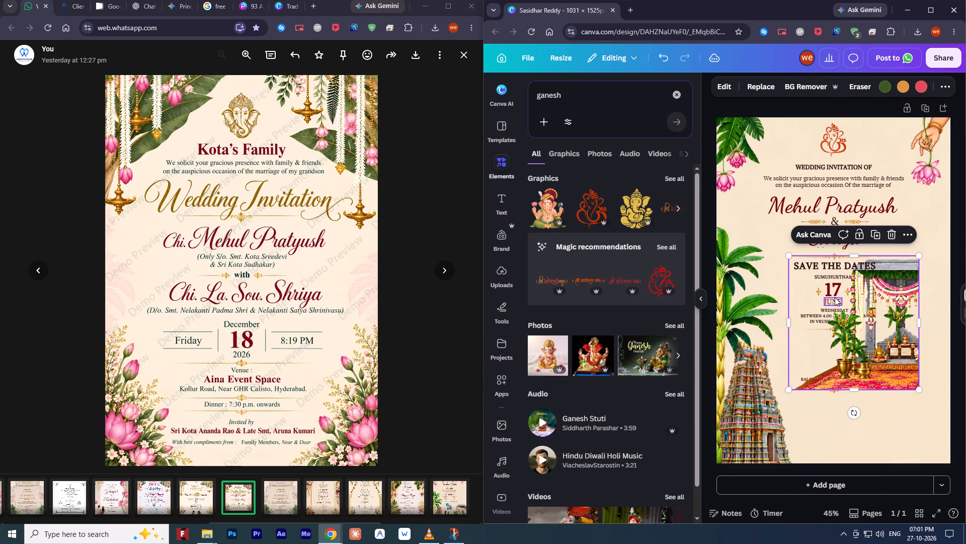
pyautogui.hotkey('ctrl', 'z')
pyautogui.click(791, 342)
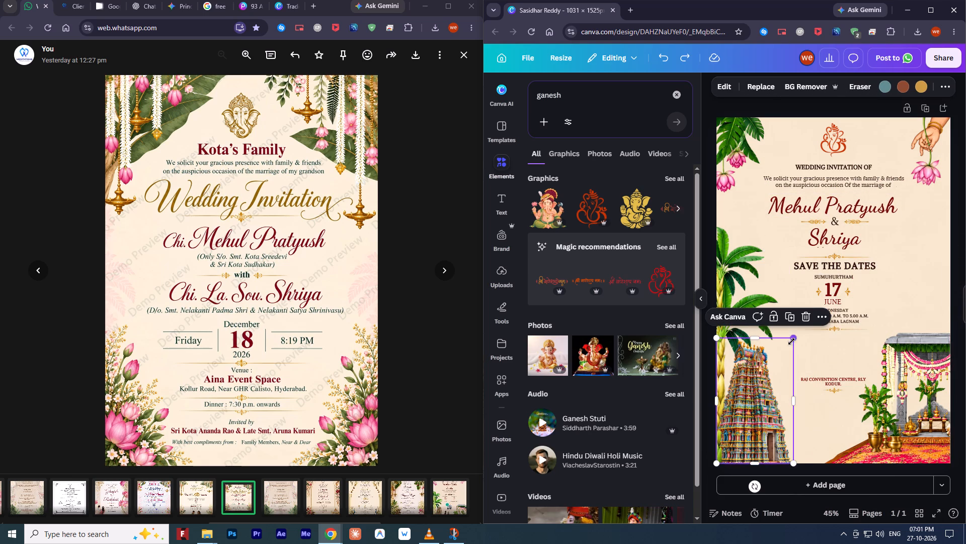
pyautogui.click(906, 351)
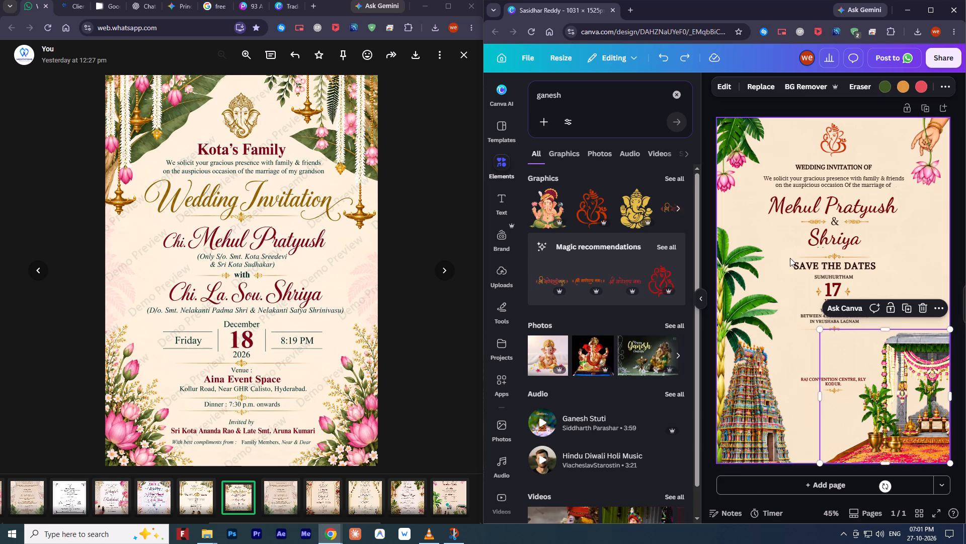
# Move the whole "SAVE THE DATES" block, including its date, time and dividers, down to just above the venue text.
pyautogui.moveTo(785, 255); pyautogui.dragTo(854, 312)
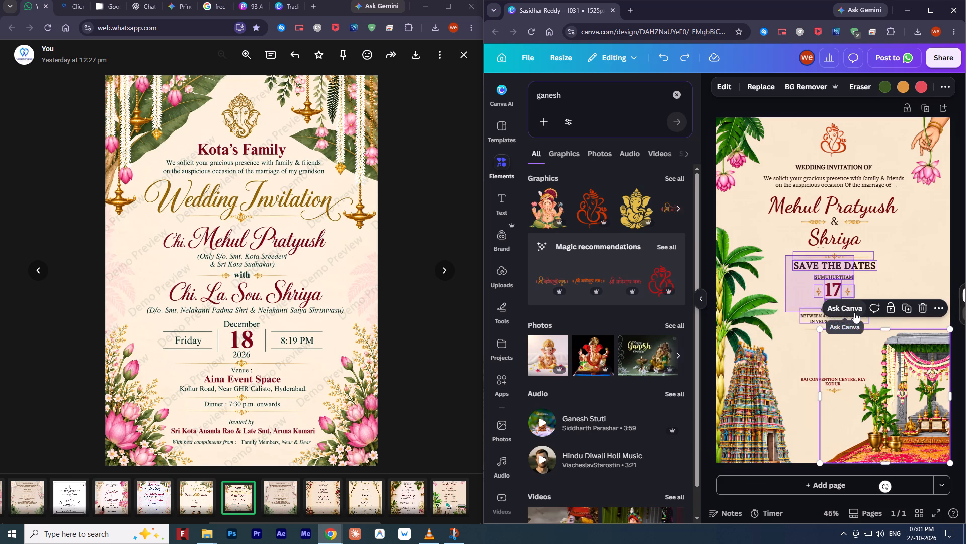
pyautogui.moveTo(854, 312); pyautogui.dragTo(857, 315)
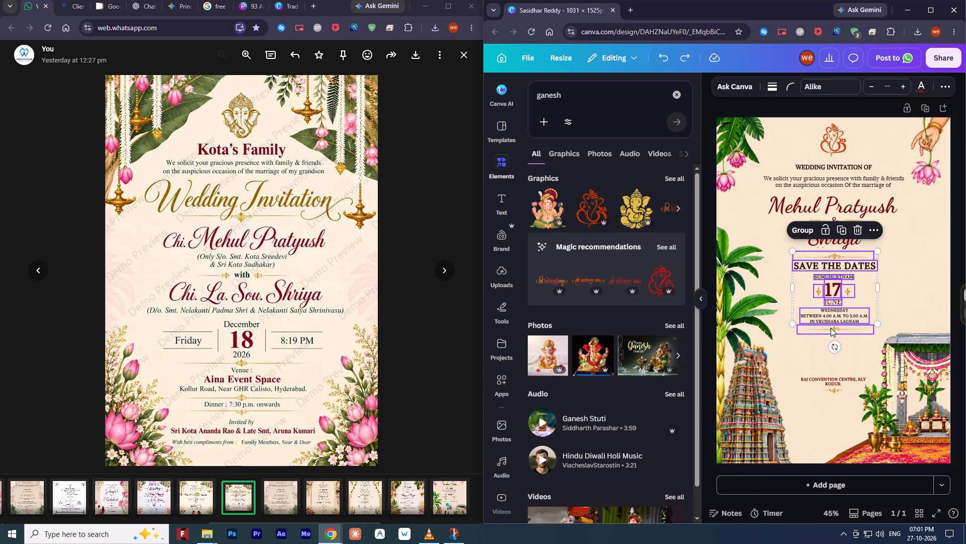
pyautogui.keyDown('shift'); pyautogui.click(831, 328); pyautogui.keyUp('shift')
pyautogui.moveTo(835, 296); pyautogui.dragTo(900, 291)
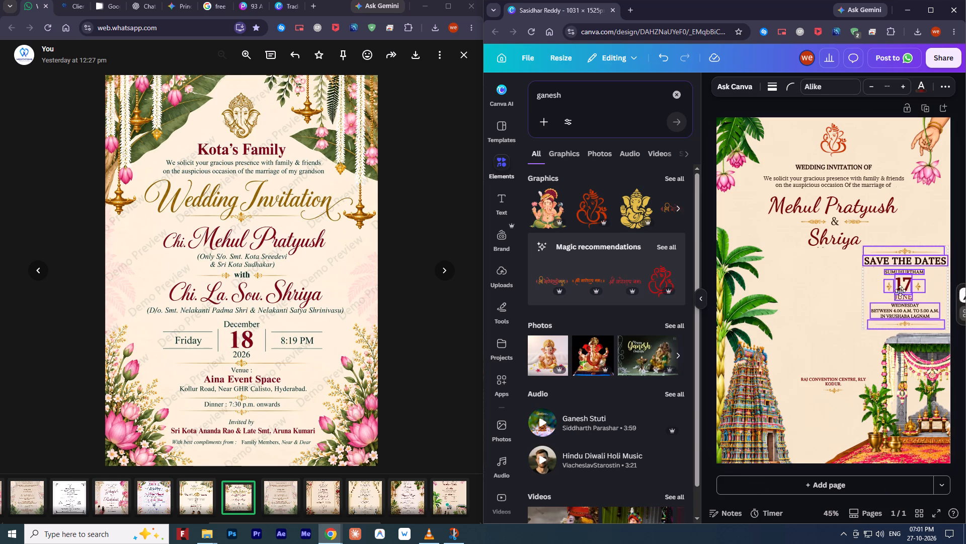
pyautogui.moveTo(900, 291); pyautogui.dragTo(830, 329)
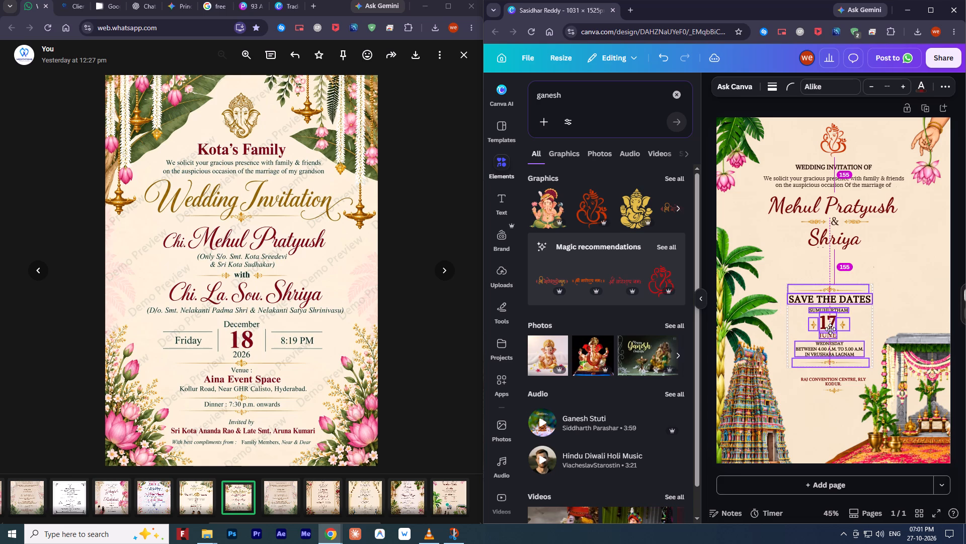
pyautogui.moveTo(830, 329); pyautogui.dragTo(831, 329)
pyautogui.click(899, 255)
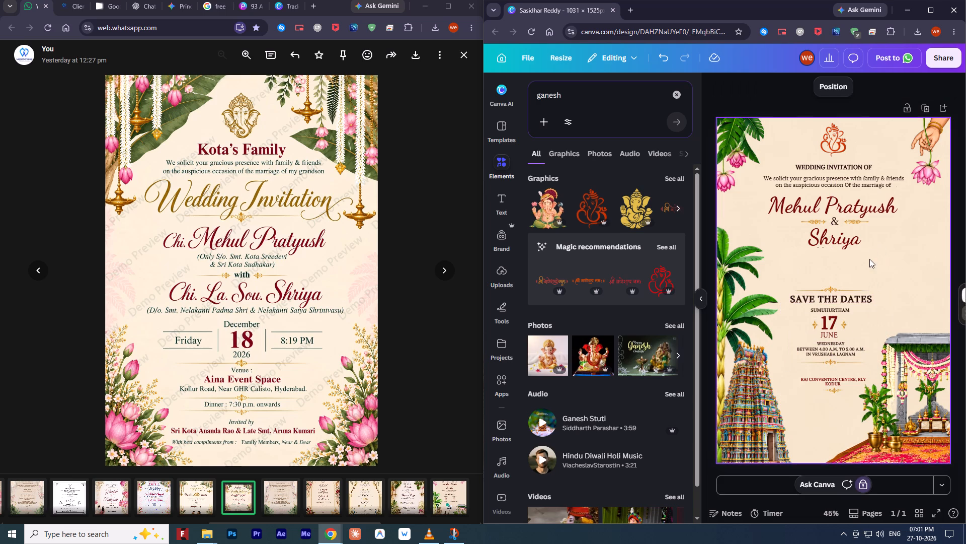
# Move the ampersand divider and the bride's name down together, leaving a gap beneath the groom's name.
pyautogui.moveTo(869, 259); pyautogui.dragTo(813, 222)
pyautogui.moveTo(824, 240); pyautogui.dragTo(823, 249)
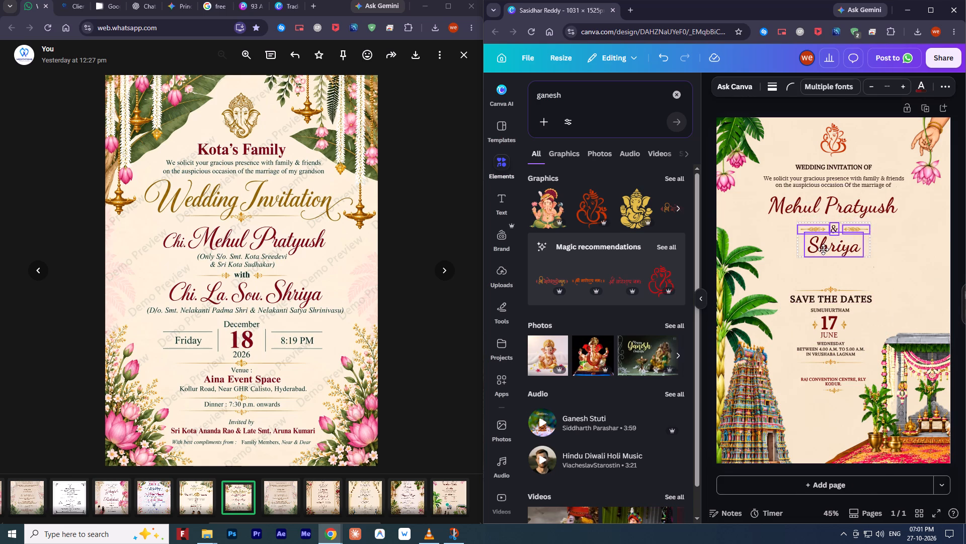
pyautogui.moveTo(823, 249); pyautogui.dragTo(823, 254)
pyautogui.click(910, 256)
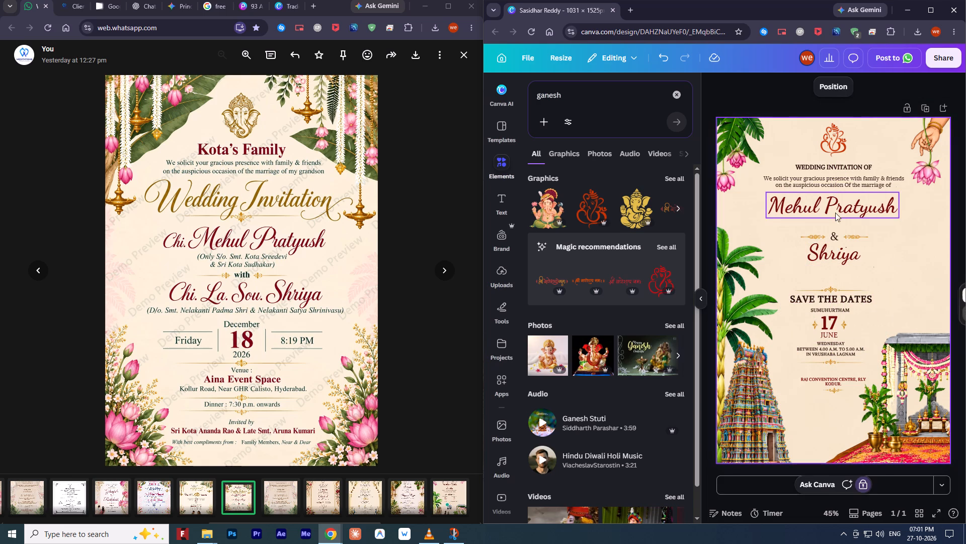
# Lock the decorated mandap image in place.
pyautogui.click(933, 389)
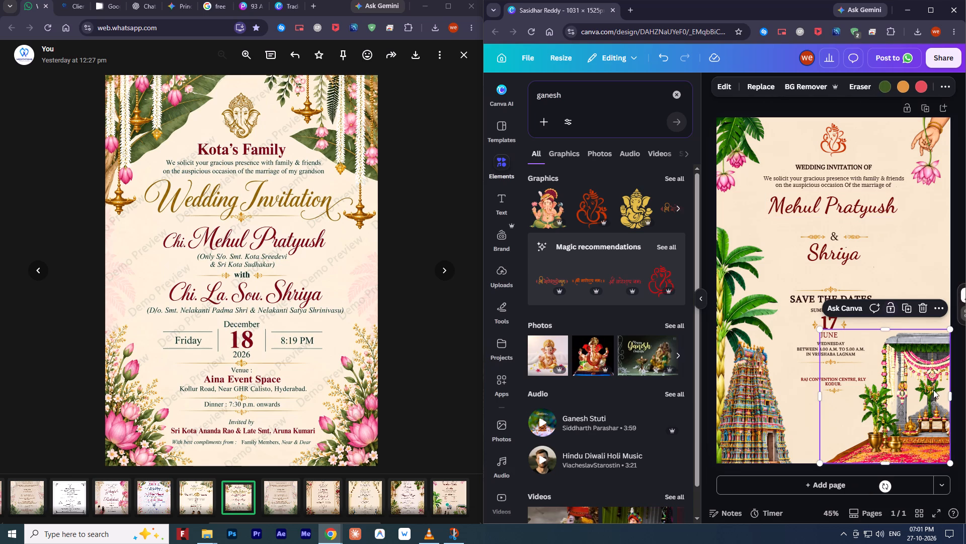
pyautogui.click(896, 307)
pyautogui.click(905, 260)
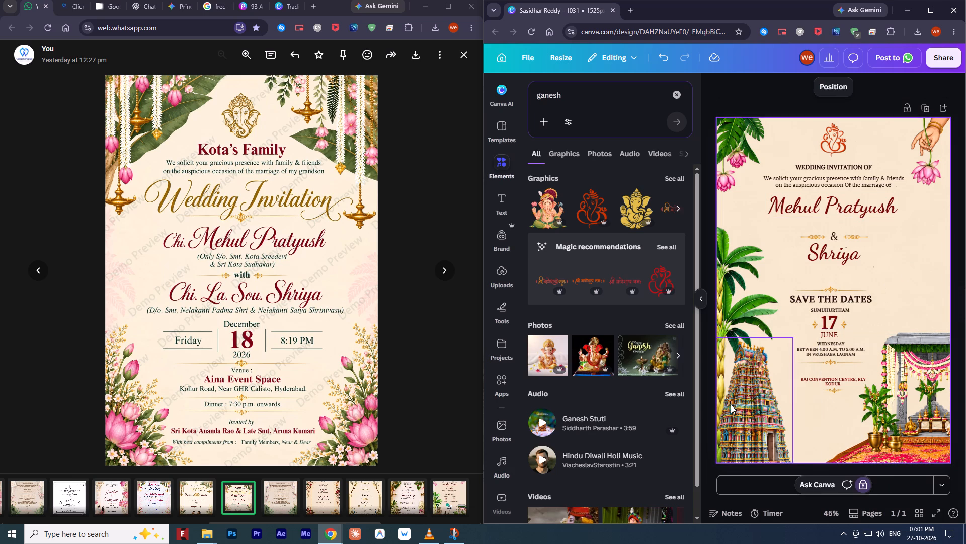
# Lock the temple tower image and the banana palm image above it in place.
pyautogui.click(731, 404)
pyautogui.click(776, 318)
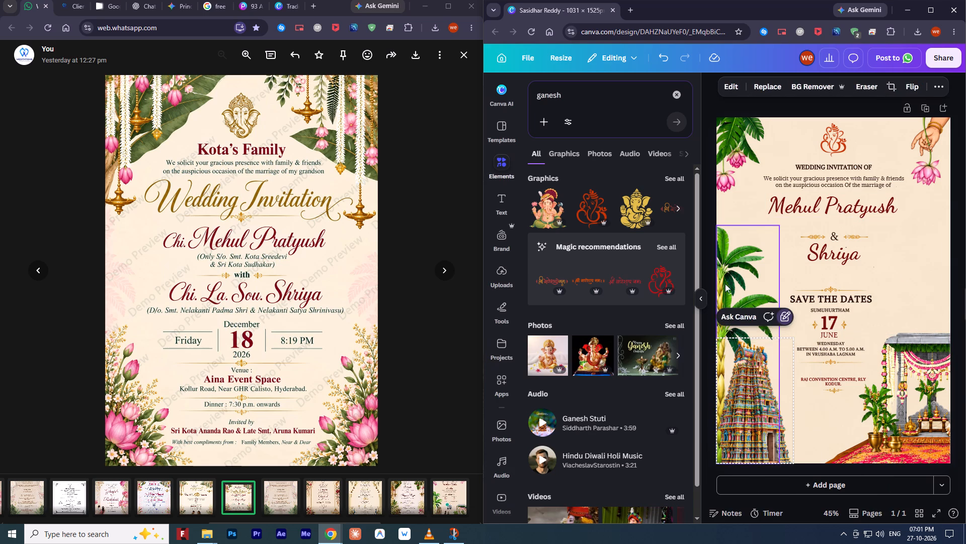
pyautogui.click(729, 284)
pyautogui.click(776, 203)
pyautogui.click(910, 263)
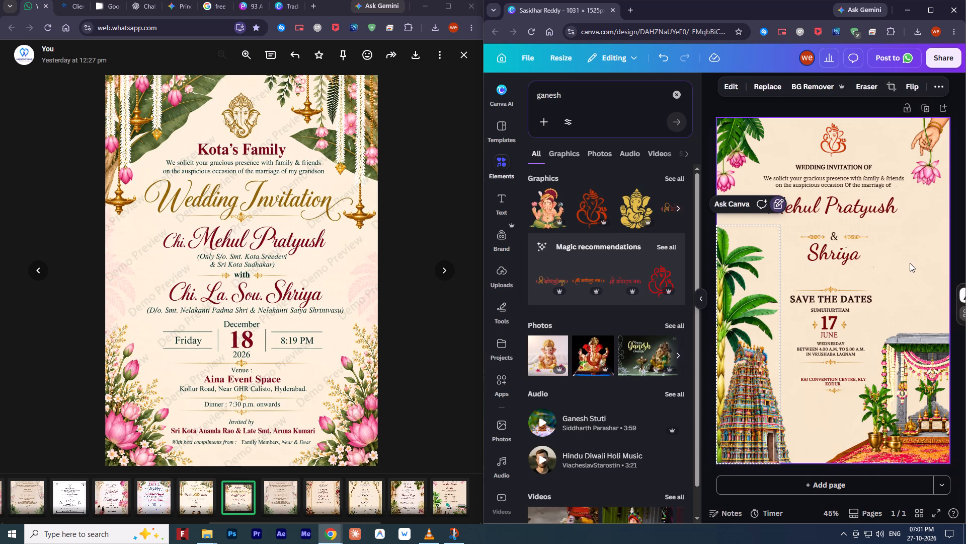
pyautogui.click(855, 388)
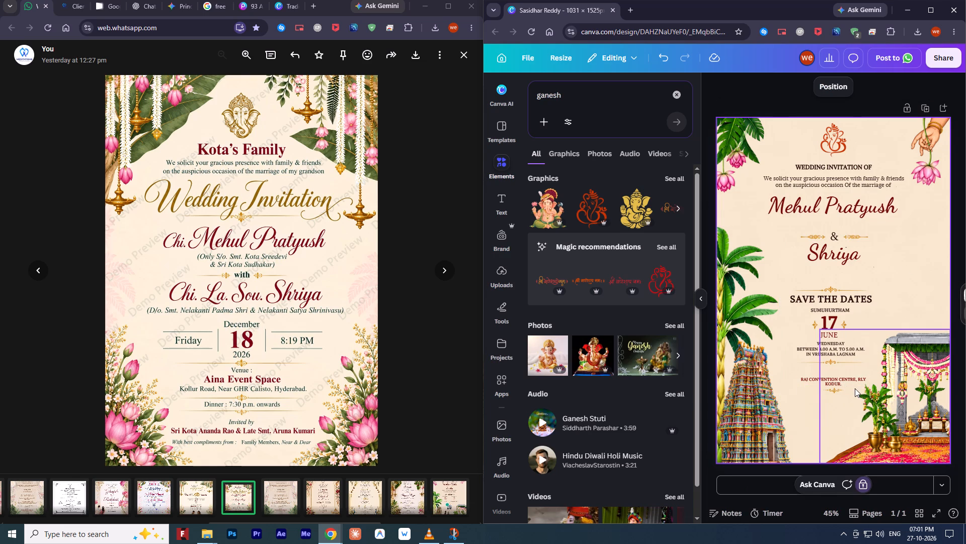
pyautogui.click(809, 379)
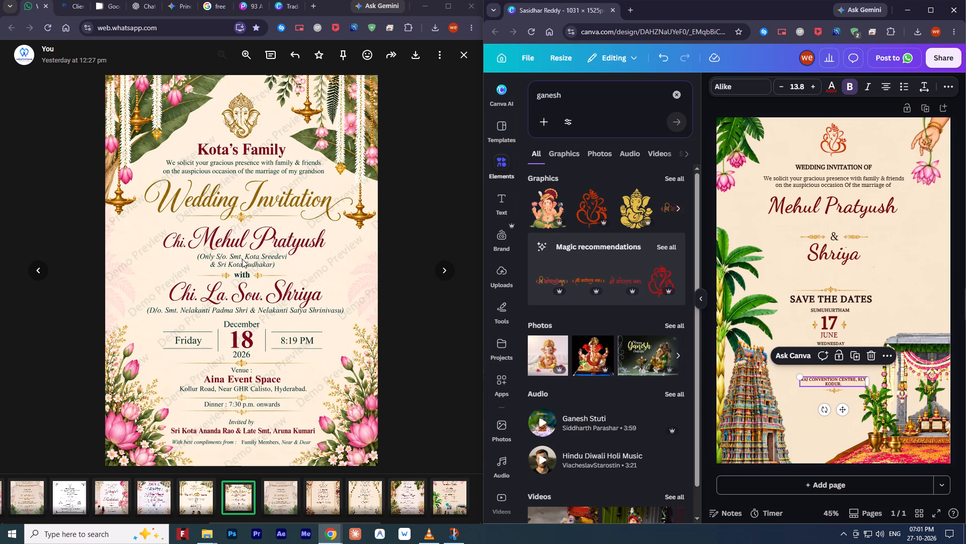
pyautogui.hotkey('alt', 'q')
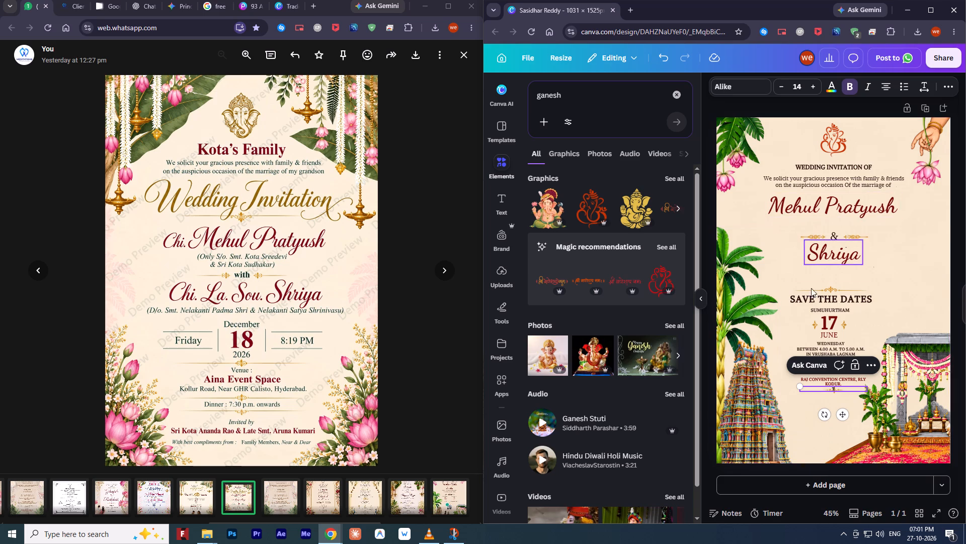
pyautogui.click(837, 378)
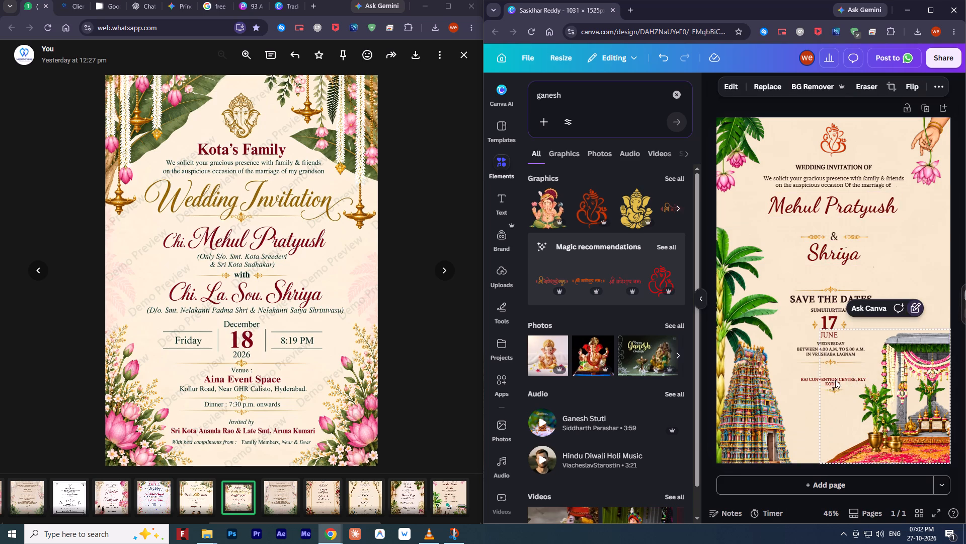
# Duplicate the venue text, place the copy directly beneath the groom's name, and replace its wording with the captured parentage text.
pyautogui.click(818, 381)
pyautogui.click(859, 358)
pyautogui.moveTo(836, 389); pyautogui.dragTo(839, 379)
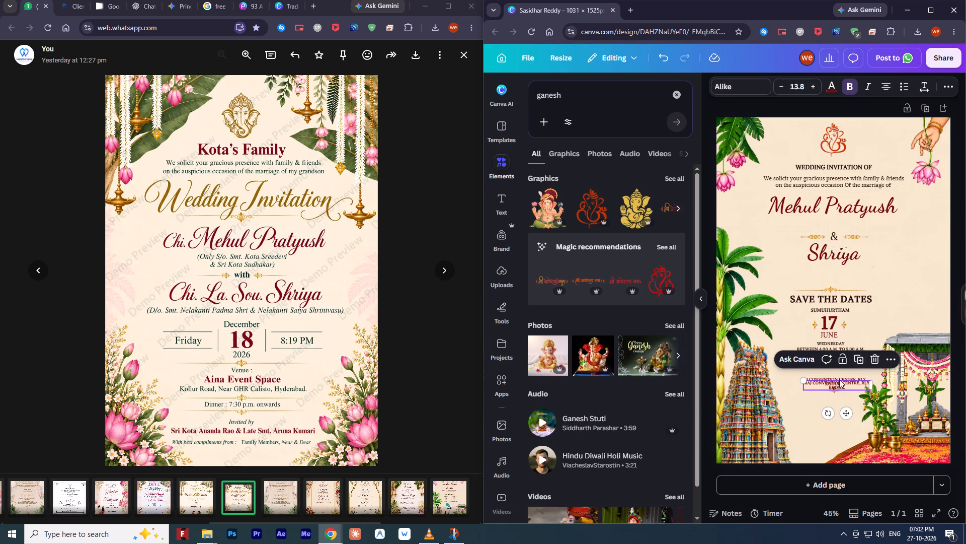
pyautogui.moveTo(839, 379); pyautogui.dragTo(828, 231)
pyautogui.doubleClick(828, 231)
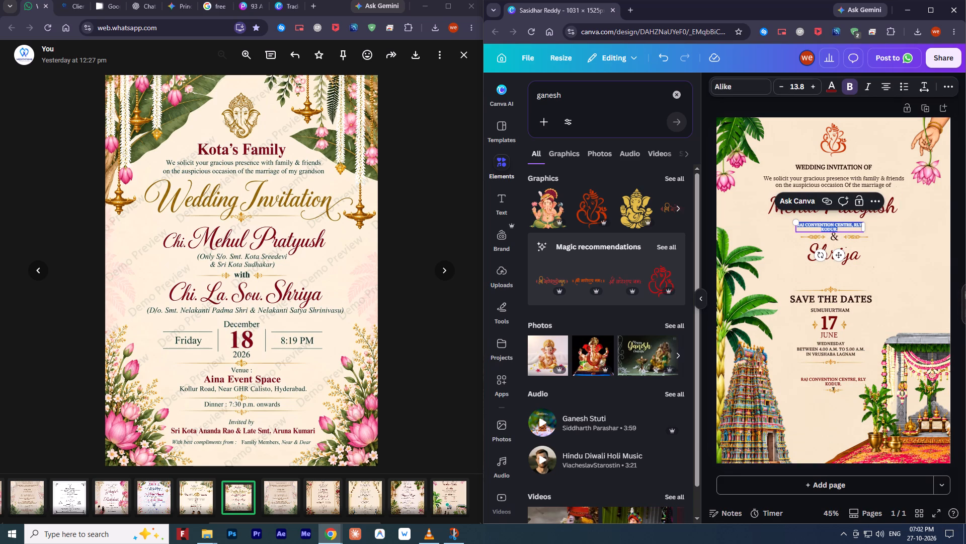
pyautogui.hotkey('ctrl', 'v')
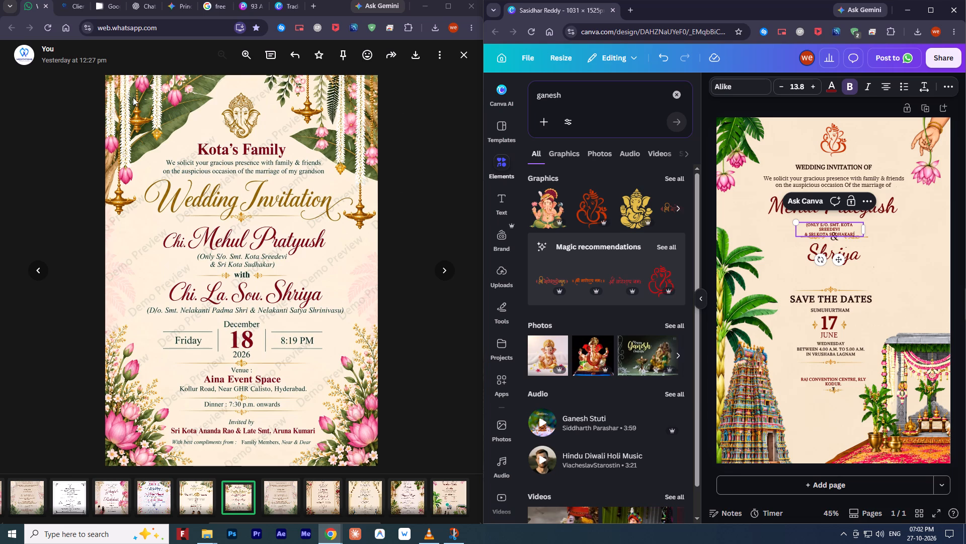
# Widen the "Only S/o." parents' text so it fits on two lines, and centre it between the groom's name and the ampersand.
pyautogui.moveTo(867, 226); pyautogui.dragTo(906, 220)
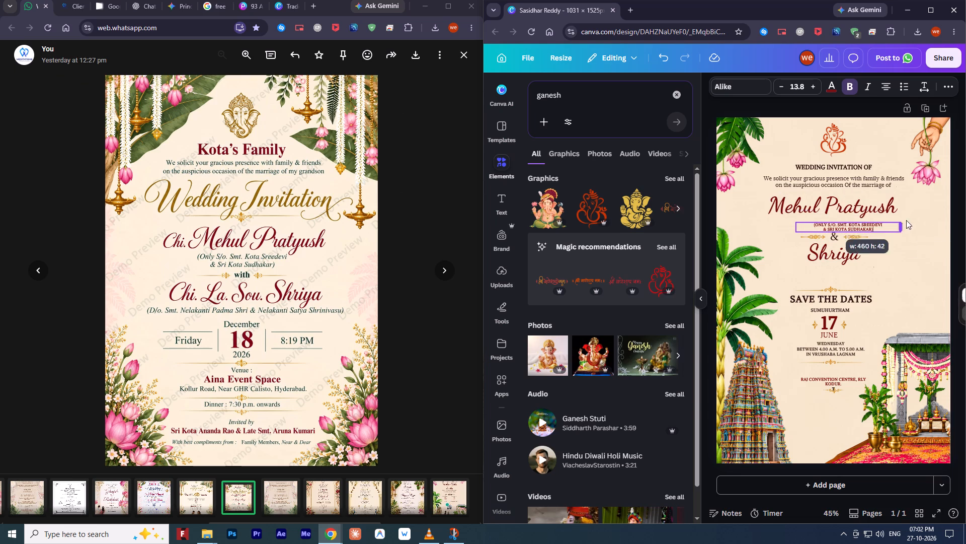
pyautogui.moveTo(906, 220); pyautogui.dragTo(922, 220)
pyautogui.moveTo(864, 253); pyautogui.dragTo(852, 247)
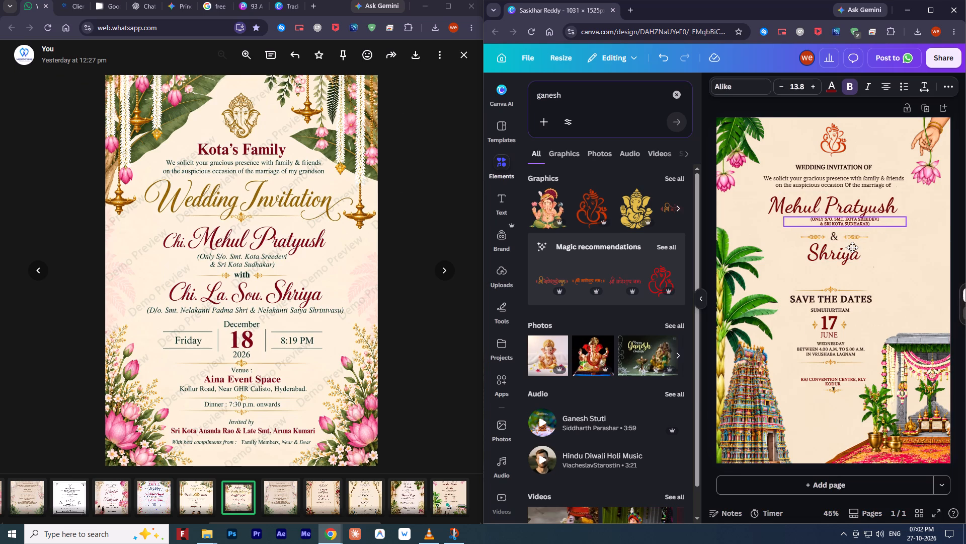
pyautogui.moveTo(852, 247); pyautogui.dragTo(844, 251)
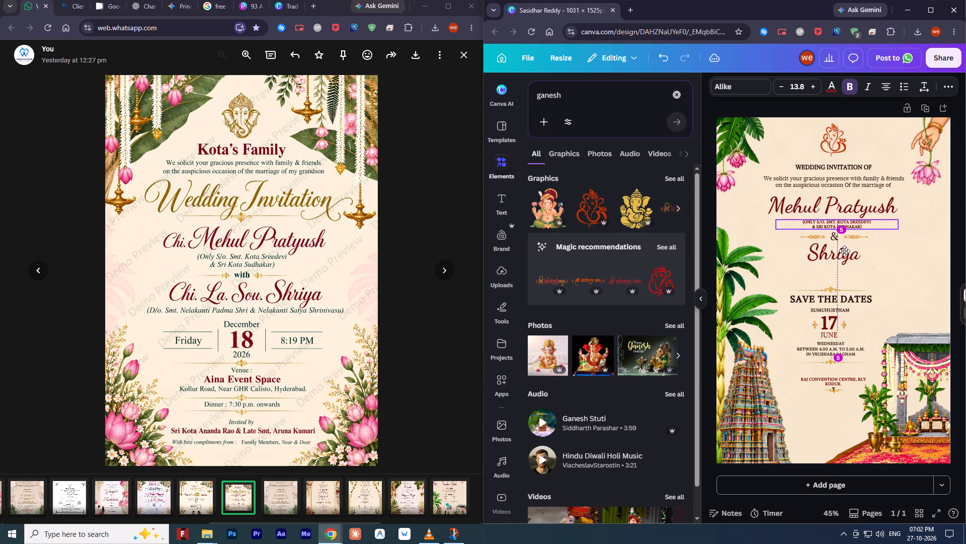
pyautogui.moveTo(844, 251); pyautogui.dragTo(843, 252)
pyautogui.click(901, 259)
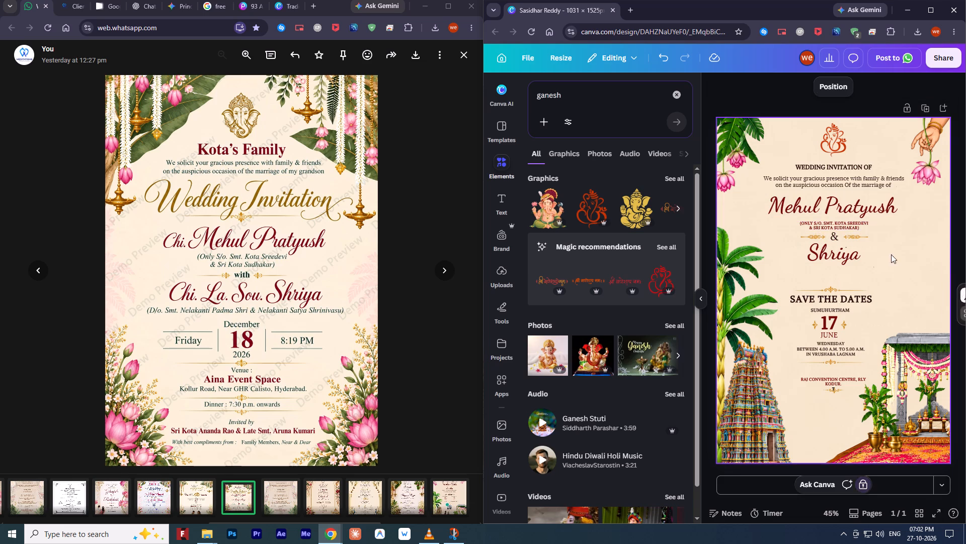
# Recolour the "Only S/o." parents' text with a colour sampled using the eyedropper.
pyautogui.click(846, 228)
pyautogui.click(896, 271)
pyautogui.click(837, 224)
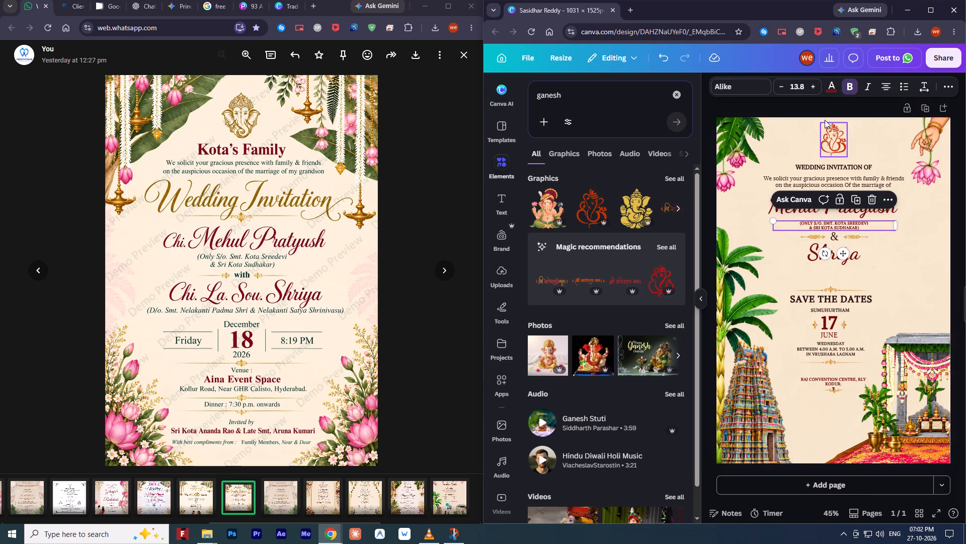
pyautogui.click(829, 90)
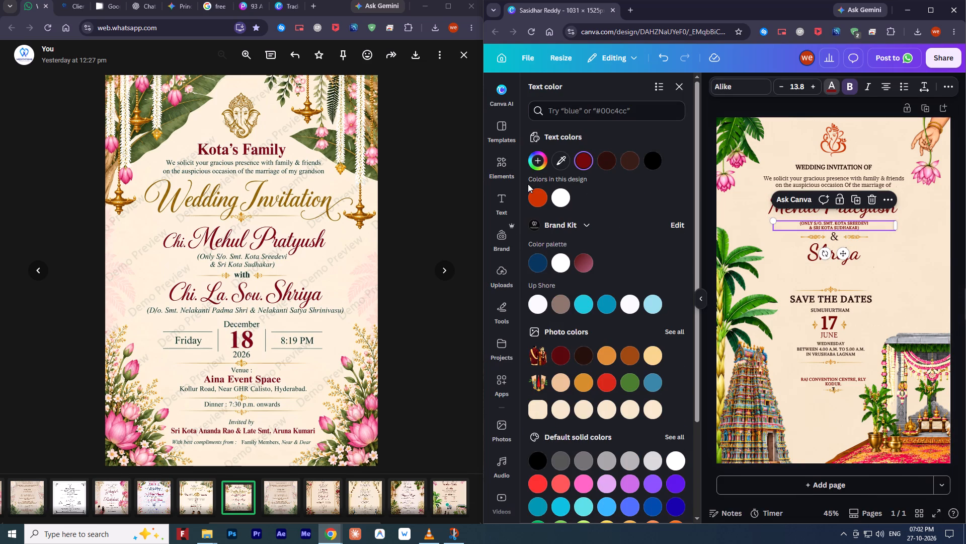
pyautogui.click(565, 162)
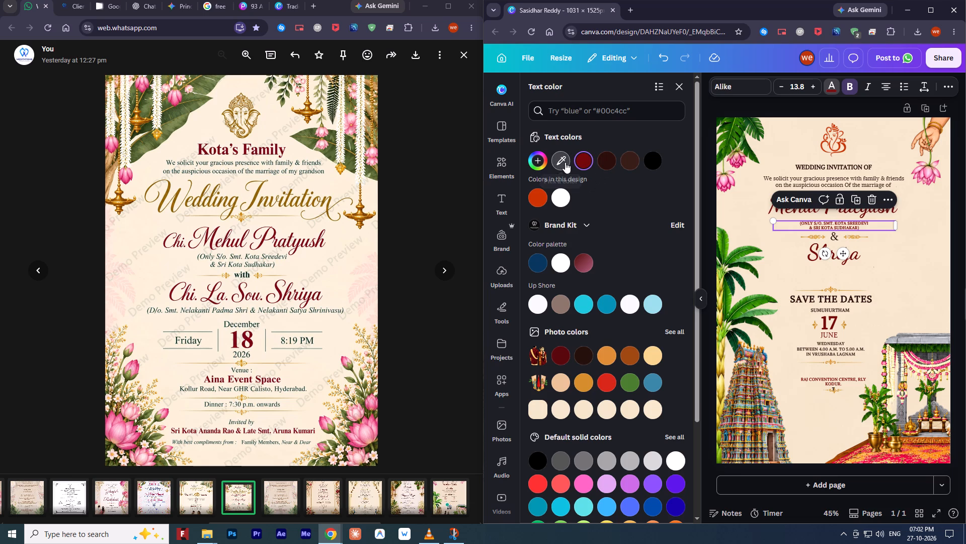
pyautogui.click(255, 255)
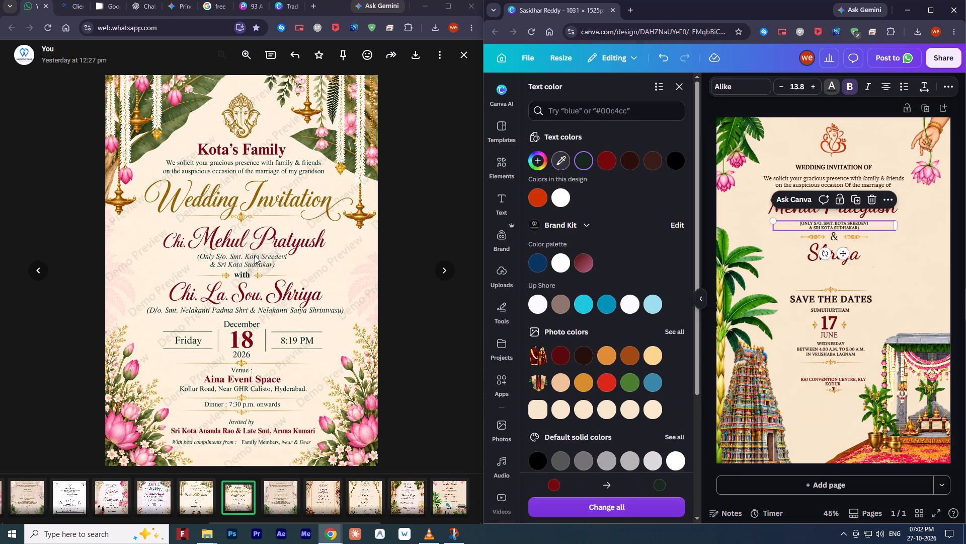
pyautogui.click(563, 160)
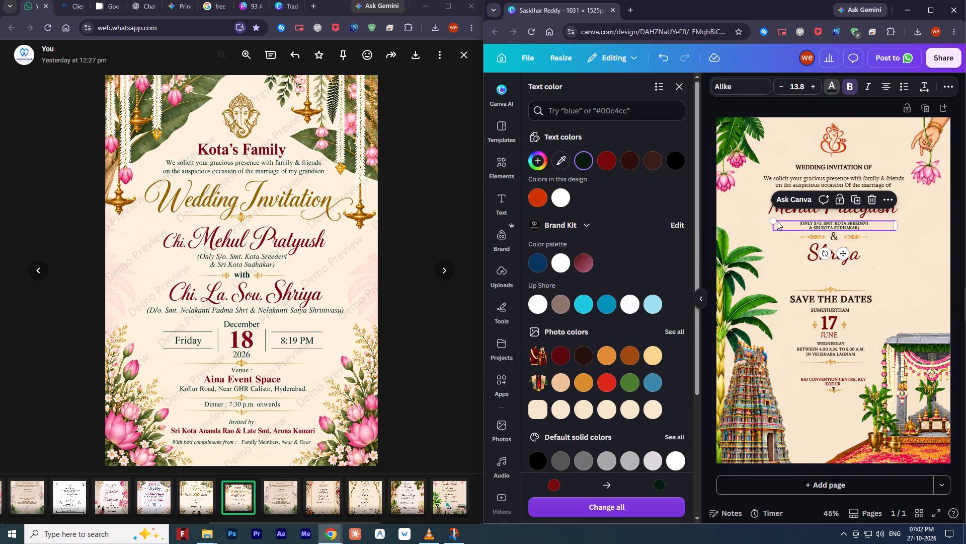
# Enlarge the "Only S/o." parents' text to about size 19.2 and centre it beneath the groom's name.
pyautogui.moveTo(775, 220); pyautogui.dragTo(729, 205)
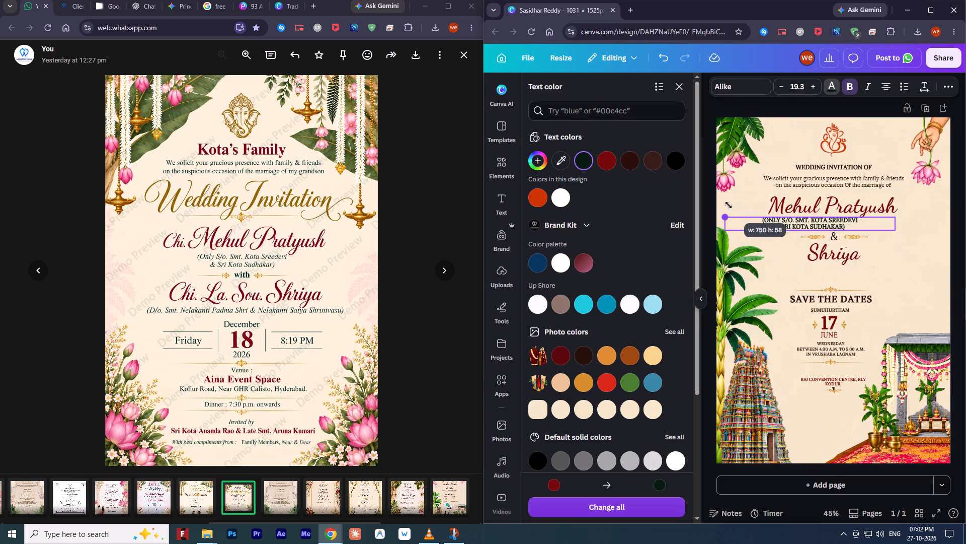
pyautogui.moveTo(729, 205); pyautogui.dragTo(729, 206)
pyautogui.moveTo(811, 226); pyautogui.dragTo(833, 226)
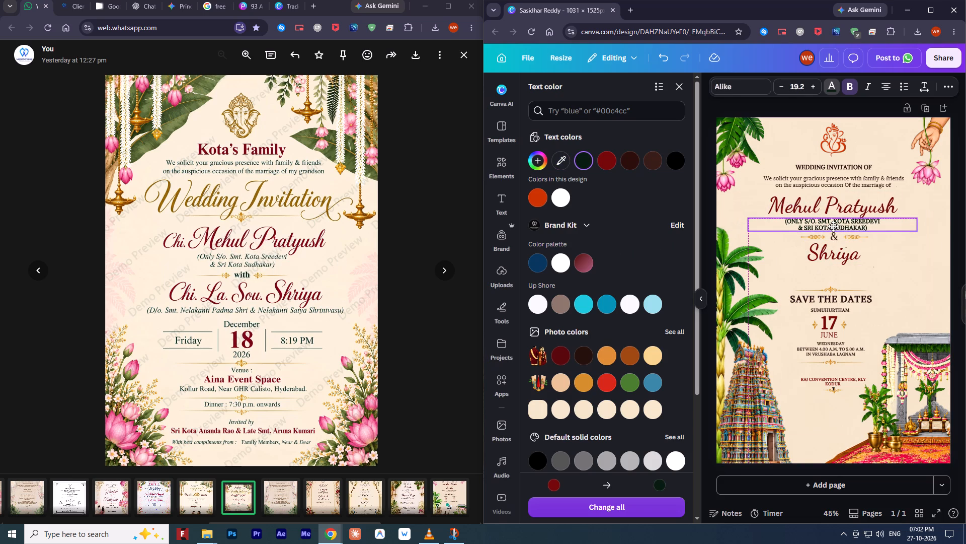
pyautogui.moveTo(833, 226); pyautogui.dragTo(836, 226)
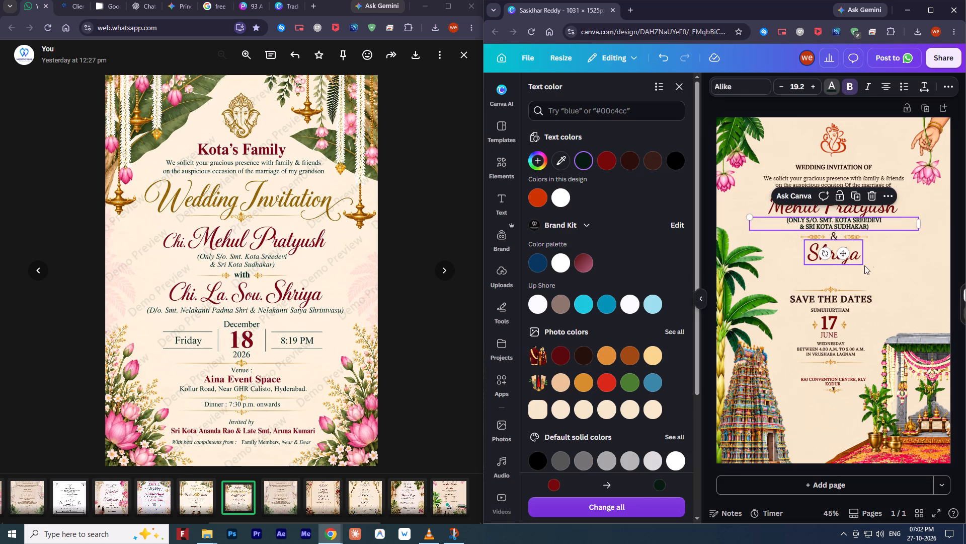
# Move the ampersand divider and the bride's name down slightly together to clear the enlarged parents' text.
pyautogui.moveTo(872, 271); pyautogui.dragTo(803, 234)
pyautogui.click(817, 252)
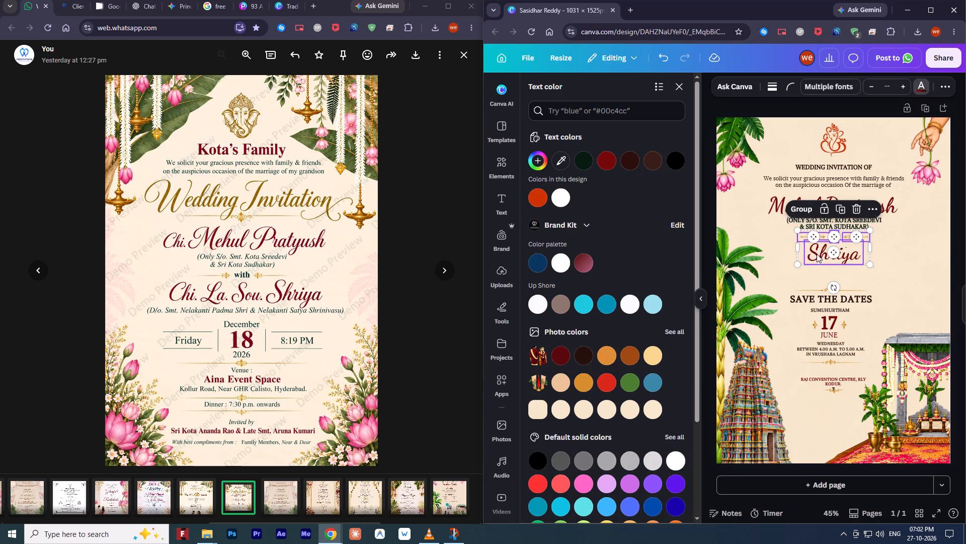
pyautogui.click(960, 268)
pyautogui.click(920, 251)
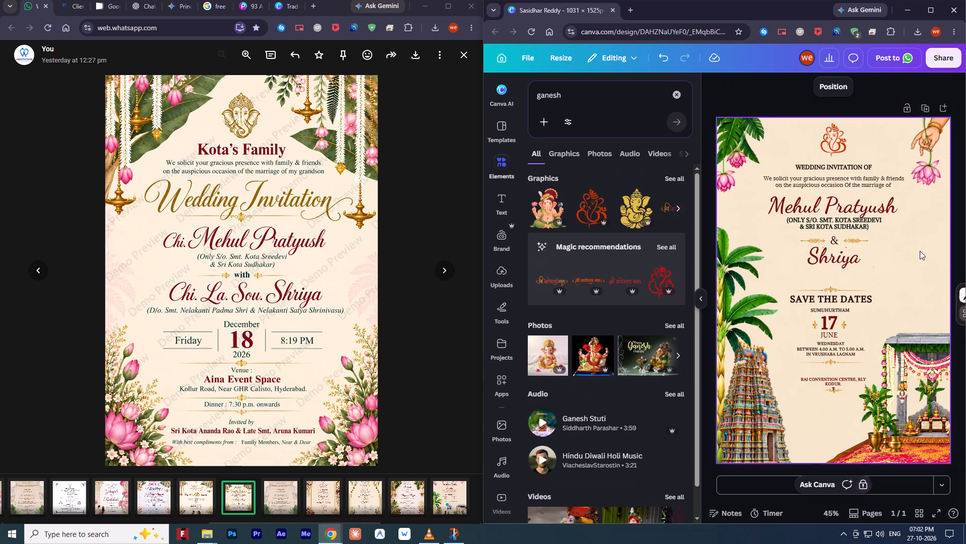
# Nudge the "Only S/o." parents' text down slightly so it sits evenly between the groom's name and the ampersand divider.
pyautogui.click(845, 225)
pyautogui.press('Down')
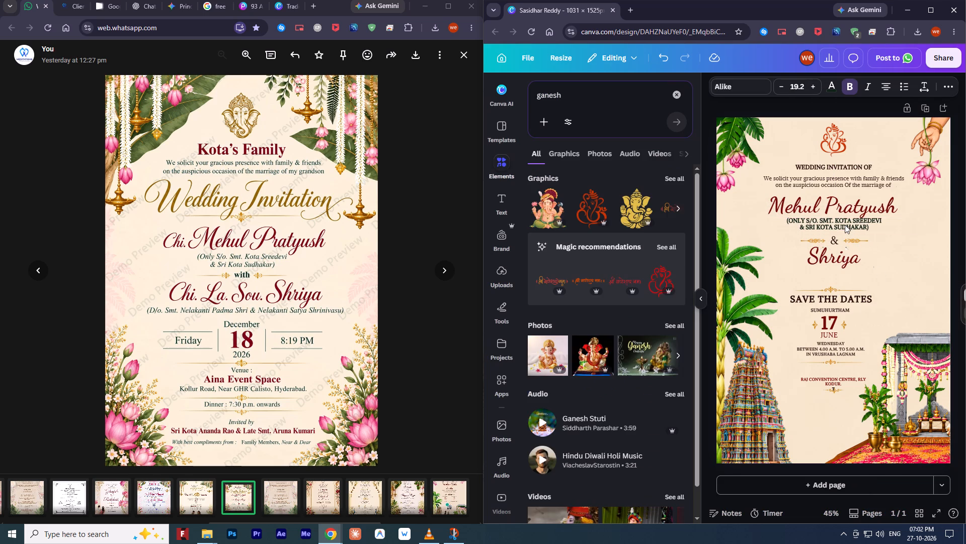
pyautogui.press('Down')
pyautogui.press('Down')
pyautogui.press('Down')
pyautogui.press('Down')
pyautogui.press('Down')
pyautogui.press('Down')
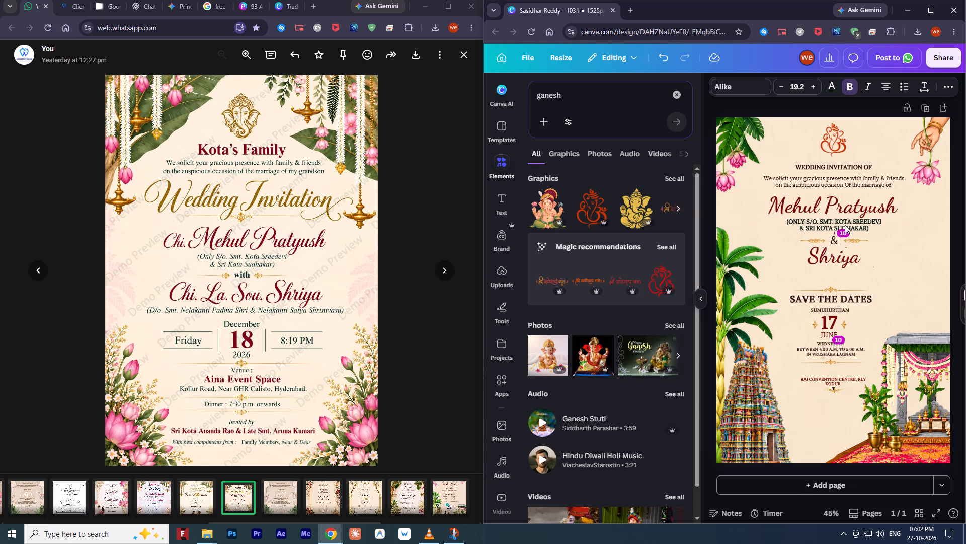
pyautogui.press('Down')
pyautogui.press('Down')
pyautogui.press('Down')
pyautogui.press('Left')
pyautogui.press('Down')
pyautogui.press('Down')
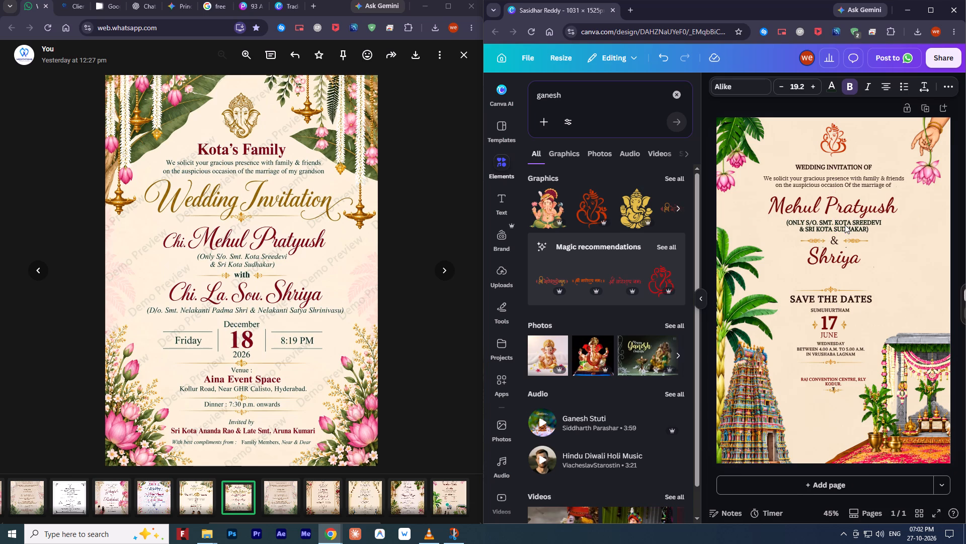
pyautogui.click(899, 258)
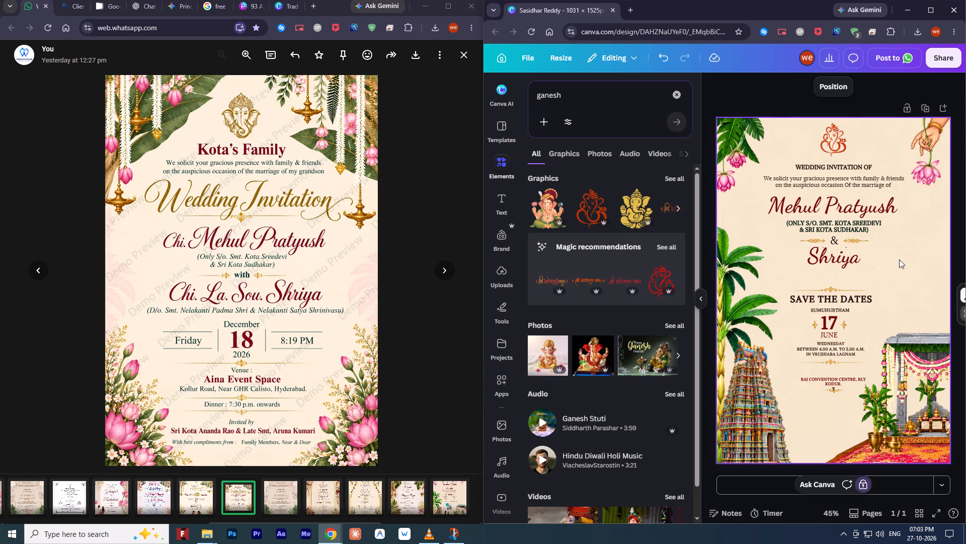
# Select the bride's name below the ampersand.
pyautogui.click(822, 254)
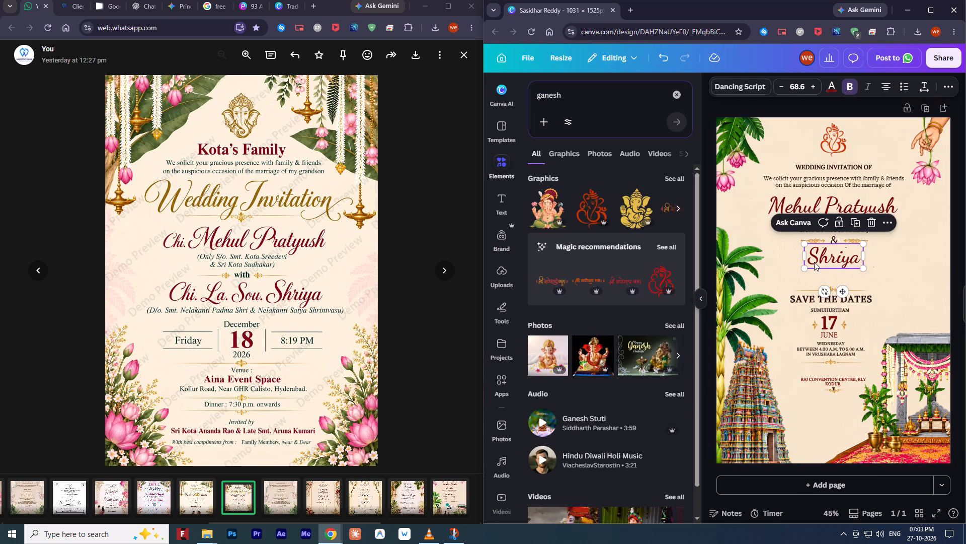
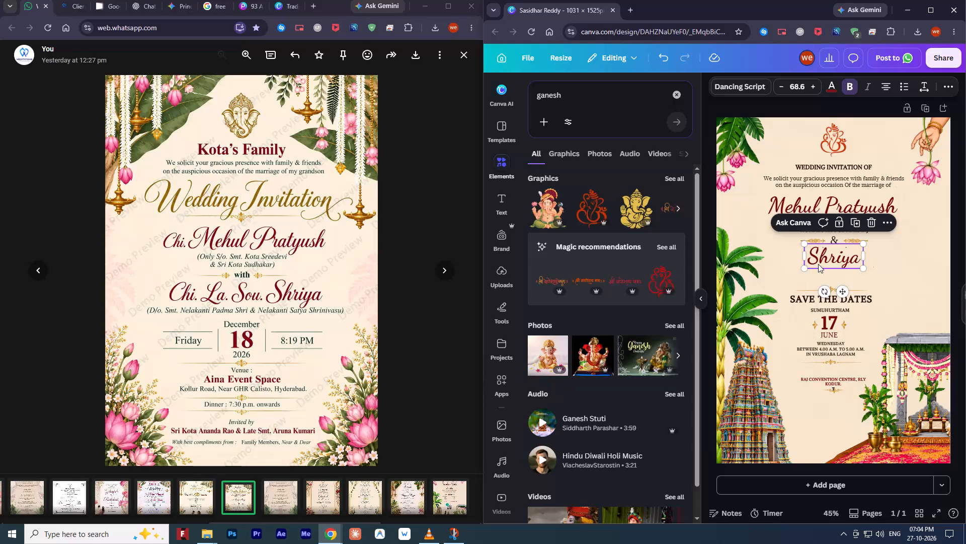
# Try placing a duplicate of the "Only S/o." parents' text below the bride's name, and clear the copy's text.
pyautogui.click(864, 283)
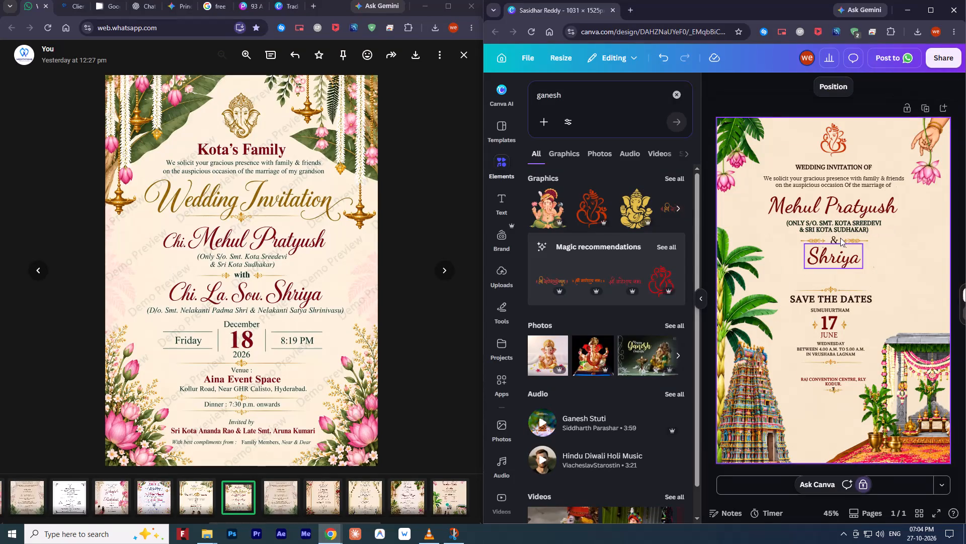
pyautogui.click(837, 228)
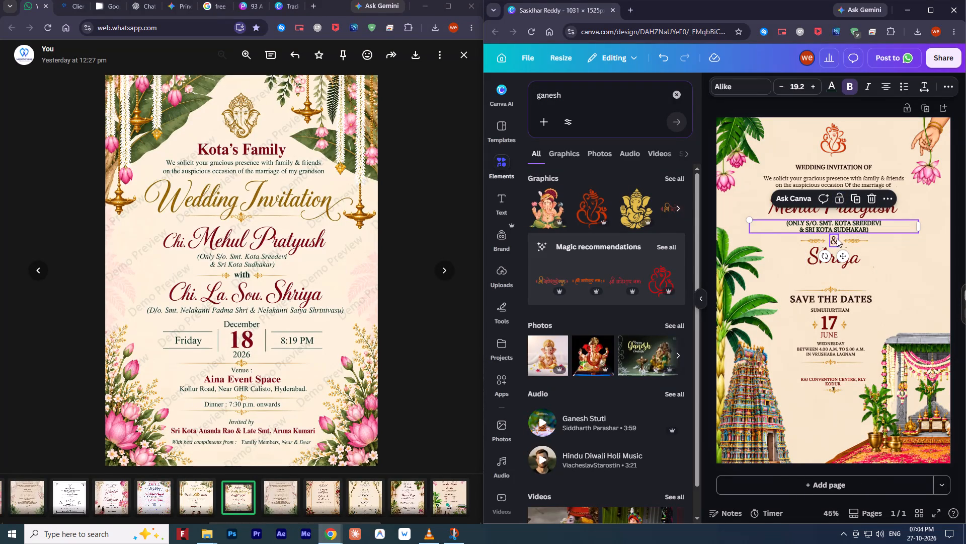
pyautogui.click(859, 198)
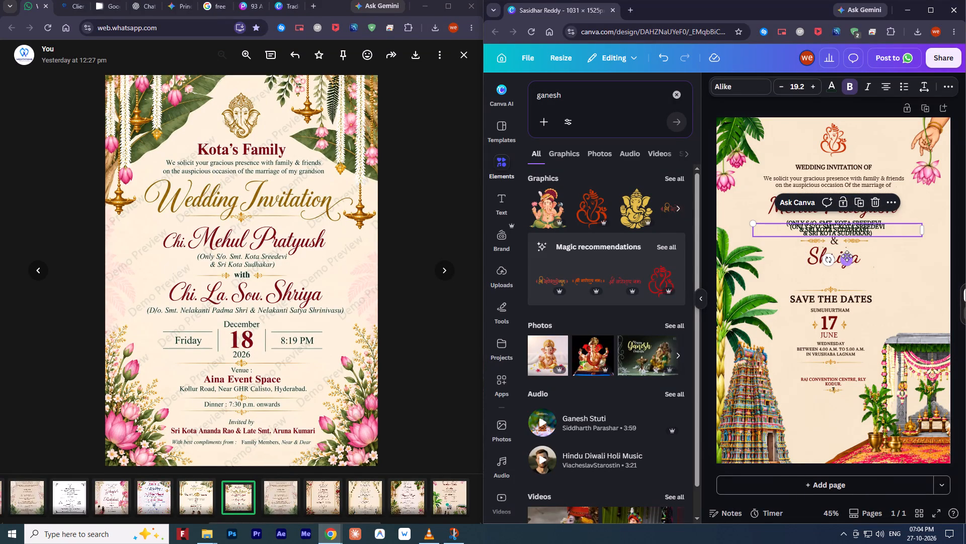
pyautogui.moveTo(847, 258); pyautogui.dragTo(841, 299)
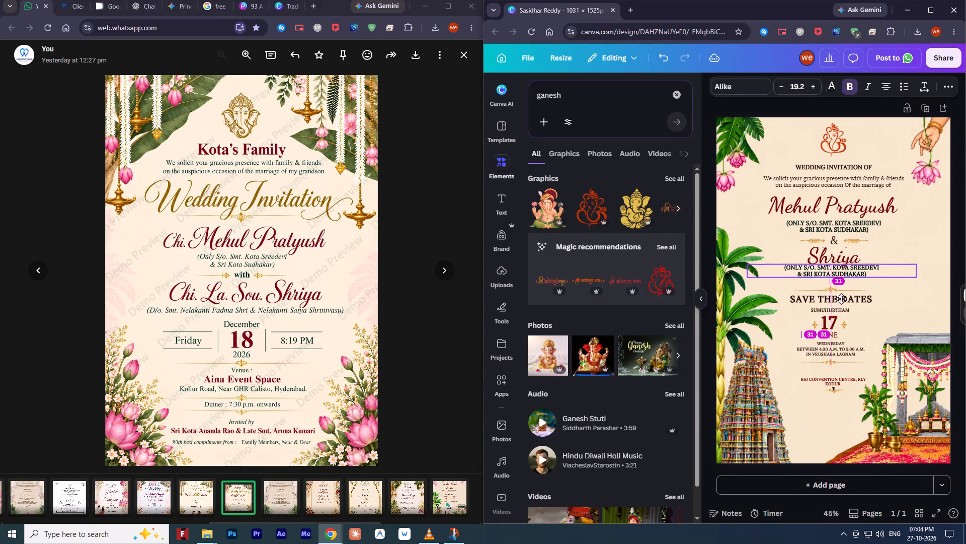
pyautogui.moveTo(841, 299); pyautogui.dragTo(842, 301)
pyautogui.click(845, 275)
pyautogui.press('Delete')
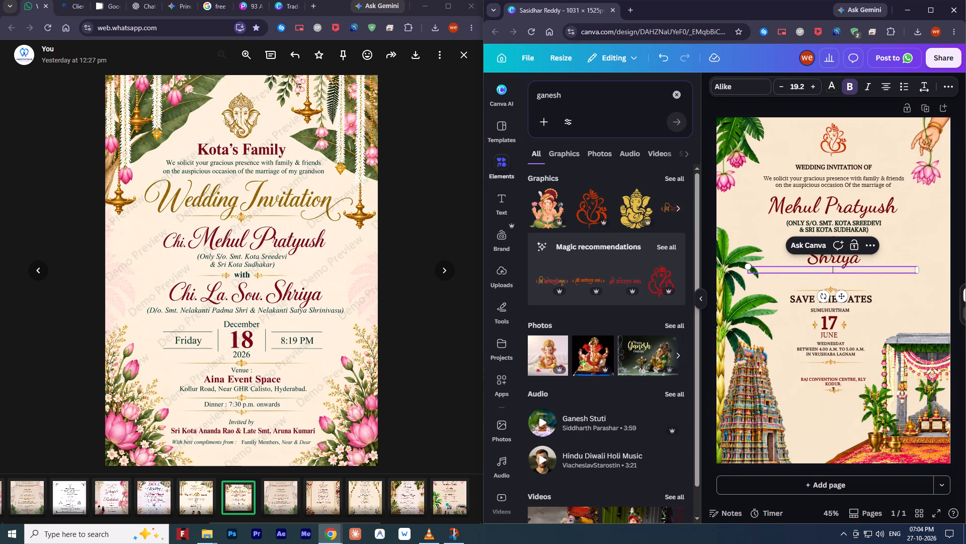
# Remove the bold and uppercase formatting from the "Only S/o." parents' text under the groom's name.
pyautogui.click(829, 225)
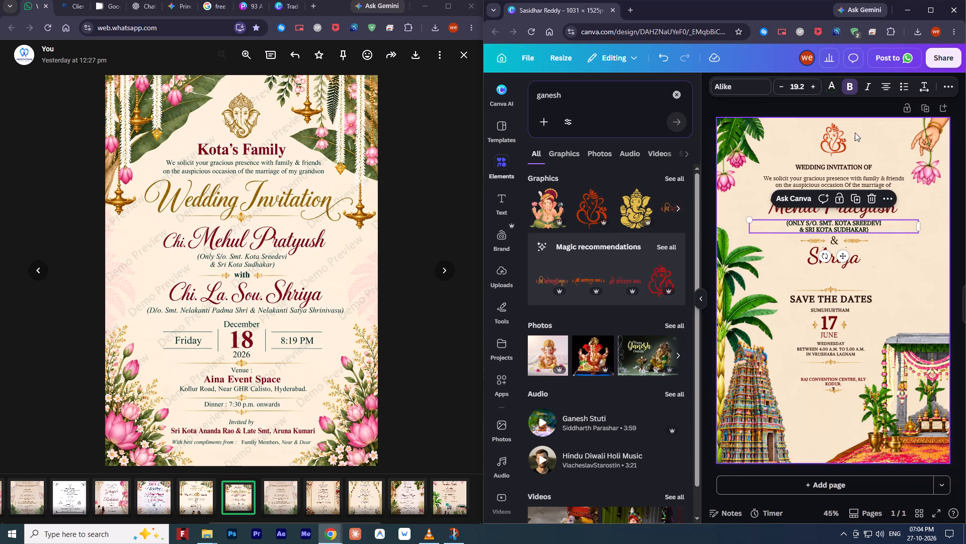
pyautogui.click(849, 91)
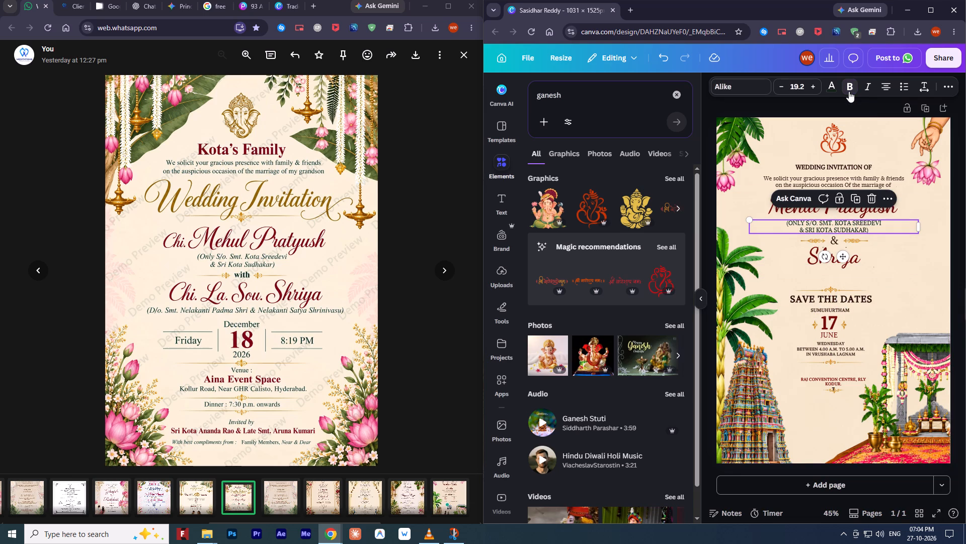
pyautogui.click(849, 91)
pyautogui.click(849, 91)
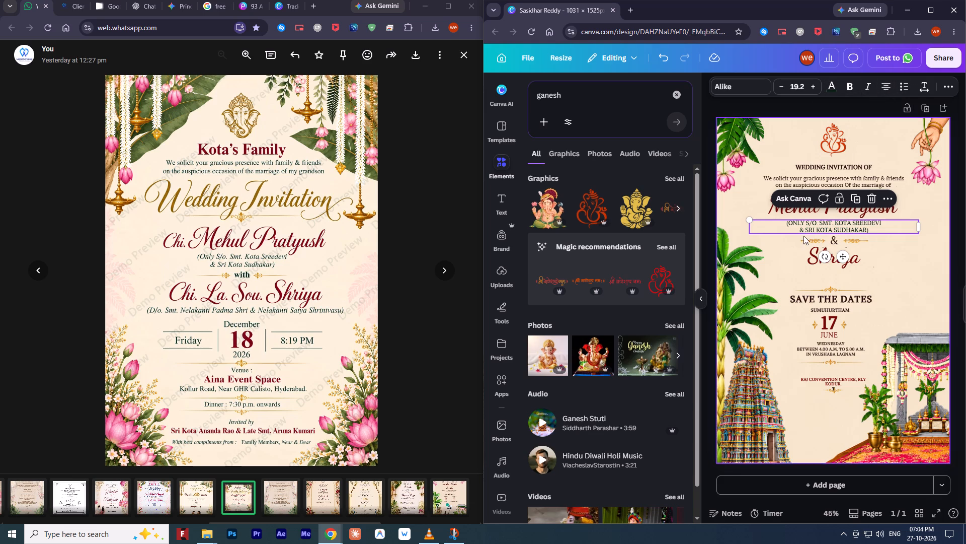
pyautogui.click(810, 221)
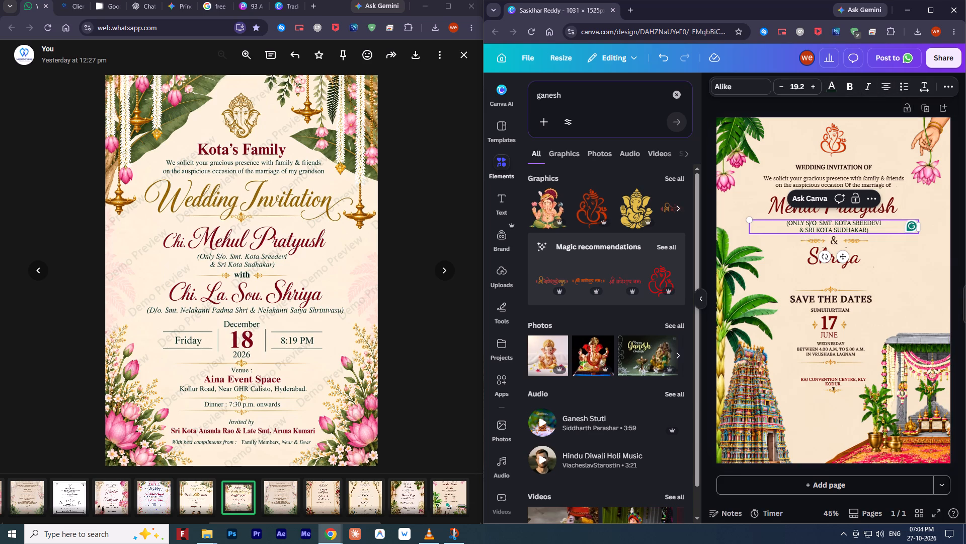
pyautogui.click(864, 225)
pyautogui.click(950, 85)
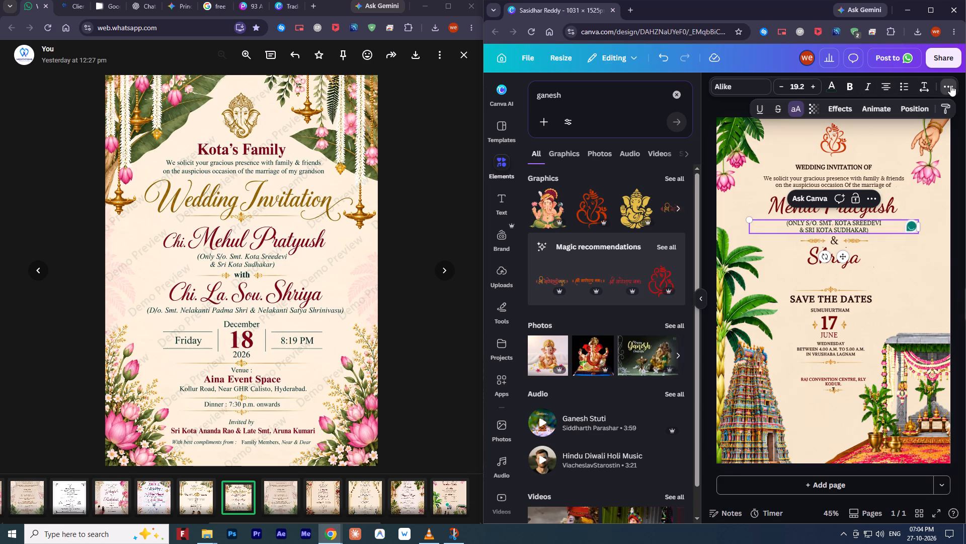
pyautogui.click(792, 110)
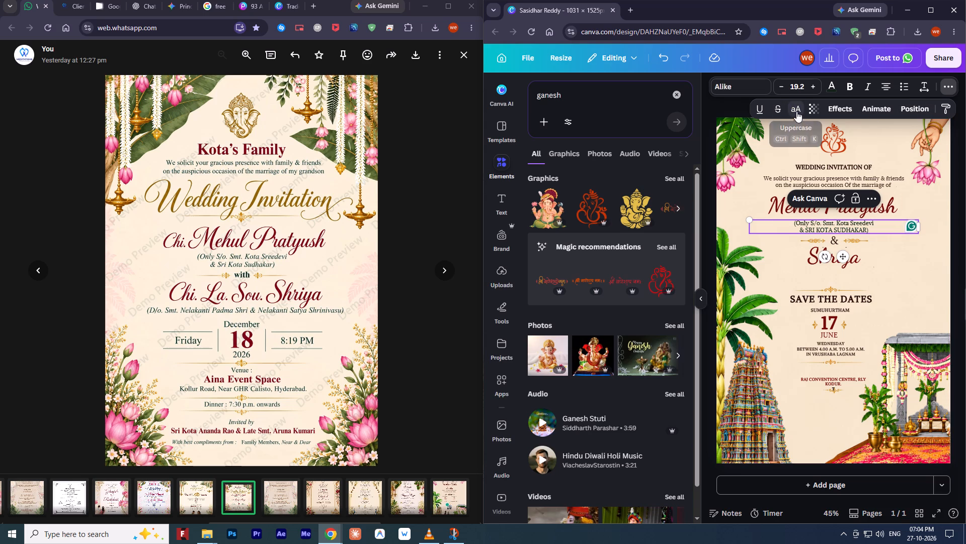
pyautogui.tripleClick(817, 228)
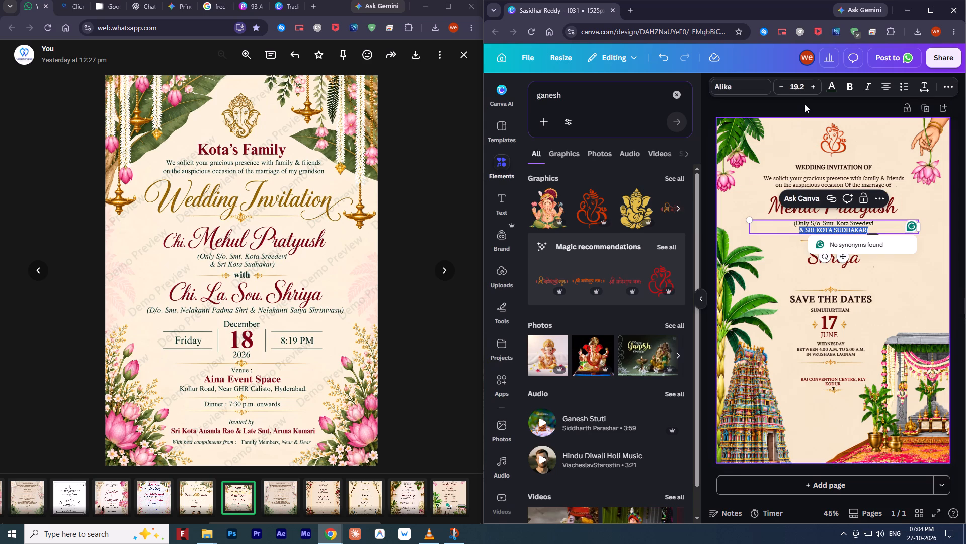
# Remove the uppercase formatting from the second line of the "Only S/o." parents' text.
pyautogui.click(943, 86)
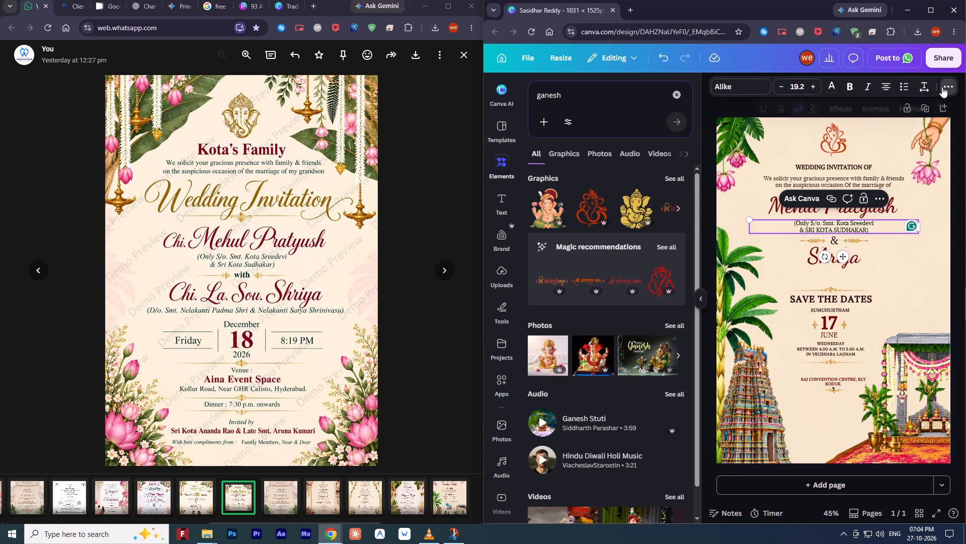
pyautogui.click(798, 109)
pyautogui.click(903, 264)
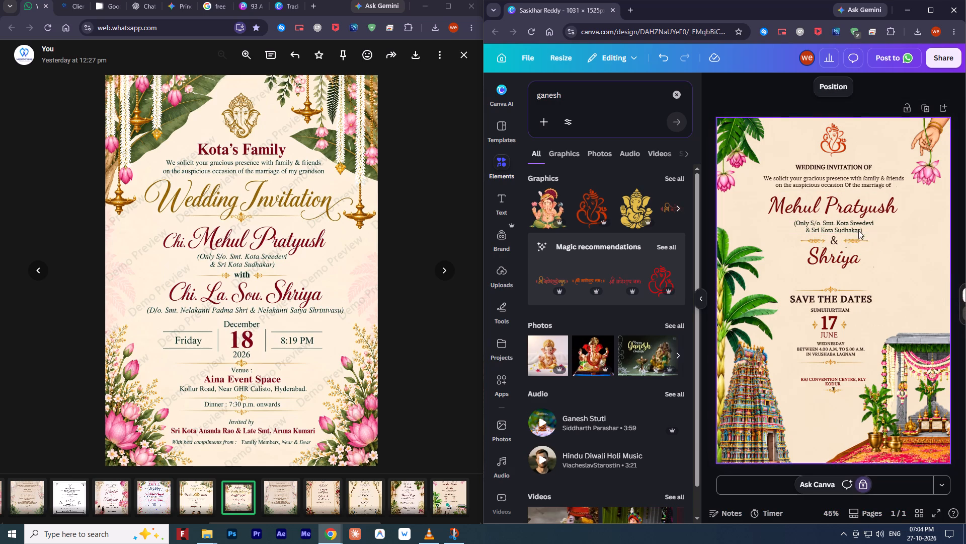
# Duplicate the "Only S/o." parents' text and place the copy just below the bride's name, above "SAVE THE DATES".
pyautogui.click(843, 222)
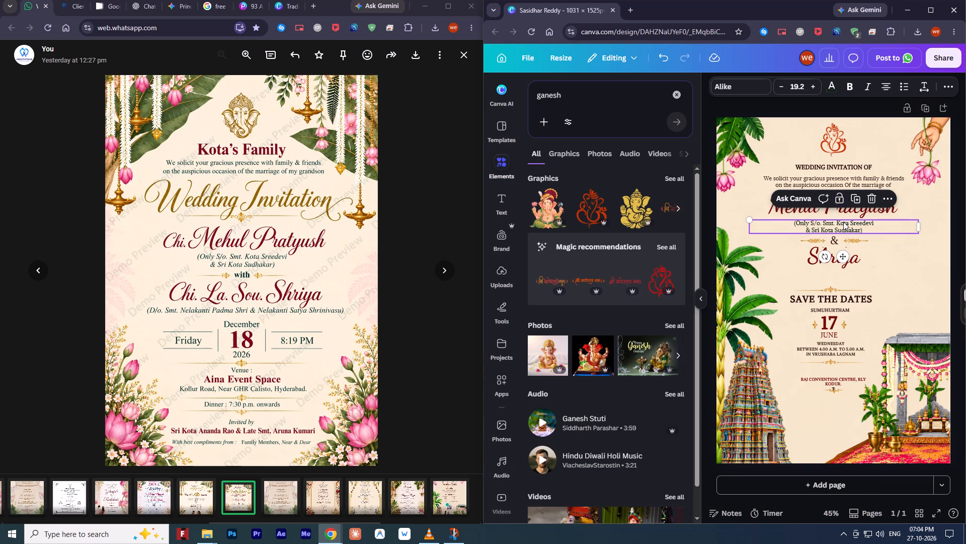
pyautogui.click(835, 223)
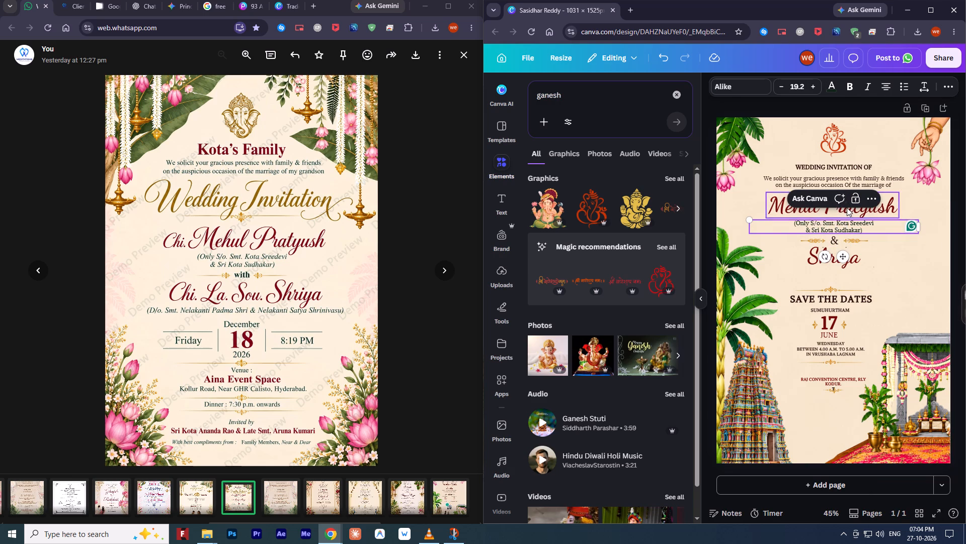
pyautogui.click(867, 234)
pyautogui.click(861, 226)
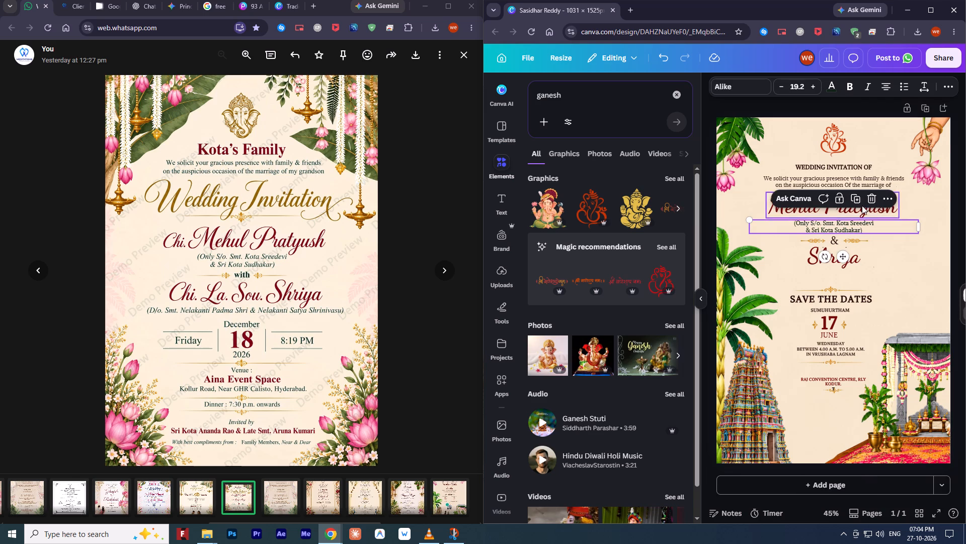
pyautogui.click(857, 200)
pyautogui.moveTo(863, 229); pyautogui.dragTo(856, 279)
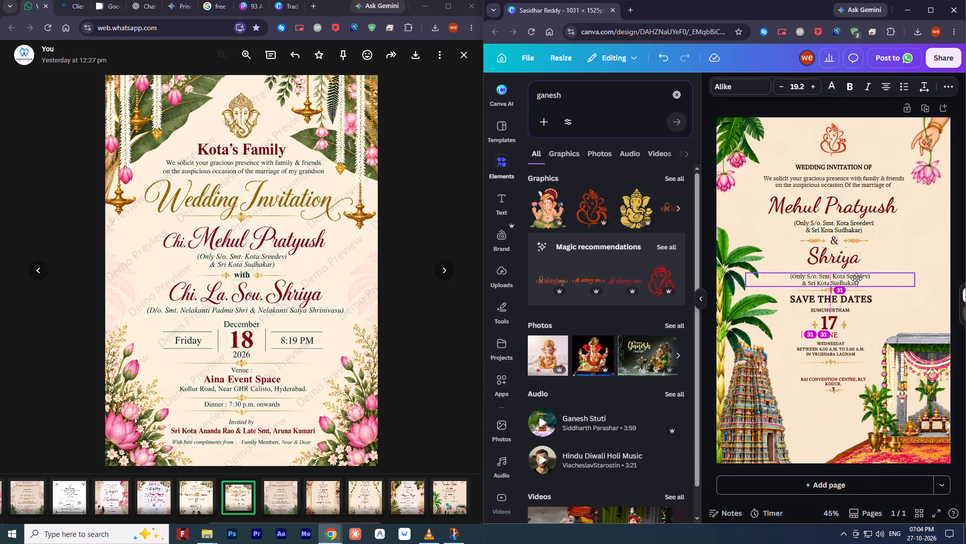
pyautogui.moveTo(856, 279); pyautogui.dragTo(857, 277)
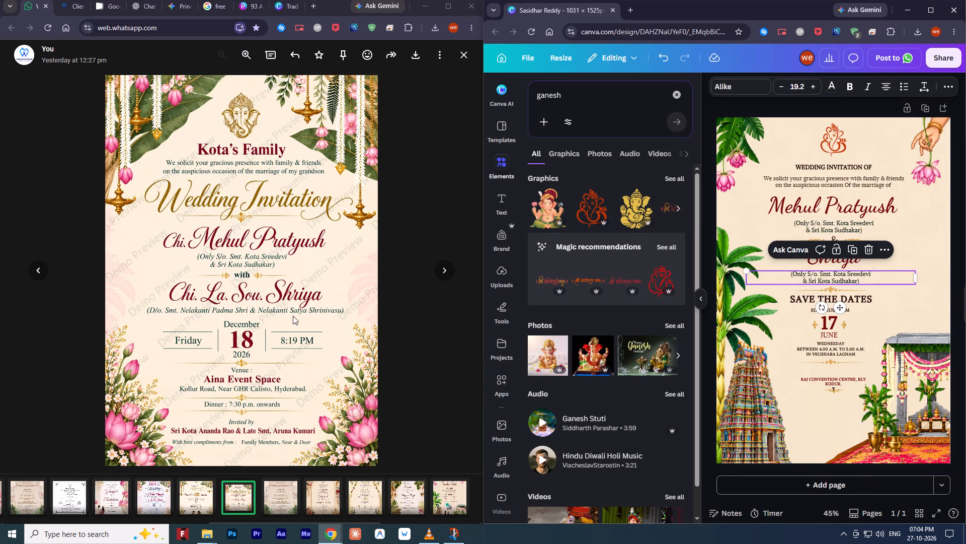
pyautogui.hotkey('alt', 'q')
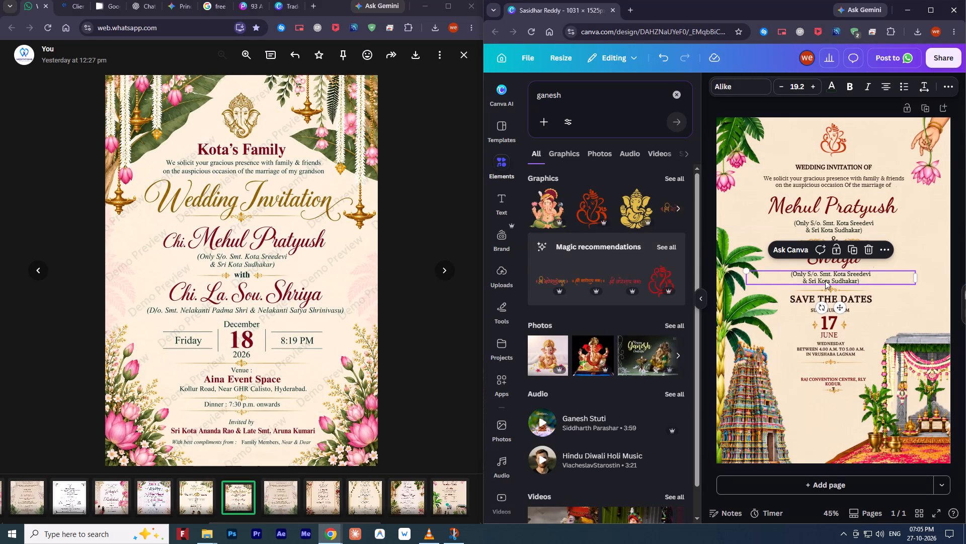
pyautogui.doubleClick(825, 281)
pyautogui.hotkey('ctrl', 'v')
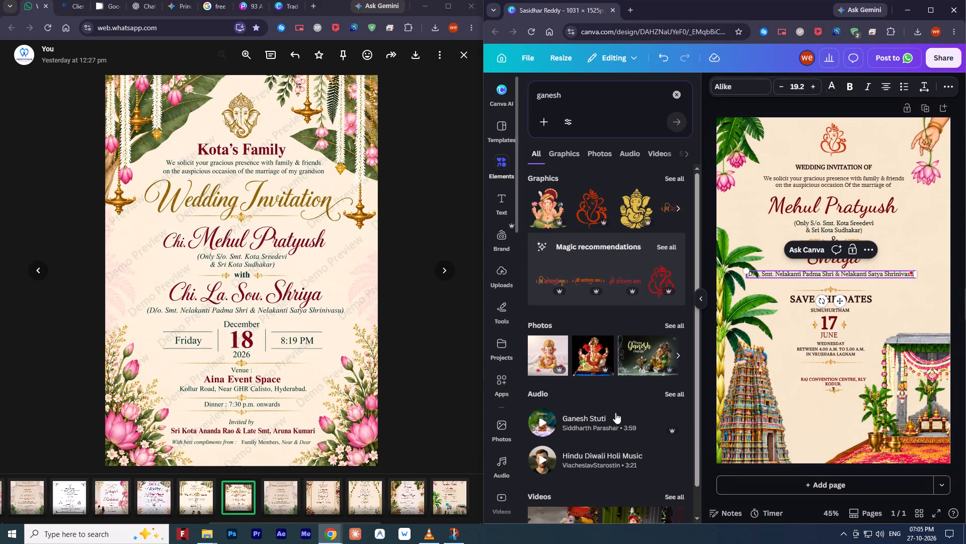
# Shift the "D/o." parents' line slightly to the right beneath the bride's name, keeping it above "SAVE THE DATES".
pyautogui.moveTo(838, 301); pyautogui.dragTo(842, 301)
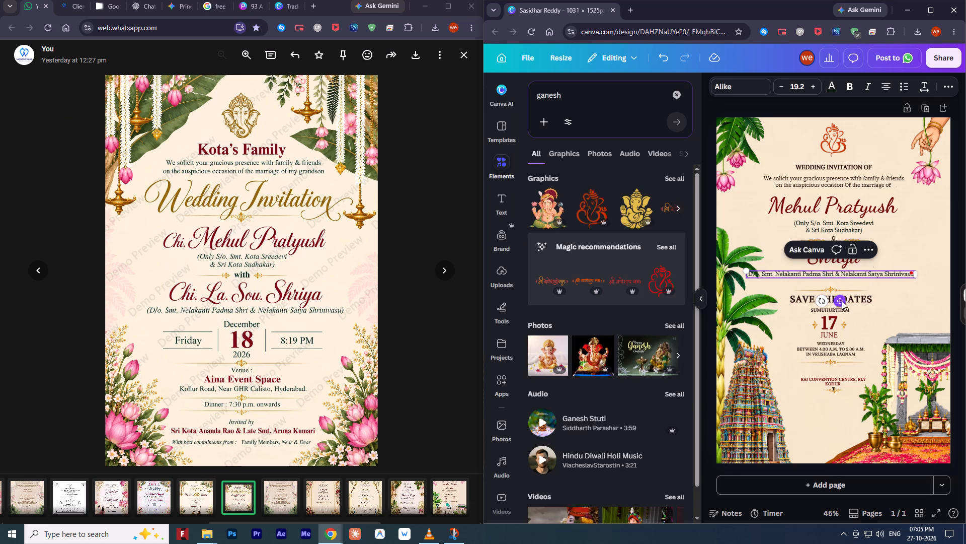
pyautogui.moveTo(842, 301); pyautogui.dragTo(851, 305)
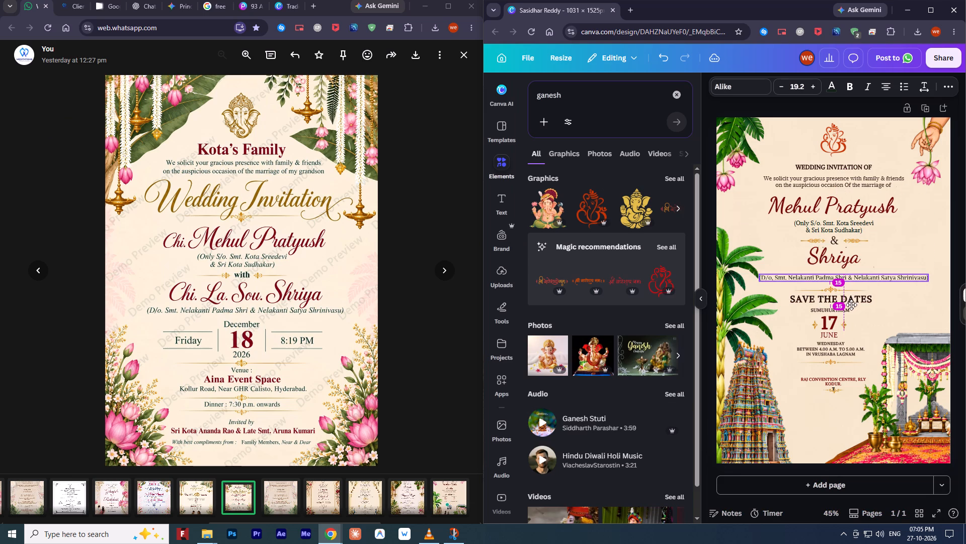
pyautogui.moveTo(851, 305); pyautogui.dragTo(850, 300)
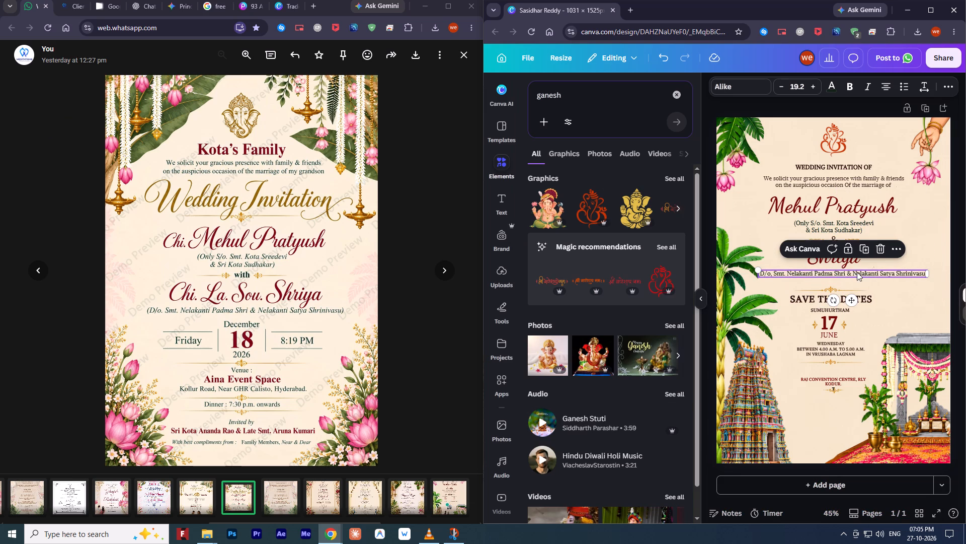
# Break the bride's "D/o." parents' text into two lines after the ampersand and centre it below her name.
pyautogui.doubleClick(857, 272)
pyautogui.click(852, 271)
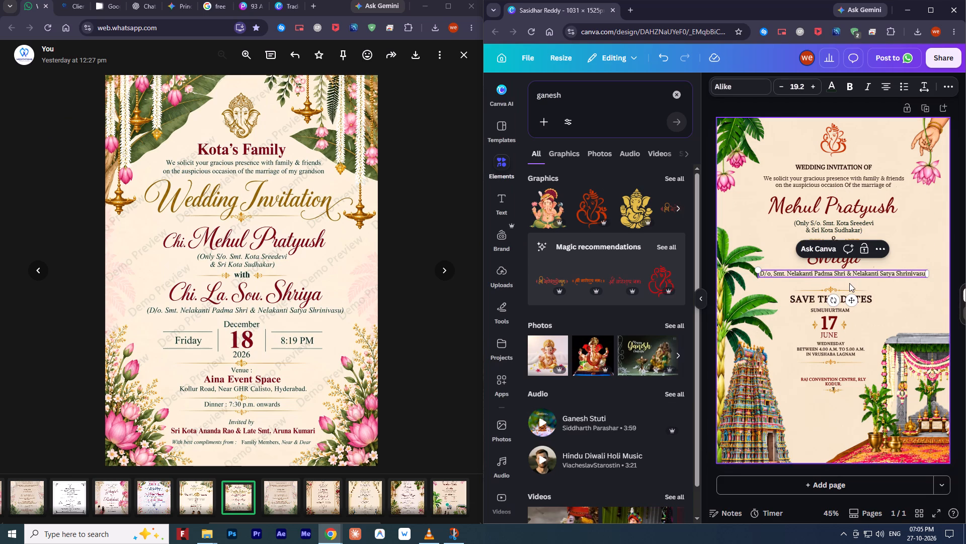
pyautogui.press('Right')
pyautogui.press('BackSpace')
pyautogui.press('Return')
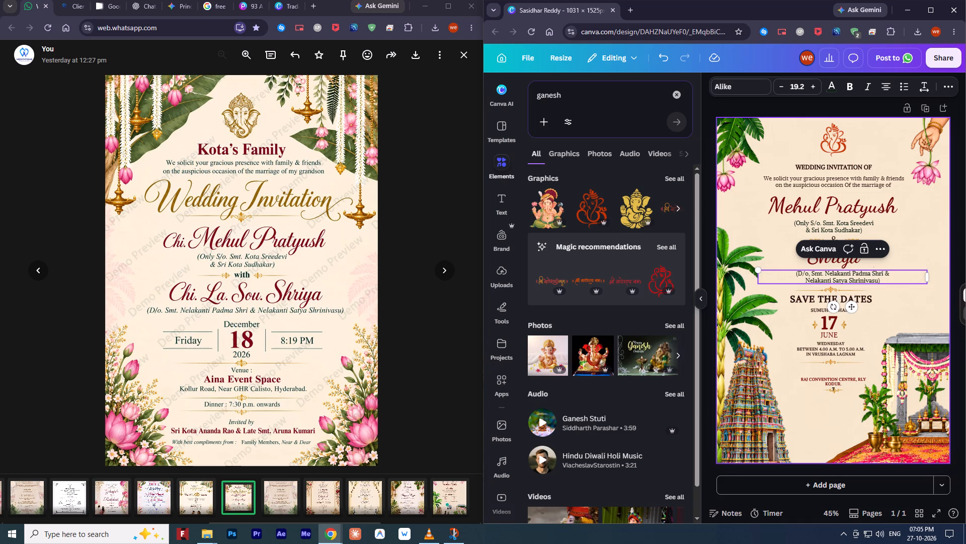
pyautogui.moveTo(852, 306); pyautogui.dragTo(845, 306)
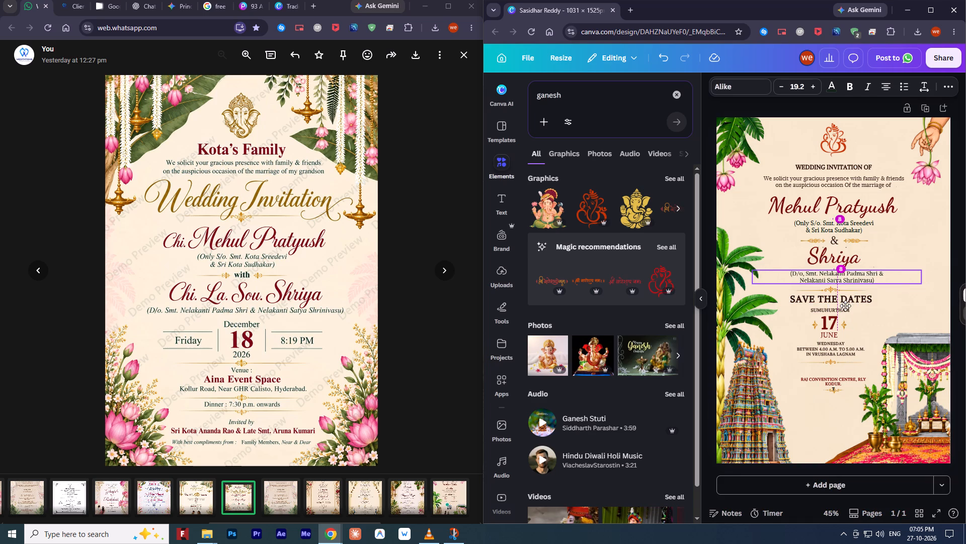
pyautogui.moveTo(845, 306); pyautogui.dragTo(842, 306)
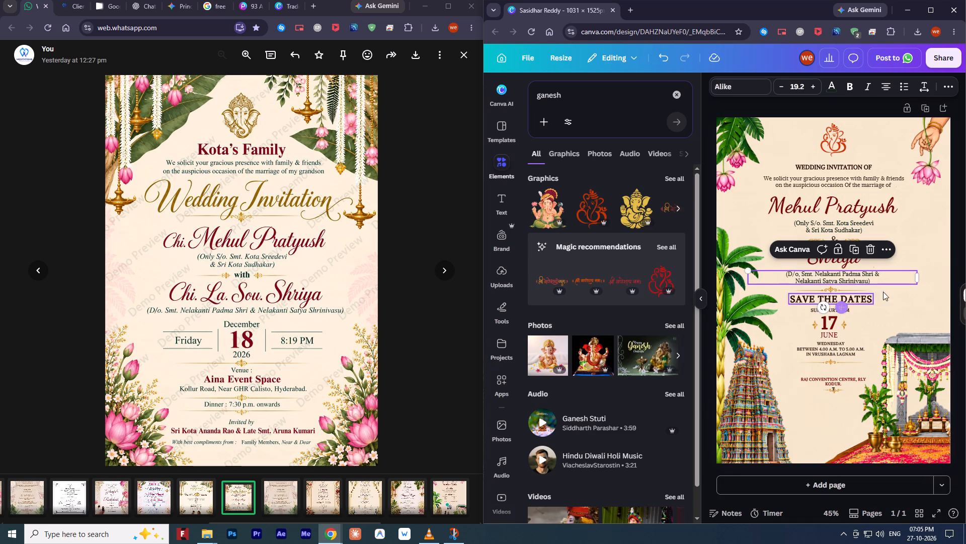
pyautogui.click(914, 228)
pyautogui.click(904, 253)
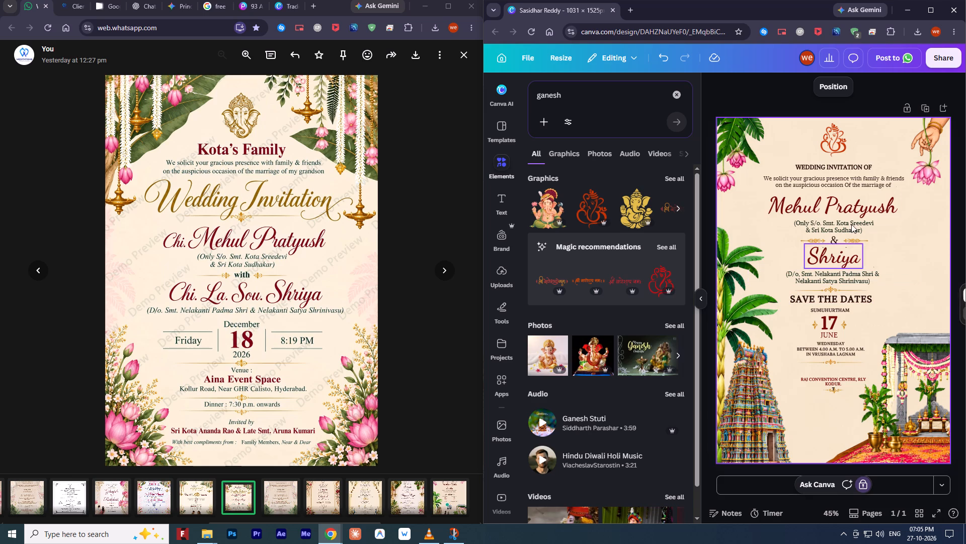
# Nudge the "We solicit your gracious presence" text down slightly, towards the groom's name.
pyautogui.click(843, 163)
pyautogui.click(842, 164)
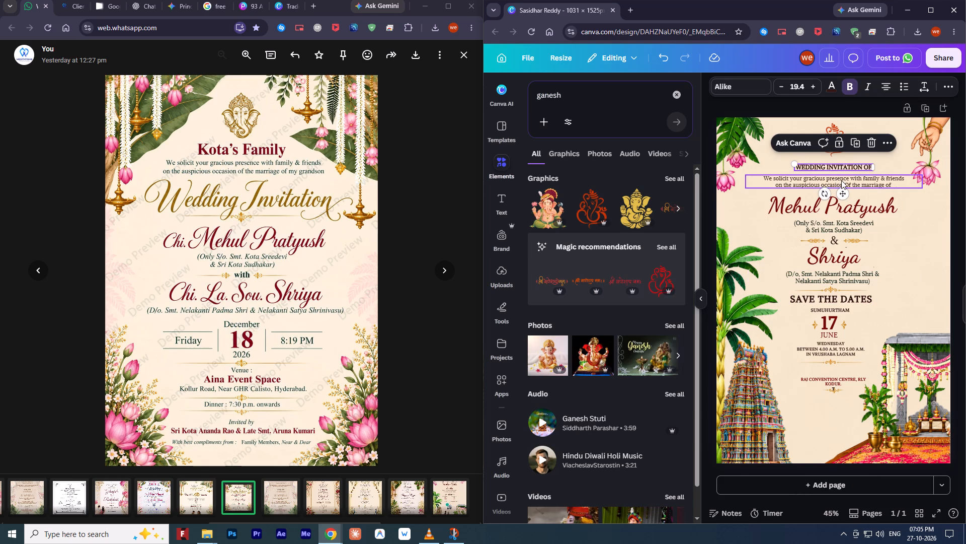
pyautogui.click(841, 180)
pyautogui.press('Down')
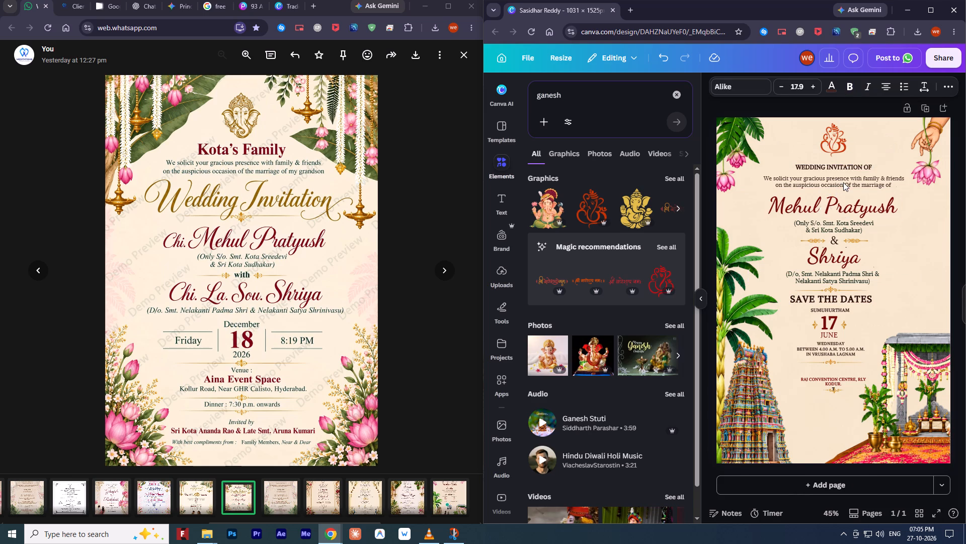
pyautogui.press('Down')
pyautogui.press('Down')
pyautogui.press('Down')
pyautogui.press('Down')
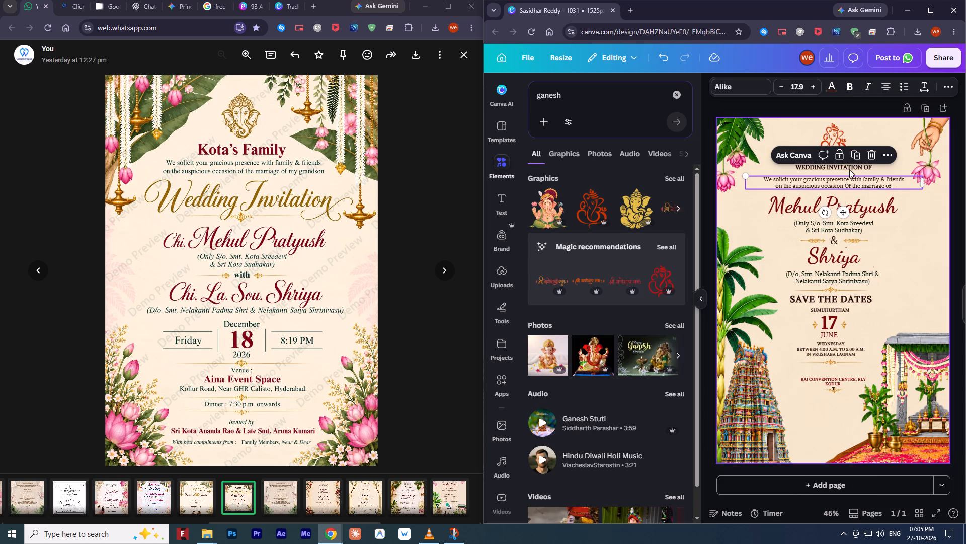
# Nudge the "WEDDING INVITATION OF" heading down slightly so it sits closer to the "We solicit" text.
pyautogui.click(851, 167)
pyautogui.press('Down')
pyautogui.press('Down')
pyautogui.press('Down')
pyautogui.press('Down')
pyautogui.press('Down')
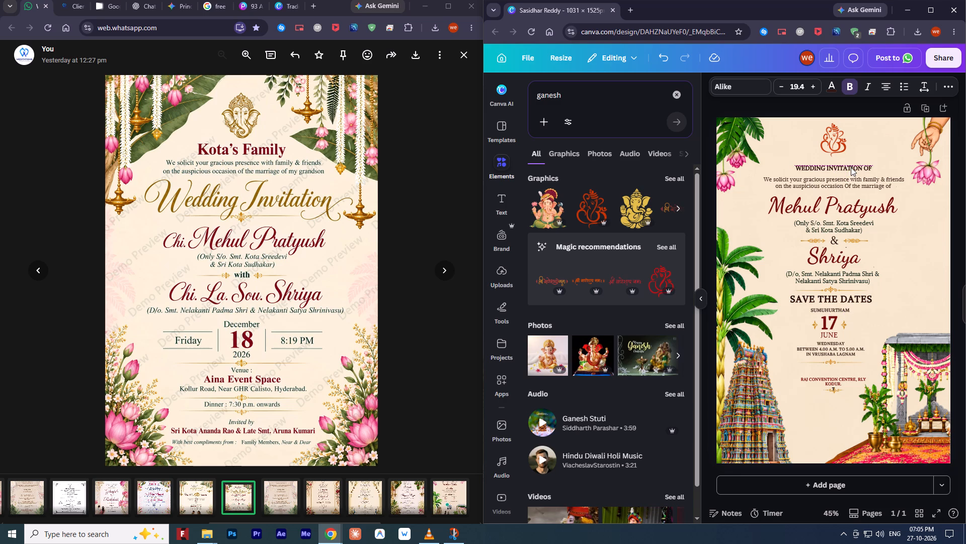
pyautogui.press('Down')
pyautogui.press('Down')
pyautogui.press('Down')
pyautogui.press('Down')
pyautogui.press('Down')
pyautogui.press('Down')
pyautogui.press('Down')
pyautogui.press('Down')
pyautogui.press('Down')
pyautogui.press('Down')
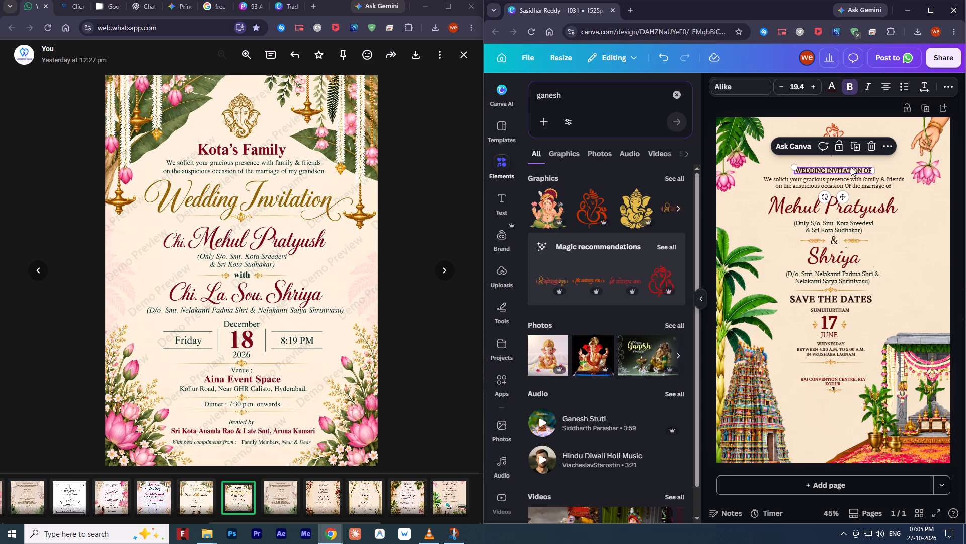
# Open the "WEDDING INVITATION OF" heading for editing and place the text cursor at its start.
pyautogui.tripleClick(851, 171)
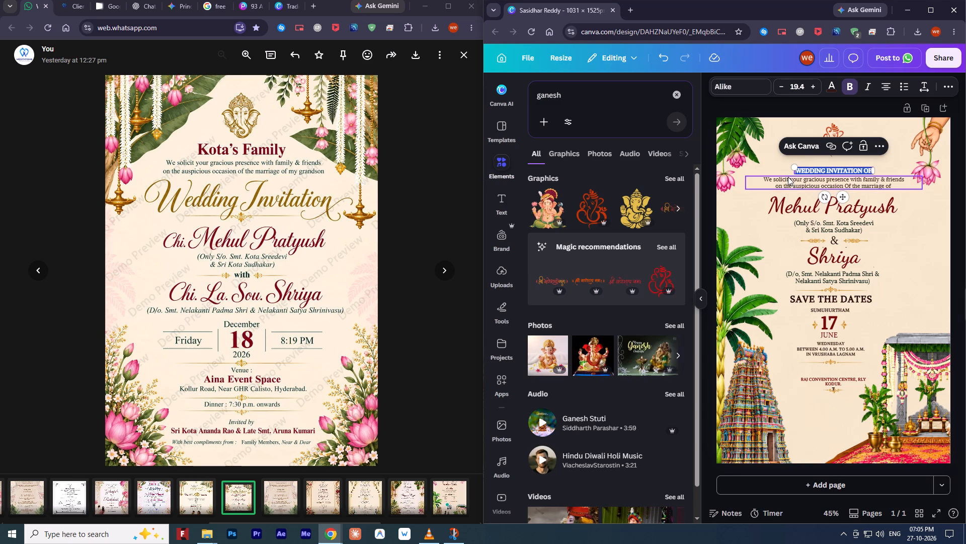
pyautogui.click(795, 171)
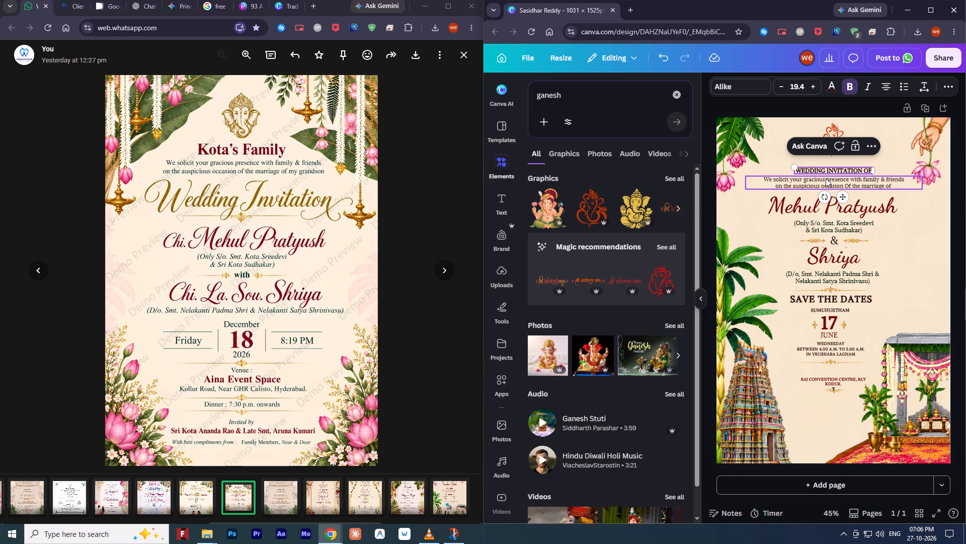
# Add the line "KOTA'S FAMILY" above "WEDDING INVITATION OF" in the heading text.
pyautogui.press('Return')
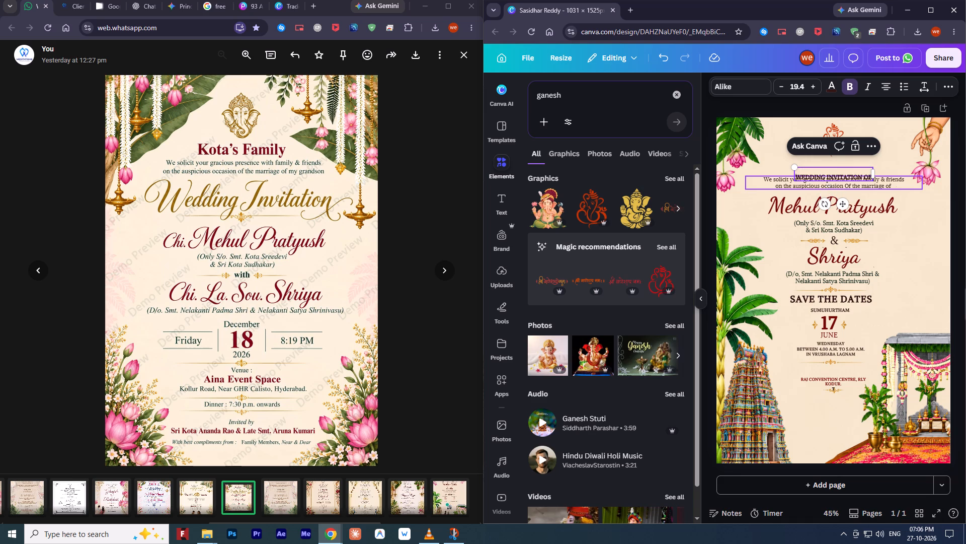
pyautogui.press('Up')
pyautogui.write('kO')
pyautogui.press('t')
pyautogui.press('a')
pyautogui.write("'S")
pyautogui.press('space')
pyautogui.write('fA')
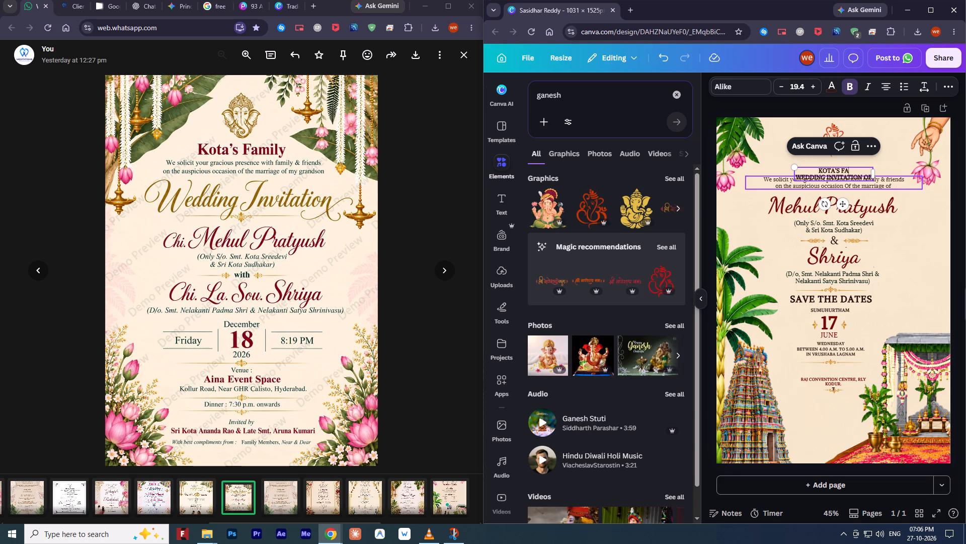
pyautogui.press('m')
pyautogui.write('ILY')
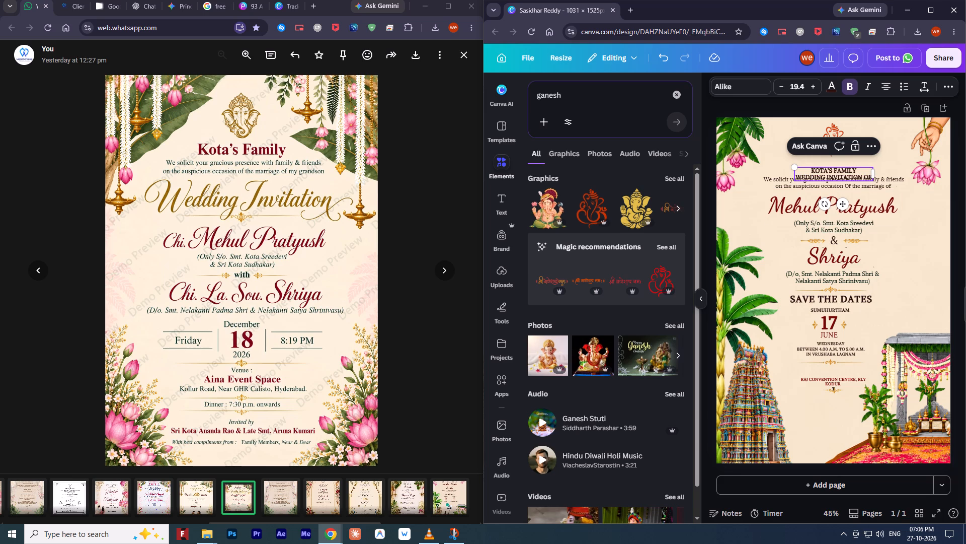
# Enlarge the "KOTA'S FAMILY" line to font size 30.4 and move the heading up beneath the Ganesha graphic.
pyautogui.tripleClick(823, 170)
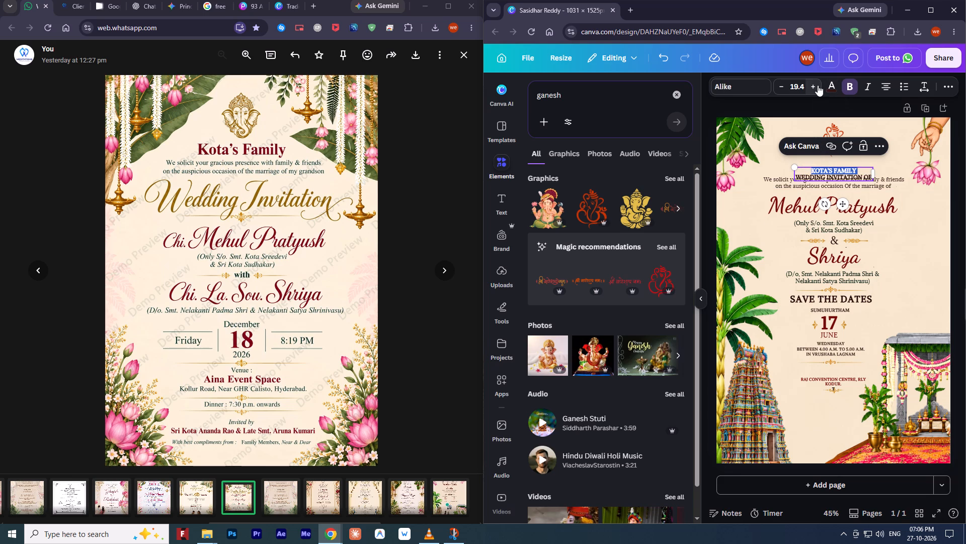
pyautogui.tripleClick(815, 84)
pyautogui.tripleClick(814, 84)
pyautogui.tripleClick(814, 83)
pyautogui.doubleClick(814, 83)
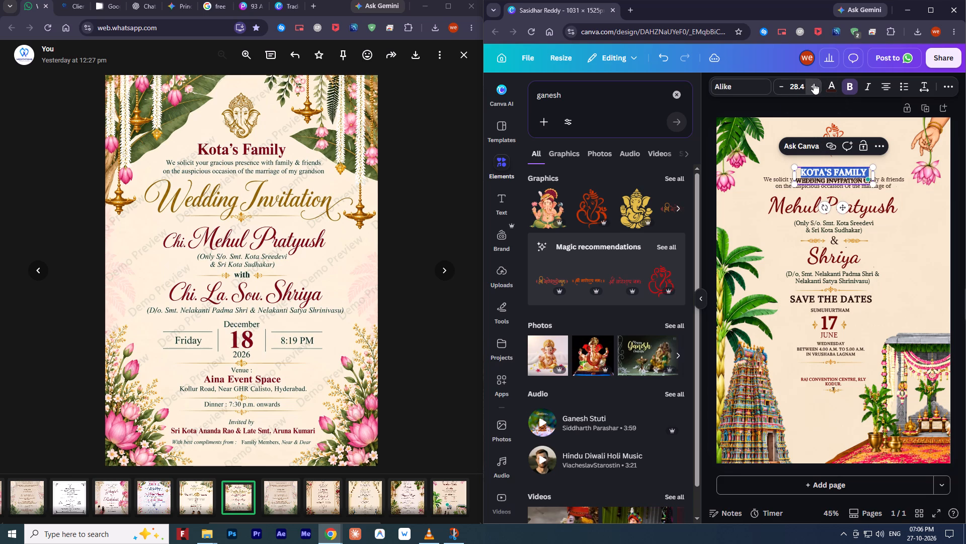
pyautogui.click(915, 225)
pyautogui.click(831, 174)
pyautogui.moveTo(842, 177); pyautogui.dragTo(843, 167)
# Recolour the "KOTA'S FAMILY" line with the dark red already used in the design's text.
pyautogui.doubleClick(841, 166)
pyautogui.tripleClick(825, 160)
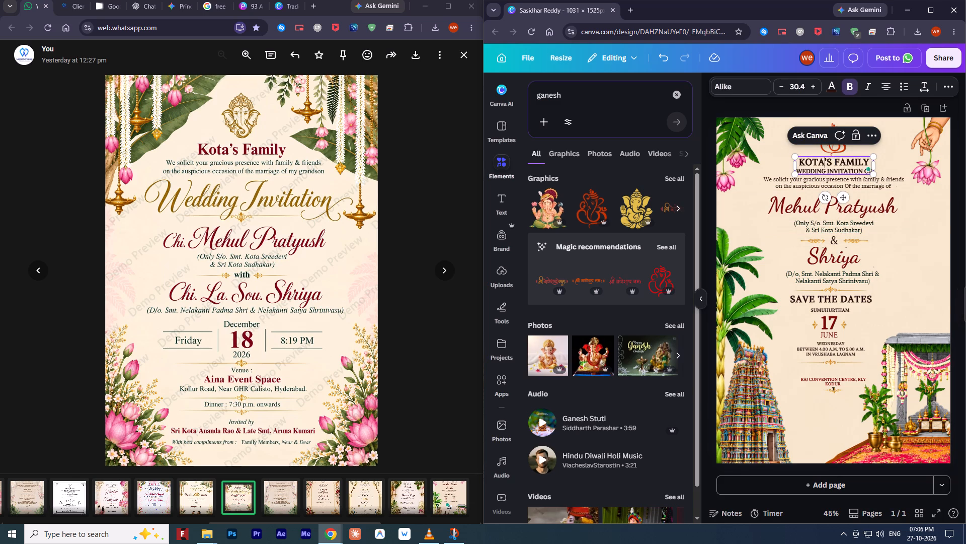
pyautogui.click(833, 86)
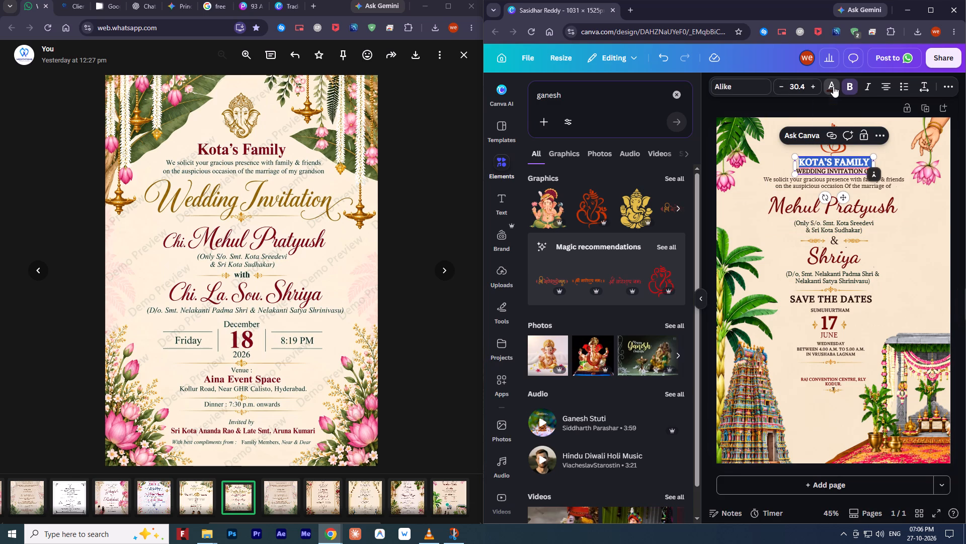
pyautogui.click(587, 159)
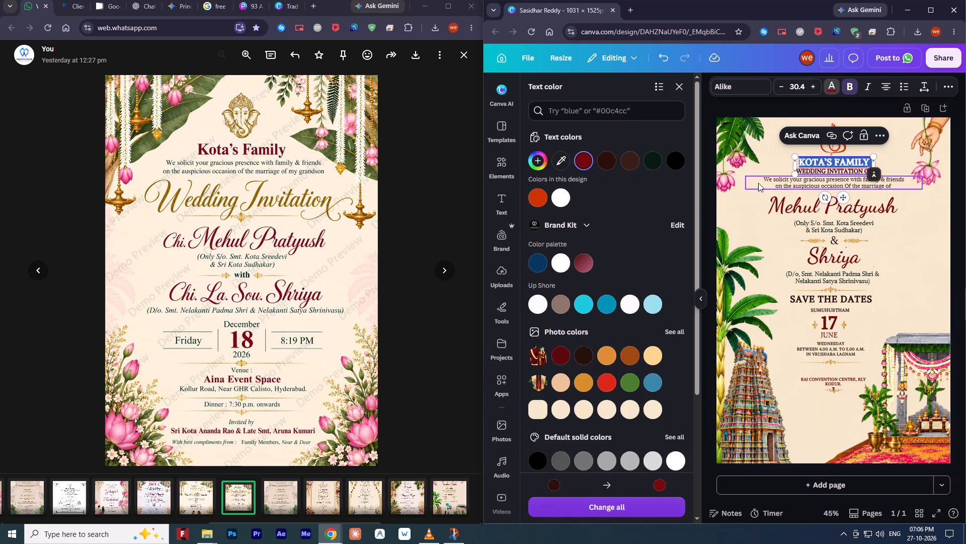
pyautogui.click(772, 191)
pyautogui.click(739, 194)
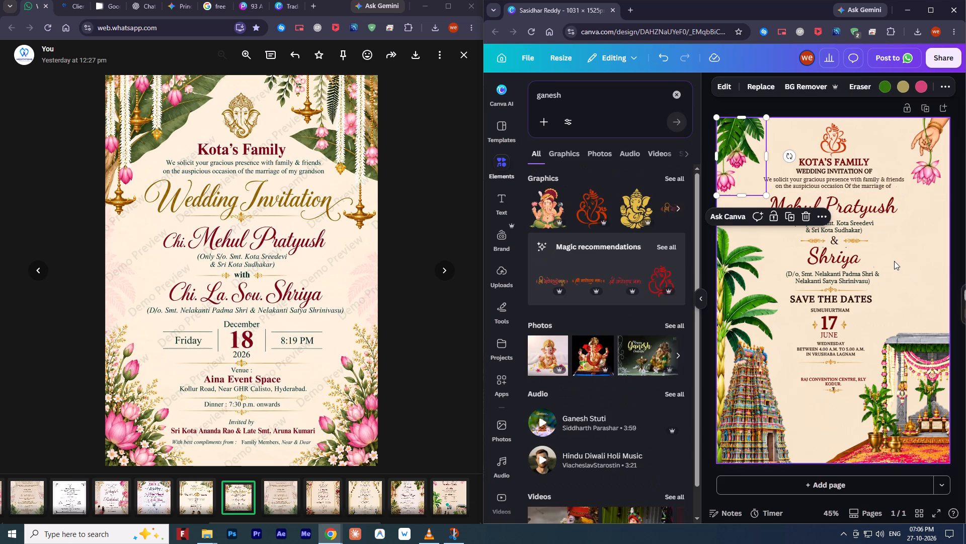
pyautogui.click(926, 284)
# Nudge the "We solicit your gracious presence" text slightly down, away from the heading.
pyautogui.click(860, 183)
pyautogui.press('Down')
pyautogui.press('Down')
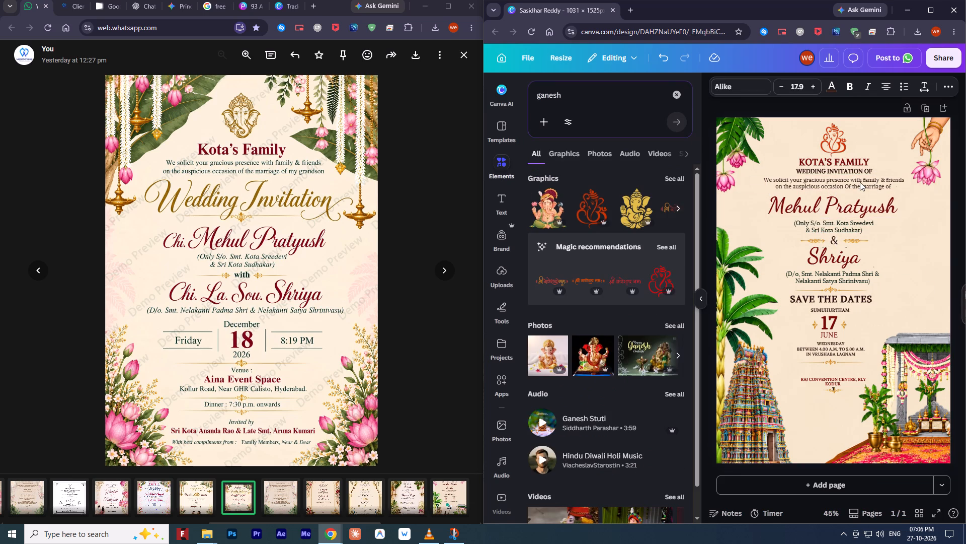
pyautogui.press('Down')
pyautogui.press('Down')
pyautogui.click(910, 293)
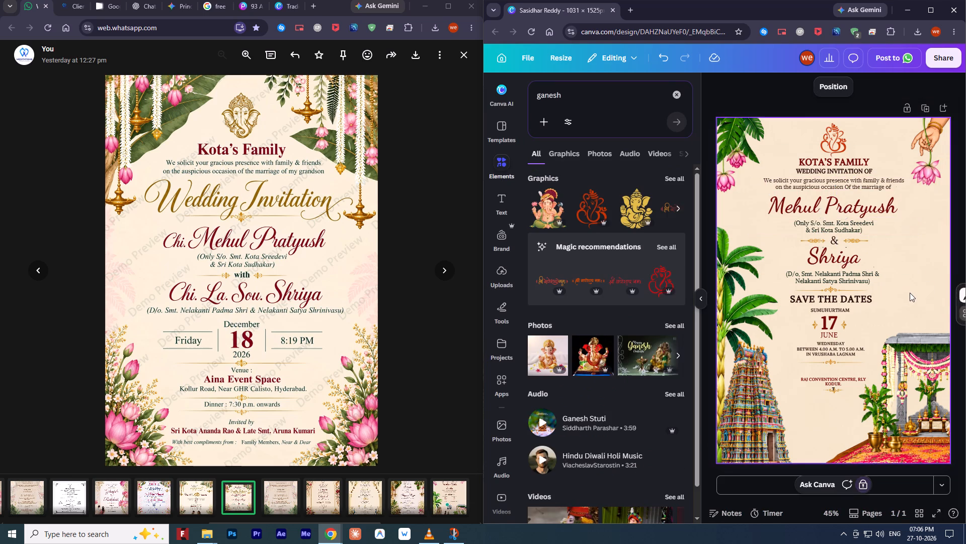
# Change the date numeral below "SUMUHURTHAM" to 18 and widen its text box so it fits on one line.
pyautogui.click(830, 302)
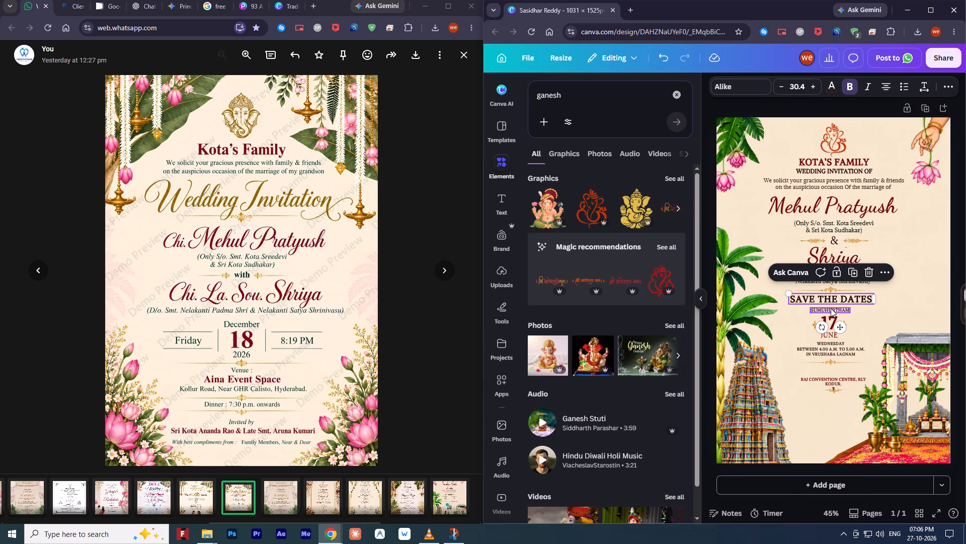
pyautogui.click(829, 323)
pyautogui.doubleClick(829, 323)
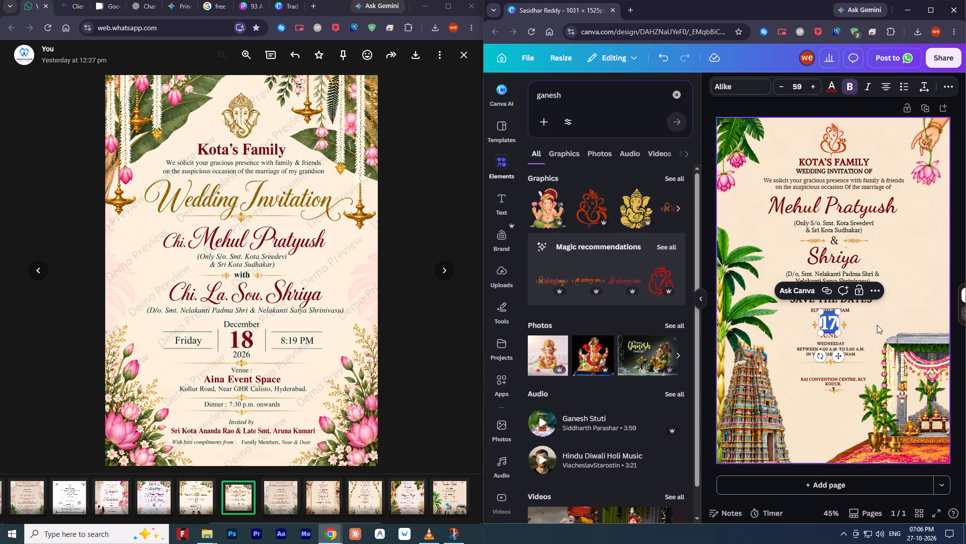
pyautogui.write('18')
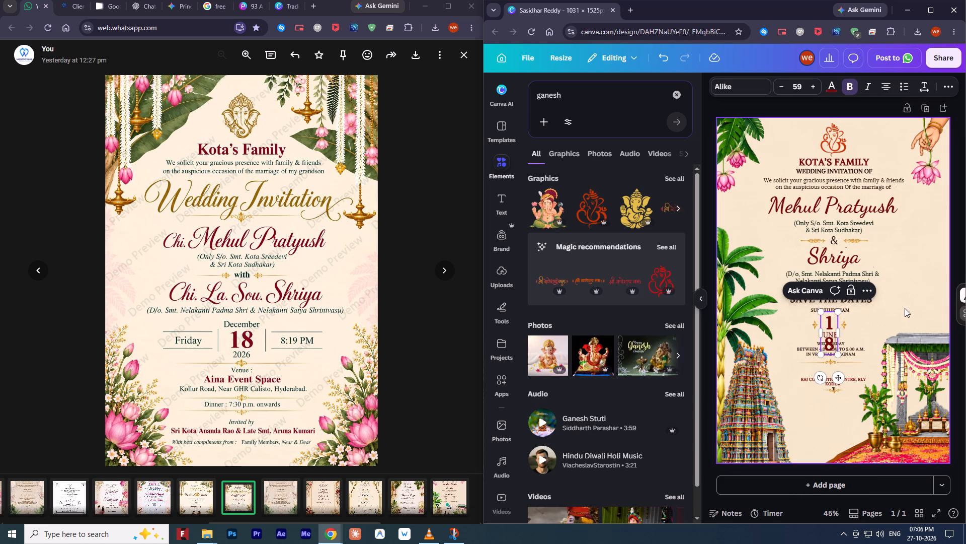
pyautogui.moveTo(840, 335); pyautogui.dragTo(845, 334)
pyautogui.click(906, 290)
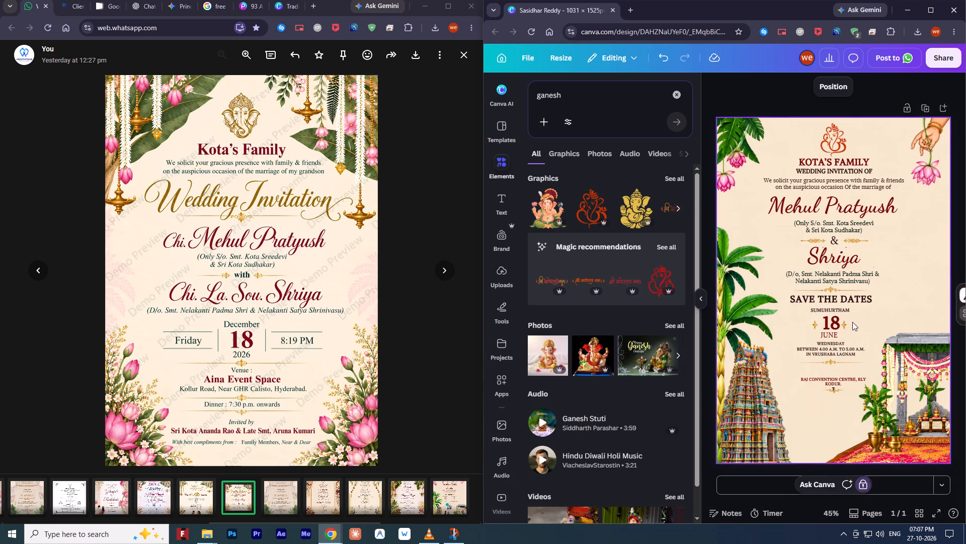
# Nudge the "18" to the left until it sits centred between its two side ornaments.
pyautogui.click(835, 322)
pyautogui.press('Left')
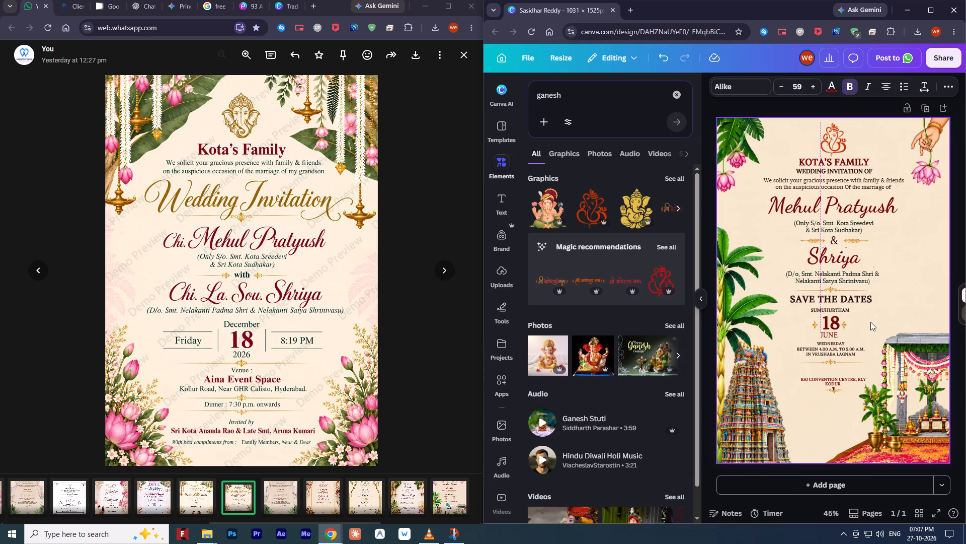
pyautogui.press('Left')
pyautogui.press('Left')
pyautogui.press('Left')
pyautogui.press('Left')
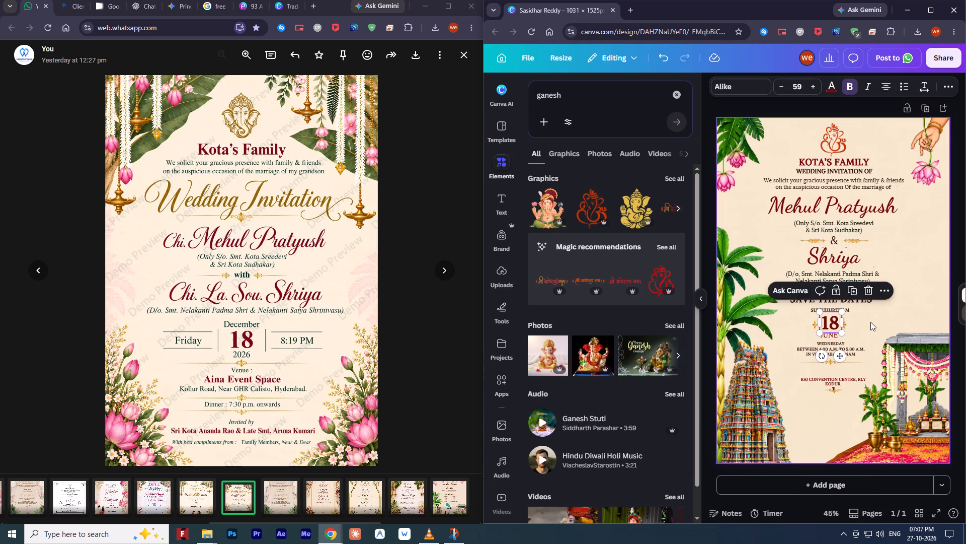
pyautogui.press('Left')
pyautogui.press('Left')
pyautogui.click(893, 302)
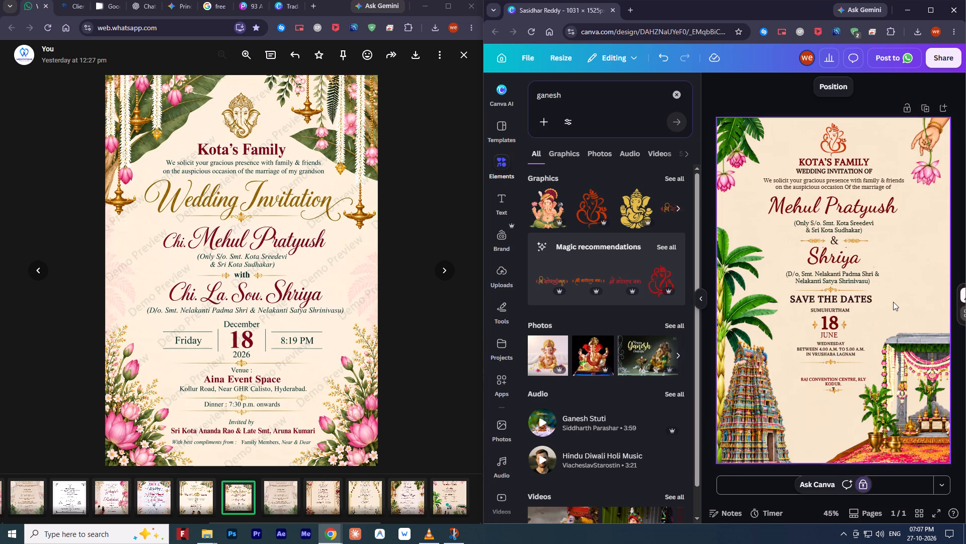
pyautogui.click(829, 323)
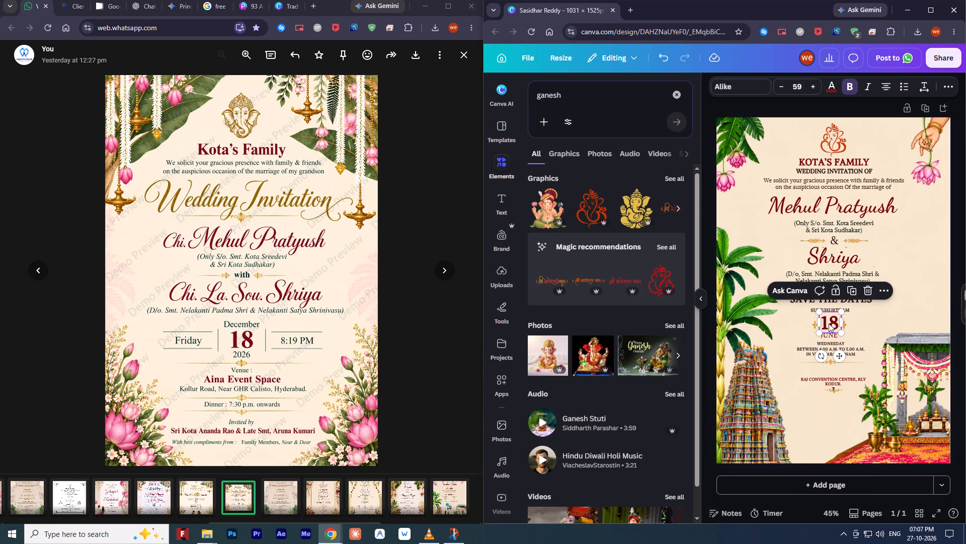
pyautogui.press('Left')
pyautogui.click(906, 304)
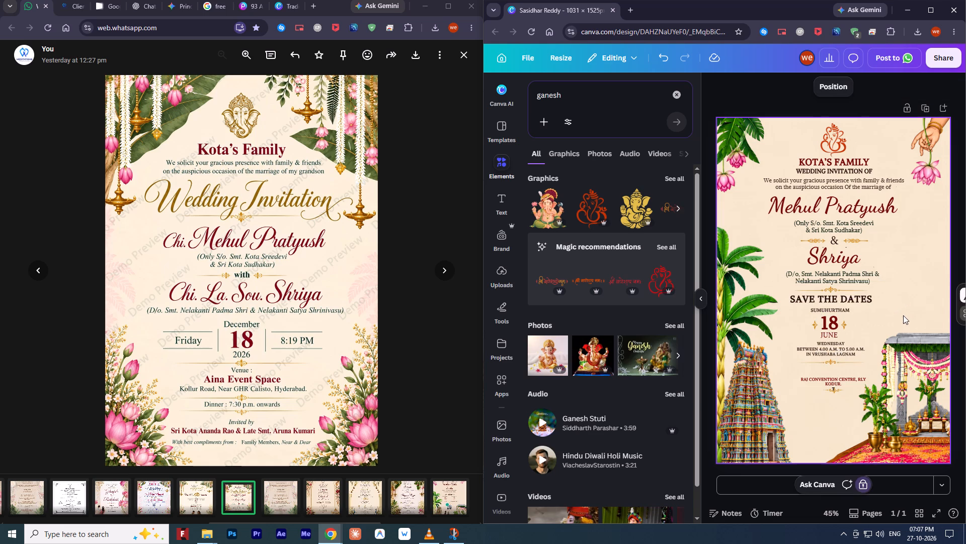
# Replace the month beneath the 18 with "DECEMBER" and widen its text box so it fits on one line.
pyautogui.click(816, 345)
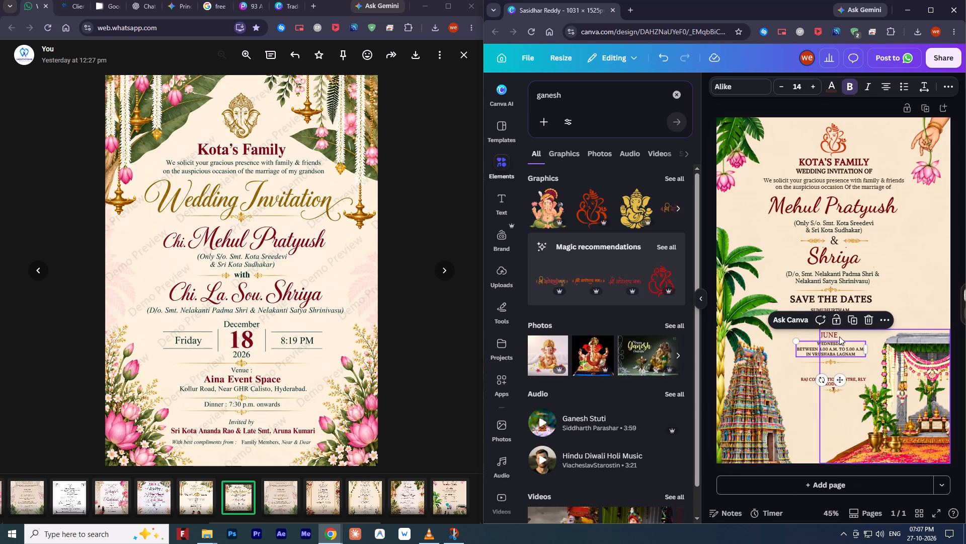
pyautogui.click(832, 335)
pyautogui.tripleClick(832, 335)
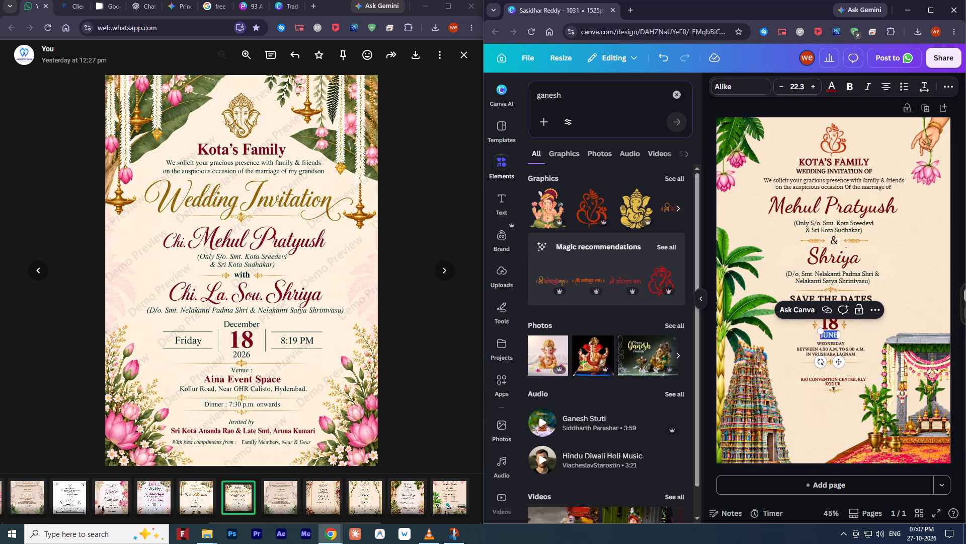
pyautogui.write('dEC')
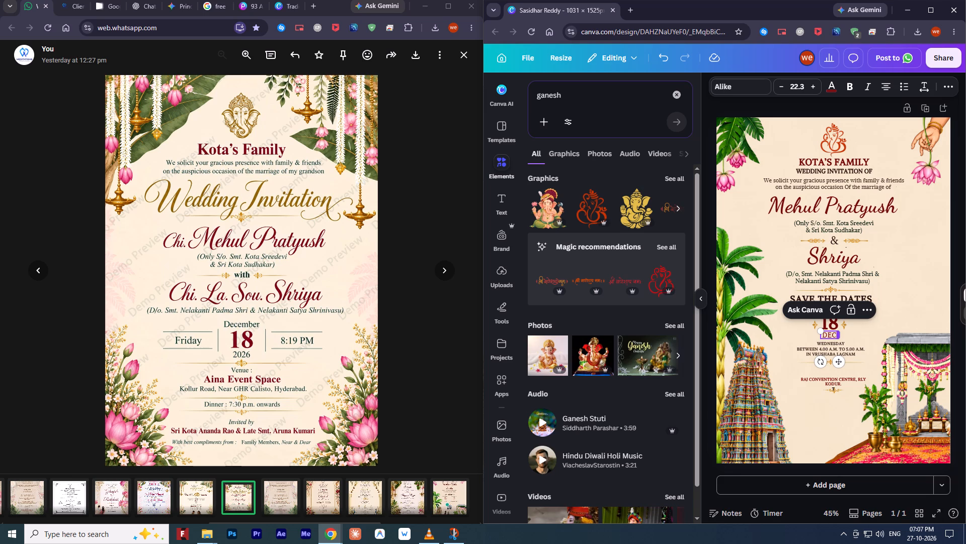
pyautogui.press('e')
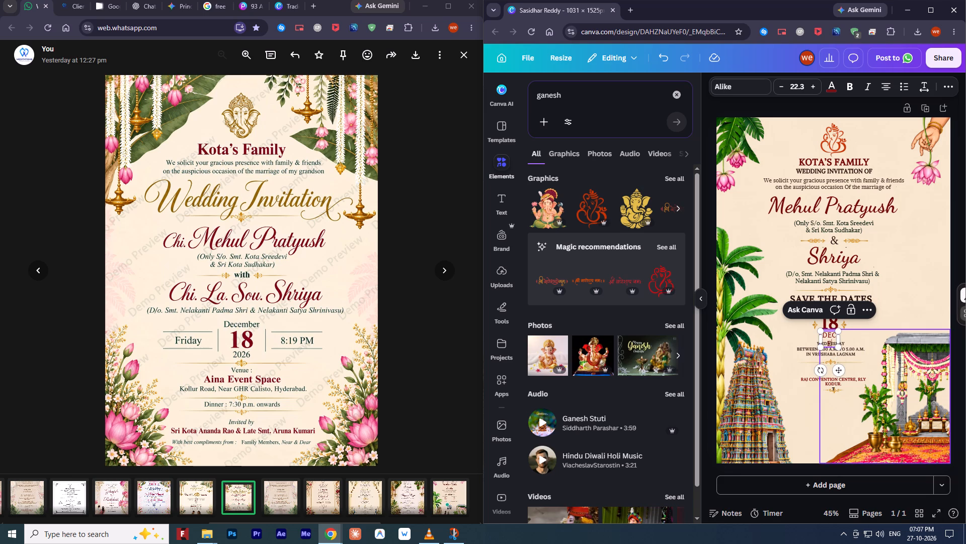
pyautogui.write('BER')
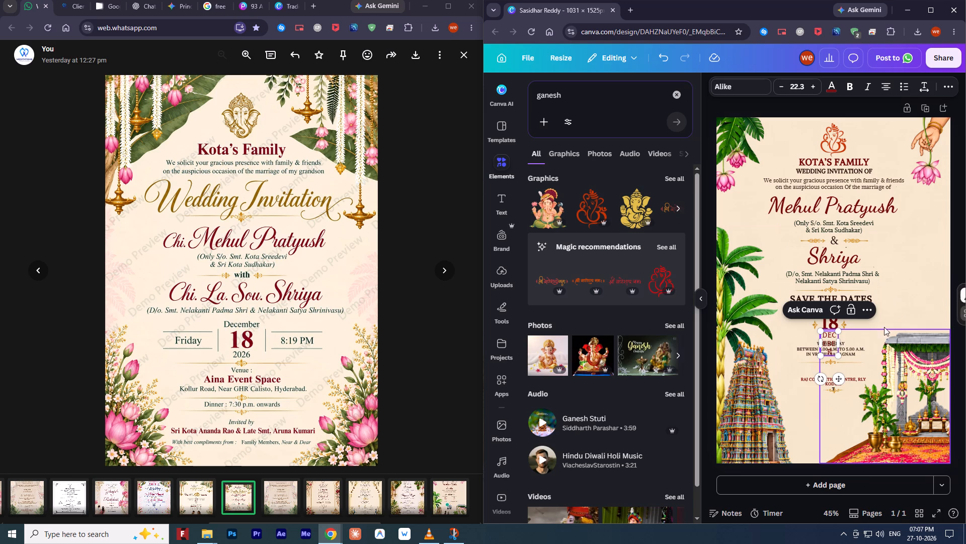
pyautogui.click(898, 295)
pyautogui.click(833, 340)
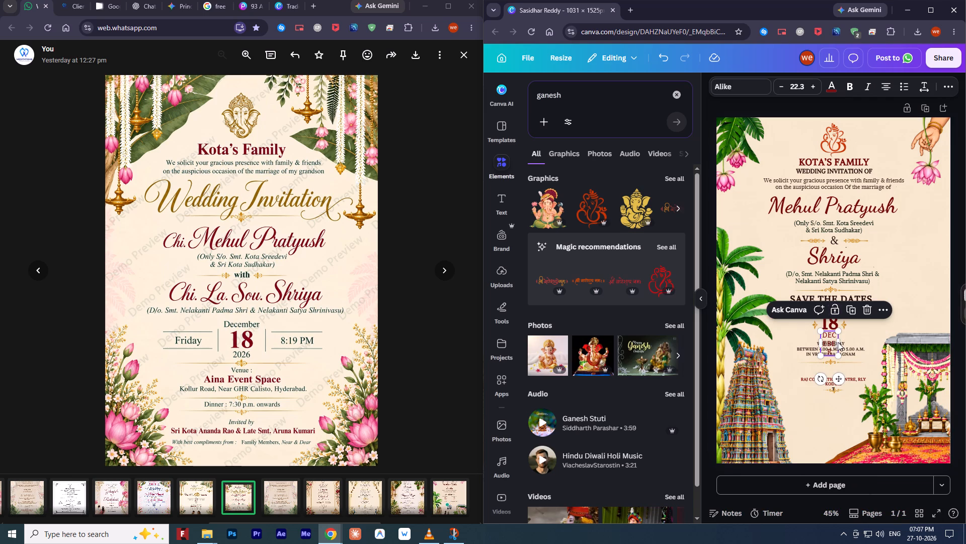
pyautogui.moveTo(839, 342); pyautogui.dragTo(869, 339)
pyautogui.doubleClick(847, 335)
pyautogui.click(845, 333)
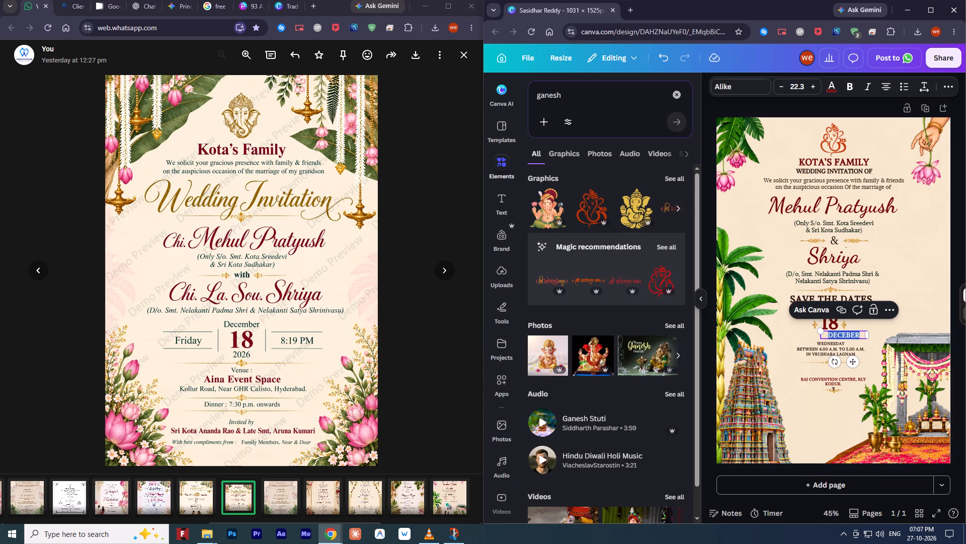
# Correct the spelling of the month beneath the 18 to DECEMBER.
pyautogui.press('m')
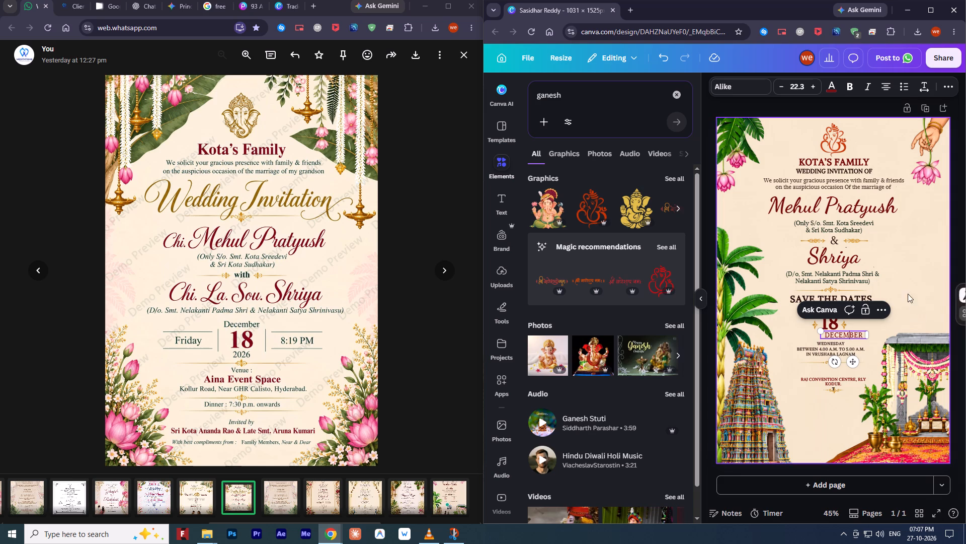
pyautogui.click(898, 279)
# Move the month text left so it sits centred directly beneath the 18.
pyautogui.click(854, 335)
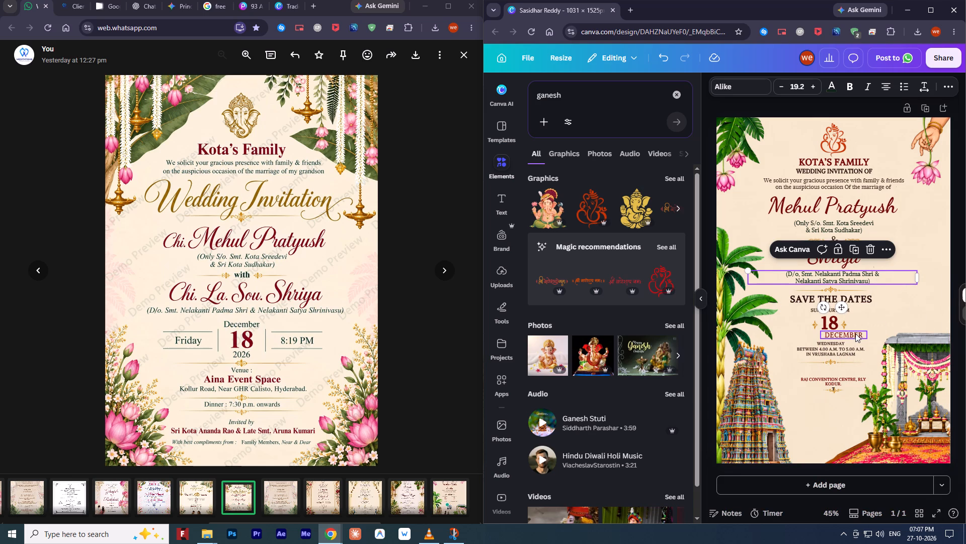
pyautogui.moveTo(855, 333); pyautogui.dragTo(842, 335)
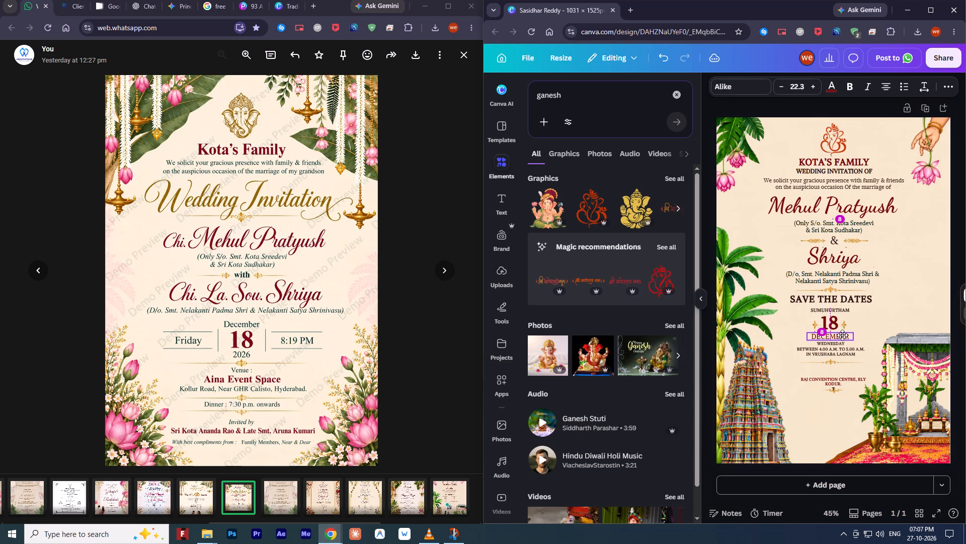
pyautogui.moveTo(842, 335); pyautogui.dragTo(842, 335)
pyautogui.click(914, 253)
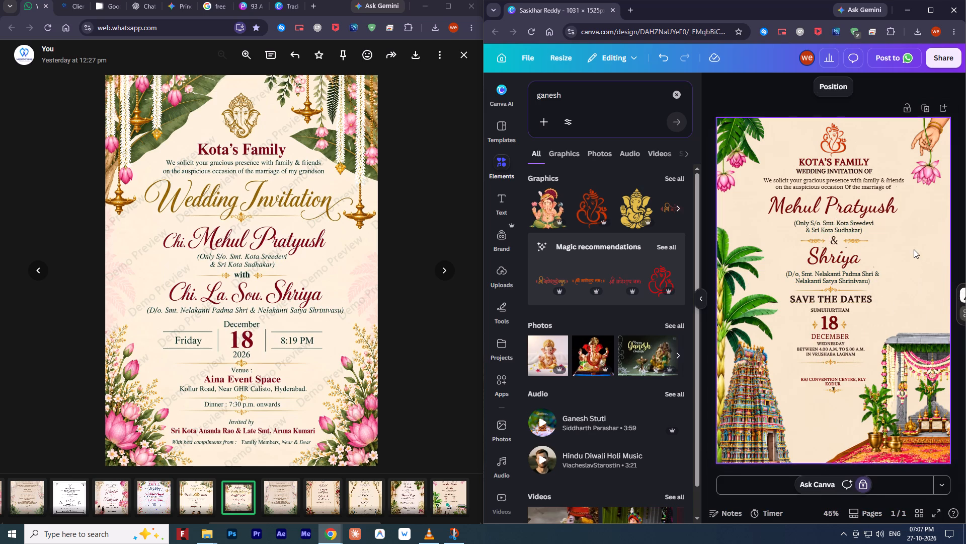
# Move the convention centre address and the ornament beneath it down together, leaving more room below the weekday and time text.
pyautogui.click(827, 352)
pyautogui.click(809, 348)
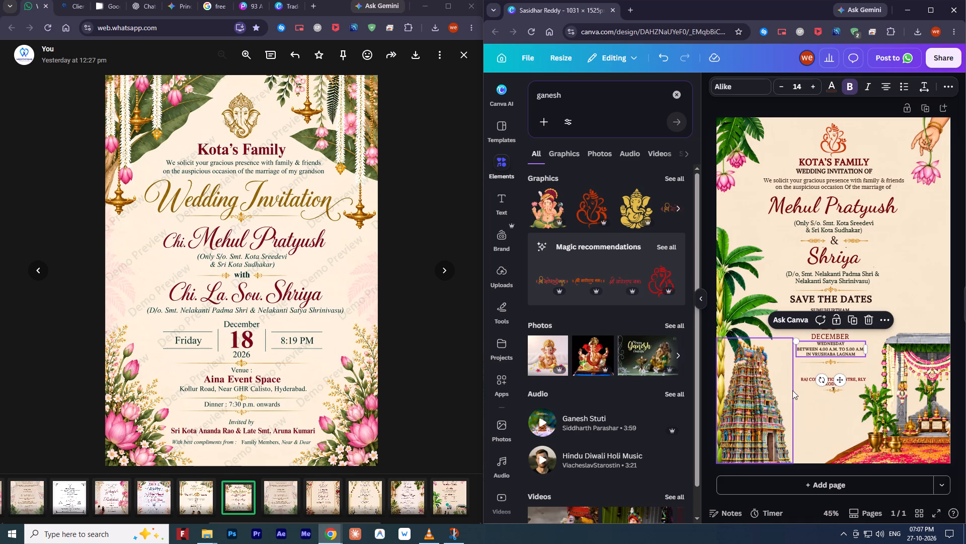
pyautogui.moveTo(834, 409); pyautogui.dragTo(817, 369)
pyautogui.moveTo(814, 382); pyautogui.dragTo(803, 397)
pyautogui.click(803, 397)
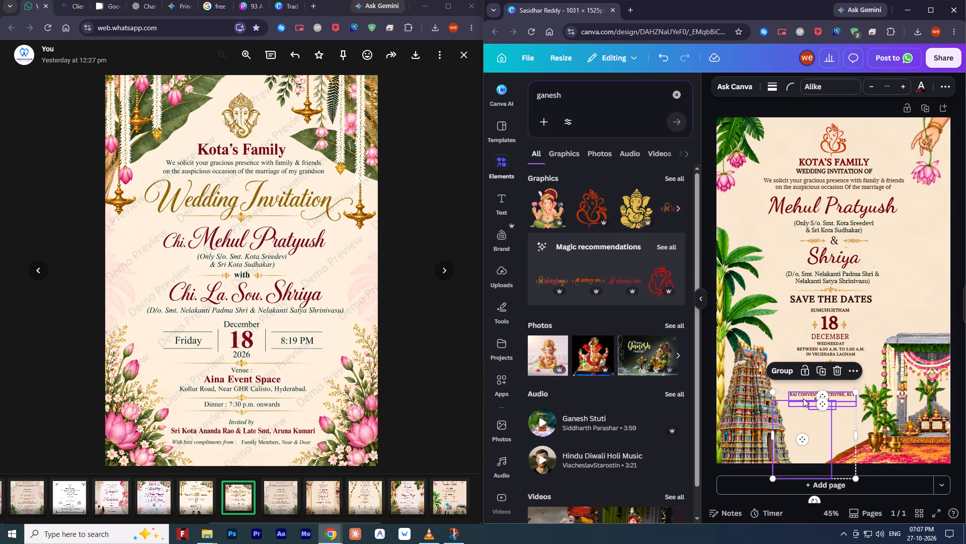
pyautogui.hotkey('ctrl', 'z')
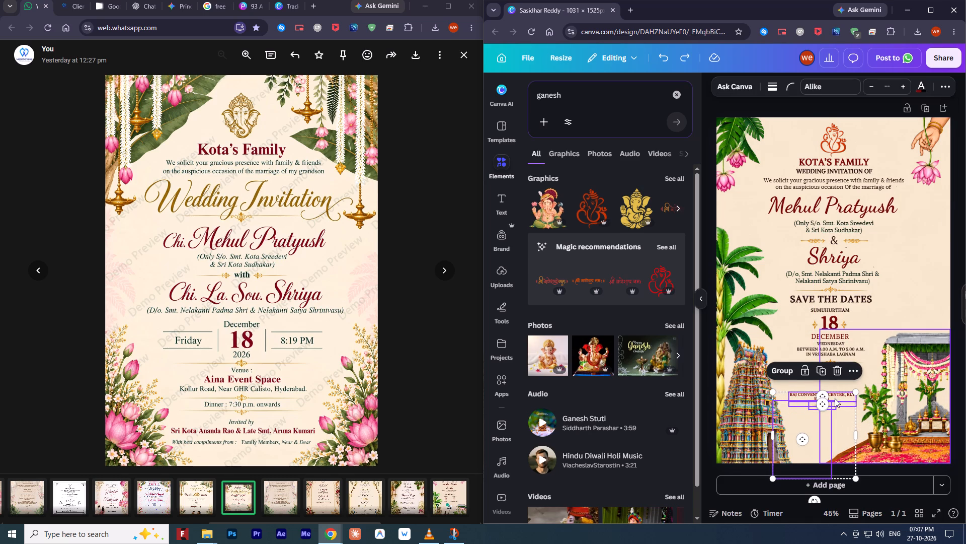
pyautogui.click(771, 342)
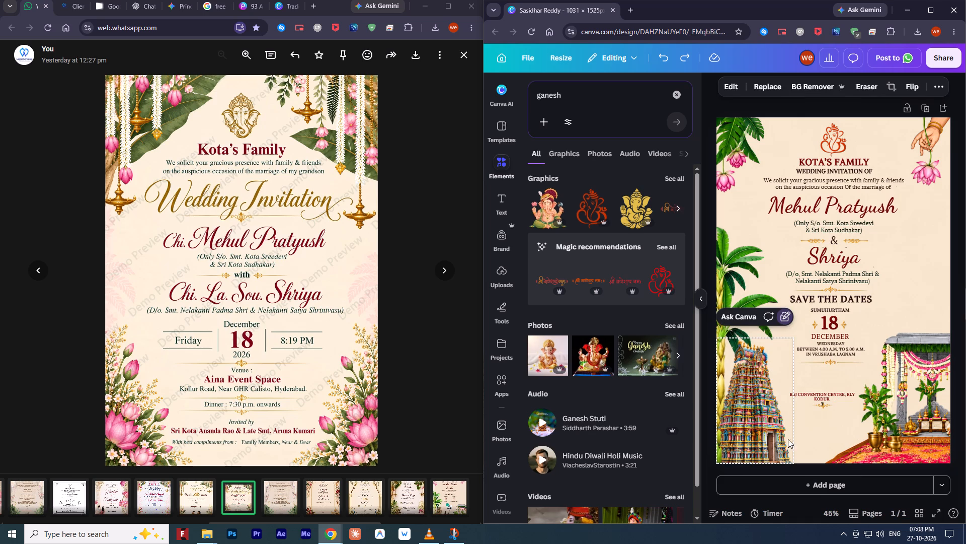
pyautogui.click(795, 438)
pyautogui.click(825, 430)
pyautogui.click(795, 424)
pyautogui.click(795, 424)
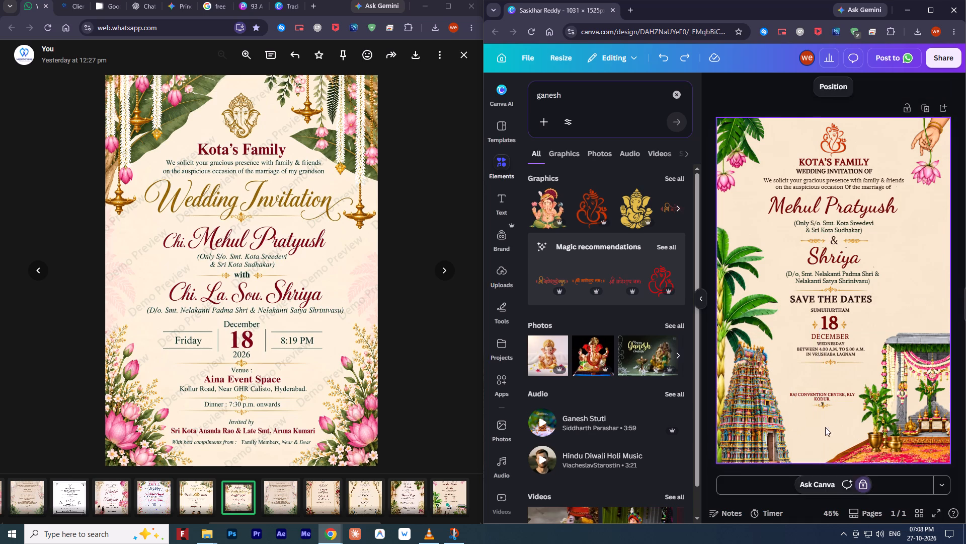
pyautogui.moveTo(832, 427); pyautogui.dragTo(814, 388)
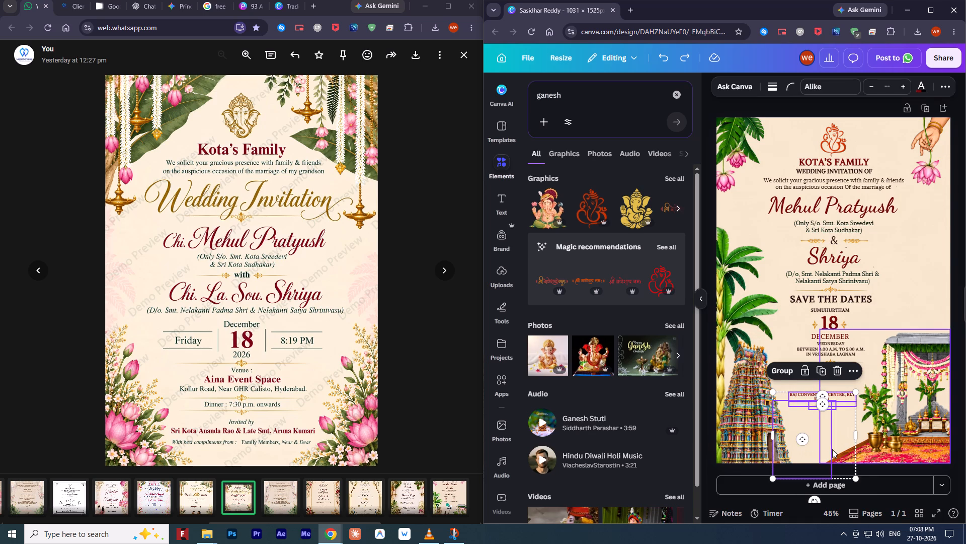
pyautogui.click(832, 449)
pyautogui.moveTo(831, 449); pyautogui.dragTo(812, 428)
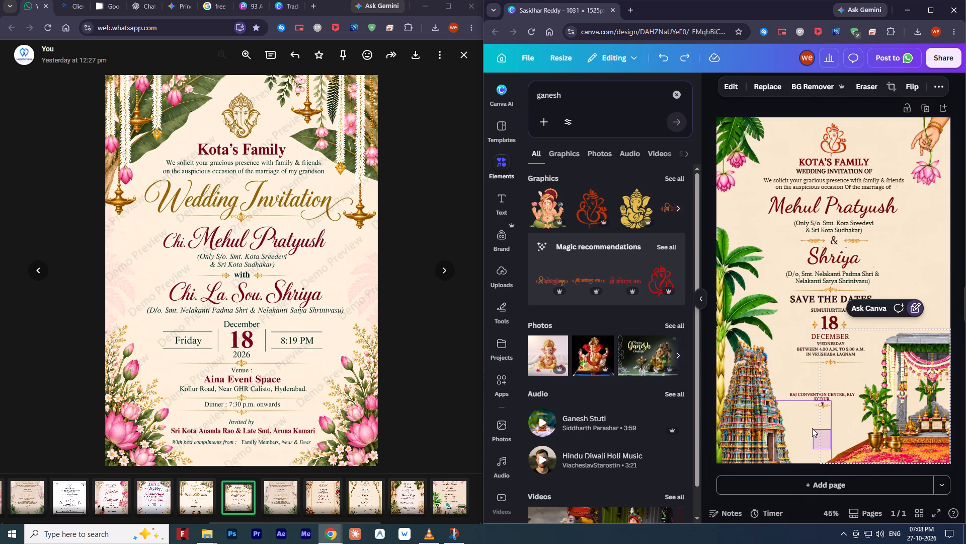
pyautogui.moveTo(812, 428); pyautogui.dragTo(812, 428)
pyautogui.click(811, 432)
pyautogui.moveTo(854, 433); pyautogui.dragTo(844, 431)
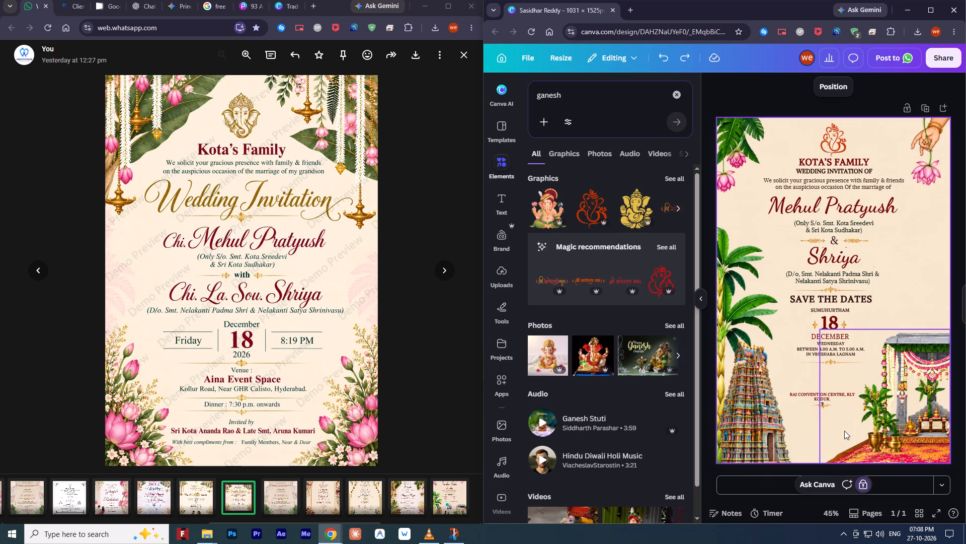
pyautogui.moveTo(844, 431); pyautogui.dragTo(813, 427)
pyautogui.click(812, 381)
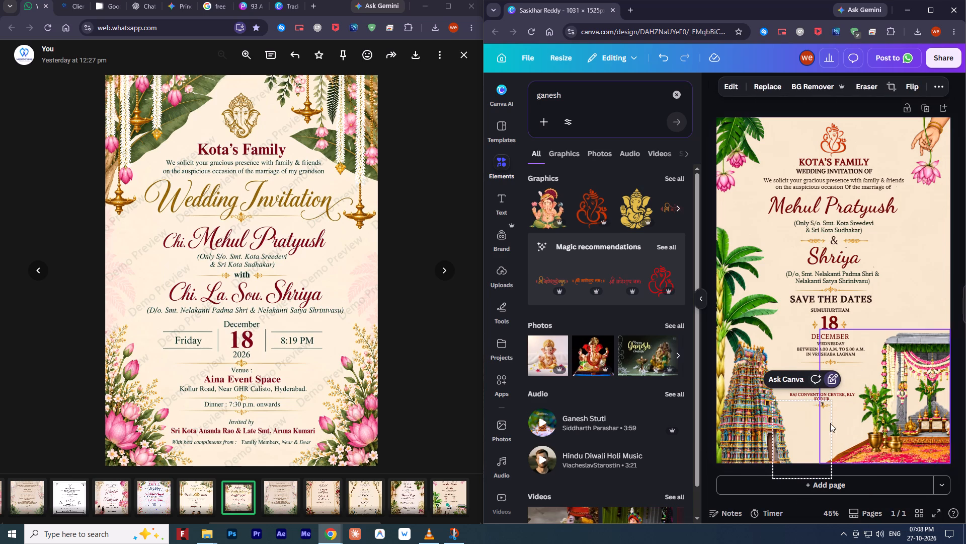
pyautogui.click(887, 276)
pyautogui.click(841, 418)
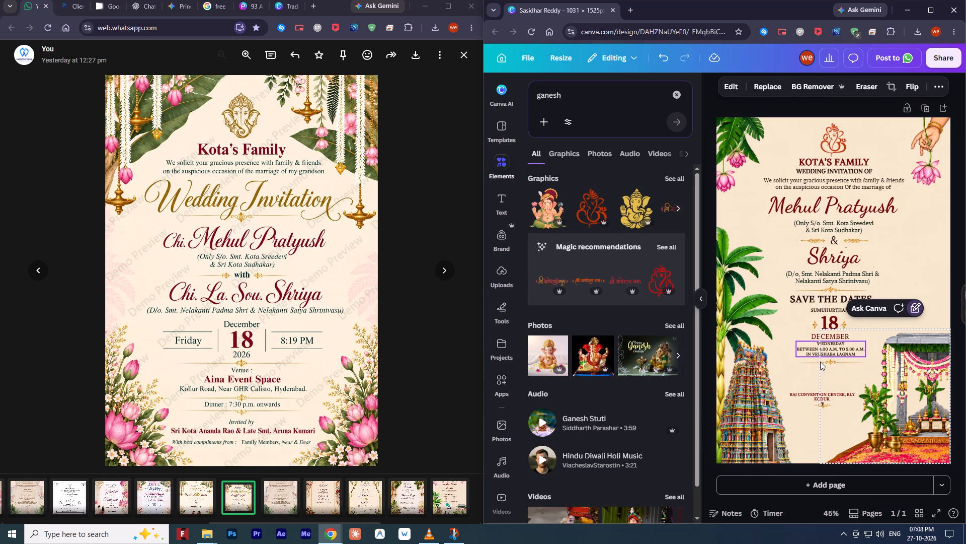
# Move the weekday and timing text down below the gold divider, just above the venue text.
pyautogui.click(831, 344)
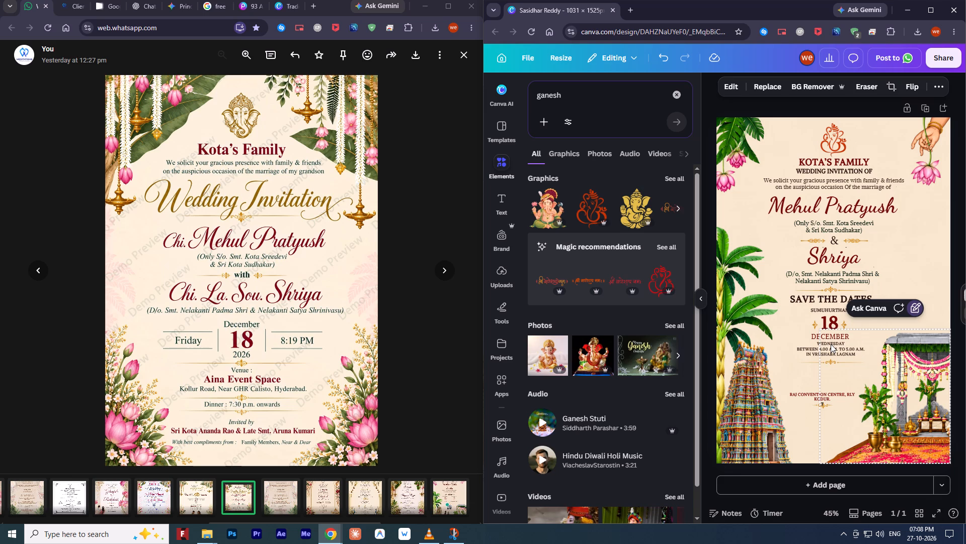
pyautogui.click(810, 349)
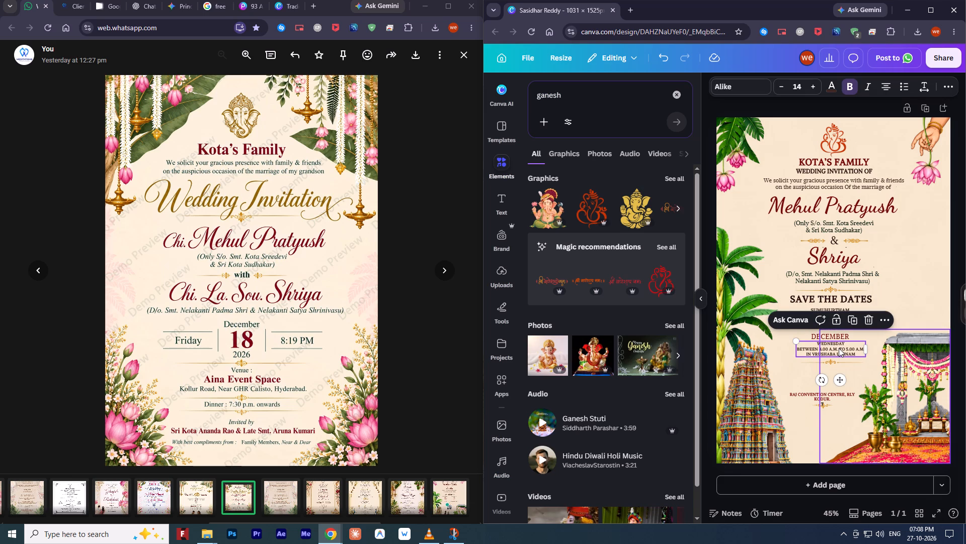
pyautogui.moveTo(839, 348); pyautogui.dragTo(837, 348)
pyautogui.moveTo(837, 348); pyautogui.dragTo(833, 350)
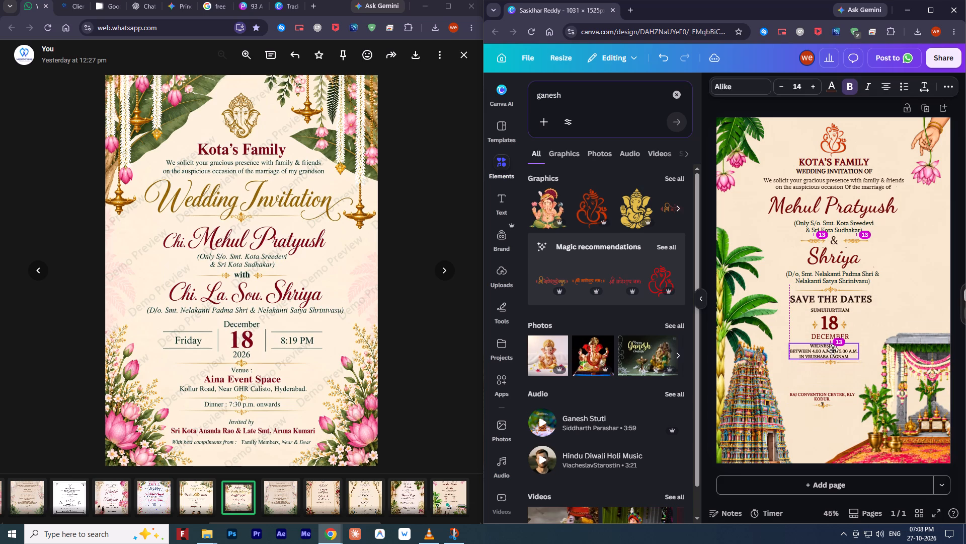
pyautogui.moveTo(833, 350); pyautogui.dragTo(832, 381)
# Move the gold divider up directly beneath "DECEMBER", keeping its original size.
pyautogui.click(837, 362)
pyautogui.click(832, 361)
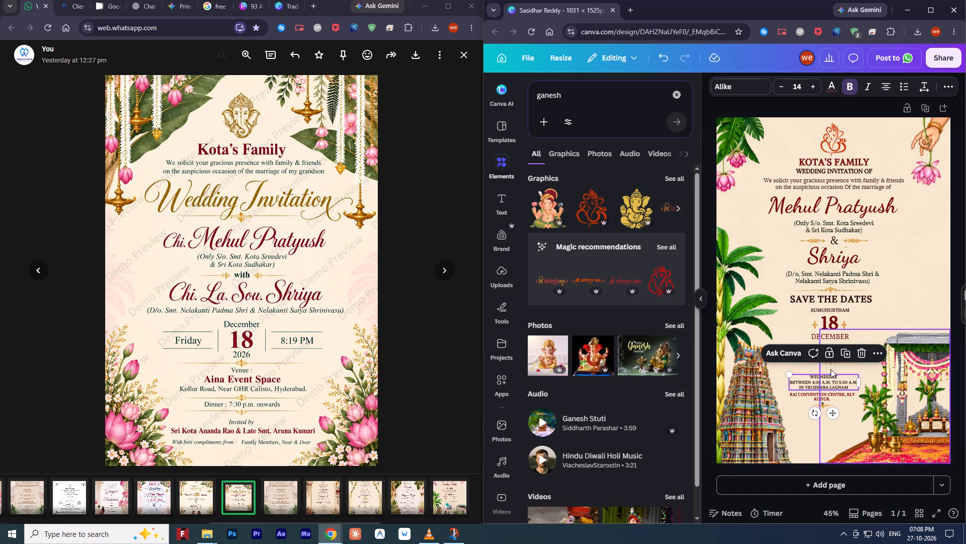
pyautogui.click(891, 286)
pyautogui.click(832, 360)
pyautogui.click(808, 361)
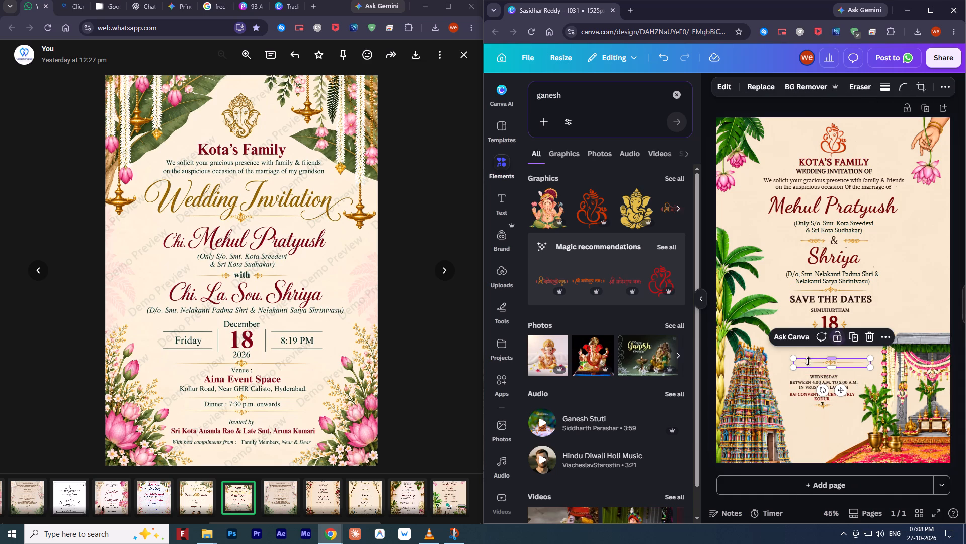
pyautogui.moveTo(847, 364); pyautogui.dragTo(846, 354)
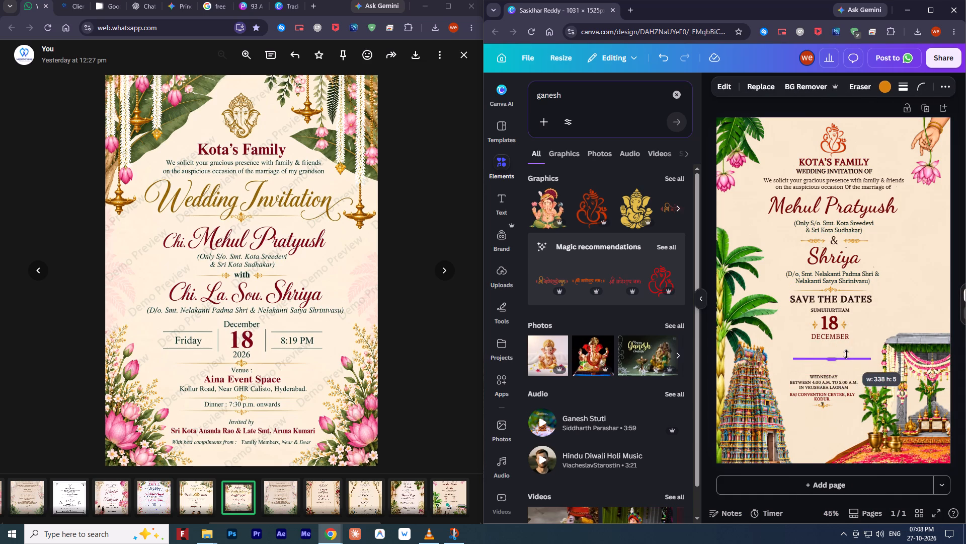
pyautogui.moveTo(846, 354); pyautogui.dragTo(846, 354)
pyautogui.hotkey('ctrl', 'z')
pyautogui.moveTo(841, 390); pyautogui.dragTo(840, 375)
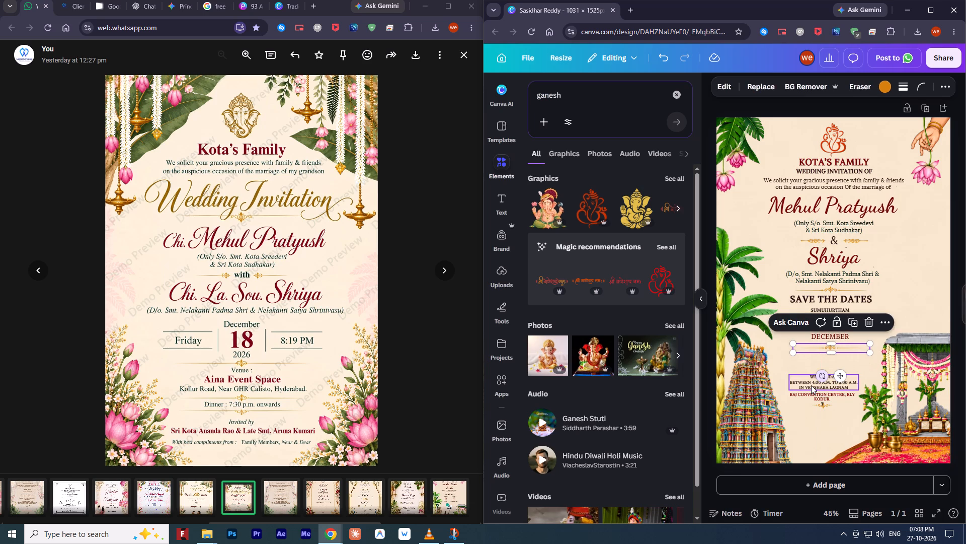
# Move the weekday and timing text up and centre it midway between the gold divider and the venue text.
pyautogui.click(811, 385)
pyautogui.moveTo(811, 385); pyautogui.dragTo(816, 369)
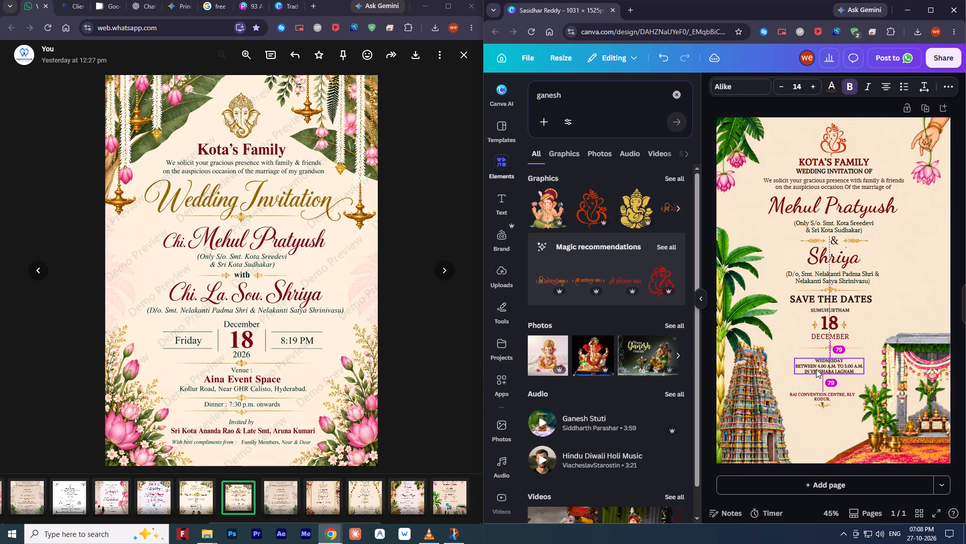
# Replace the weekday and timing text below the gold divider with "VENUE:" and "AINA EVENT SPACE" on two lines.
pyautogui.doubleClick(816, 369)
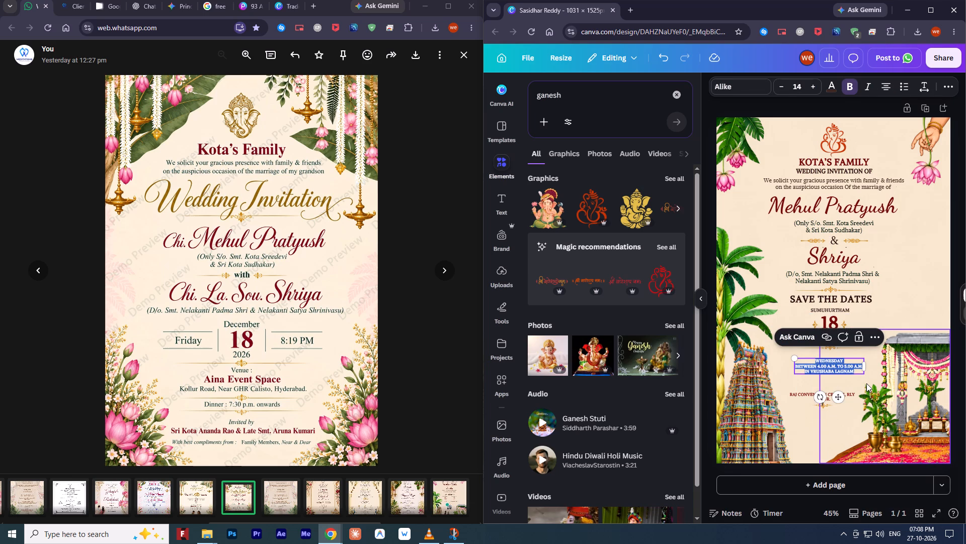
pyautogui.write('vEB')
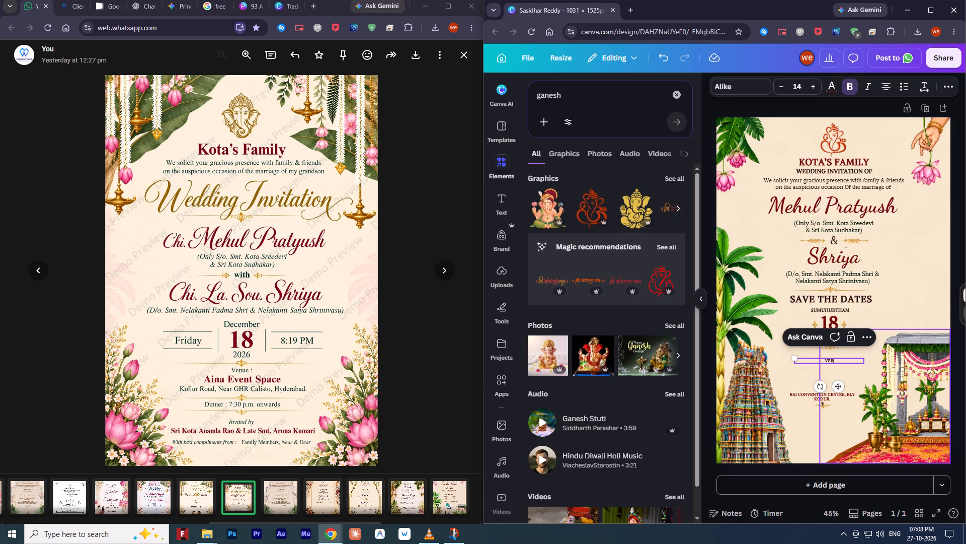
pyautogui.press('BackSpace')
pyautogui.write('NUE')
pyautogui.hotkey('shift', ':')
pyautogui.press('Return')
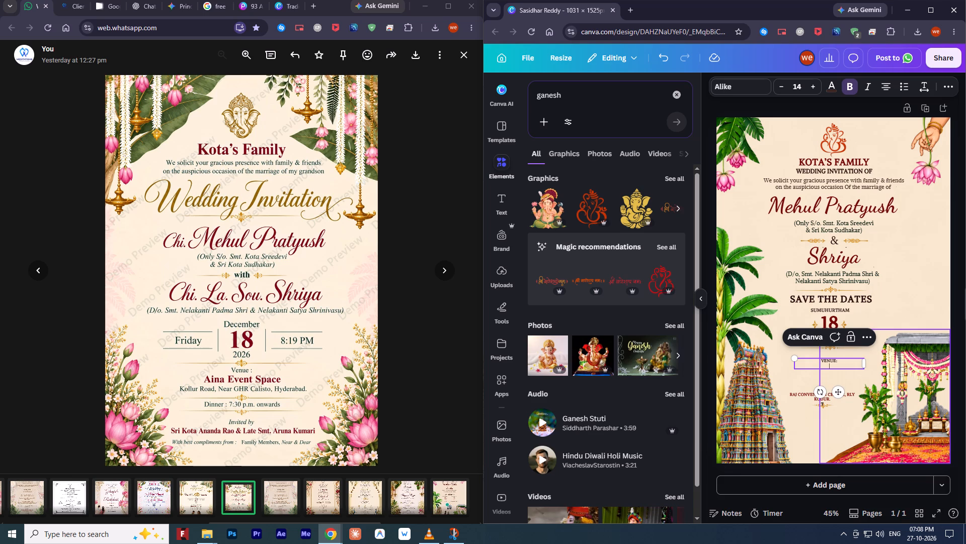
pyautogui.hotkey('shift', 'a')
pyautogui.write('IN')
pyautogui.press('a')
pyautogui.press('space')
pyautogui.write('eVE')
pyautogui.write('NT')
pyautogui.press('space')
pyautogui.write('sP')
pyautogui.press('a')
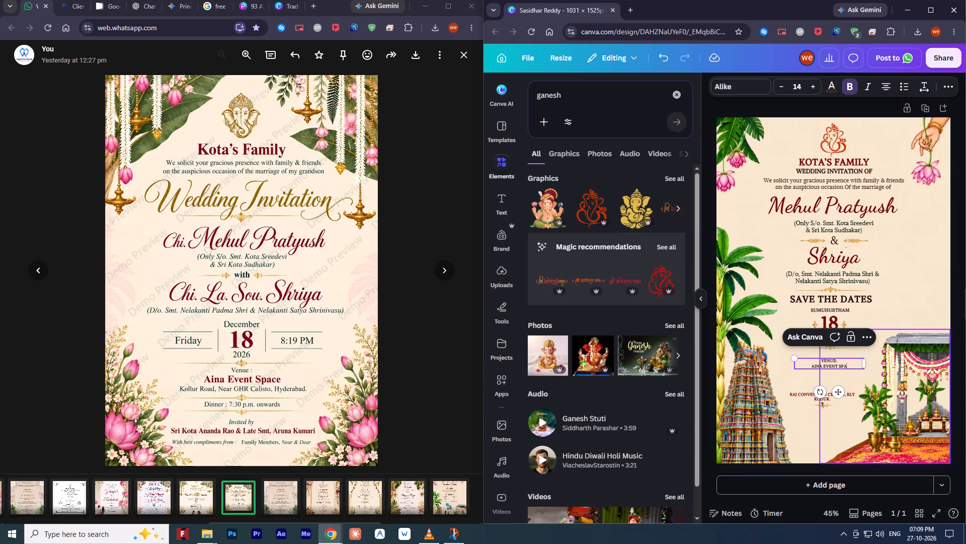
pyautogui.write('CE')
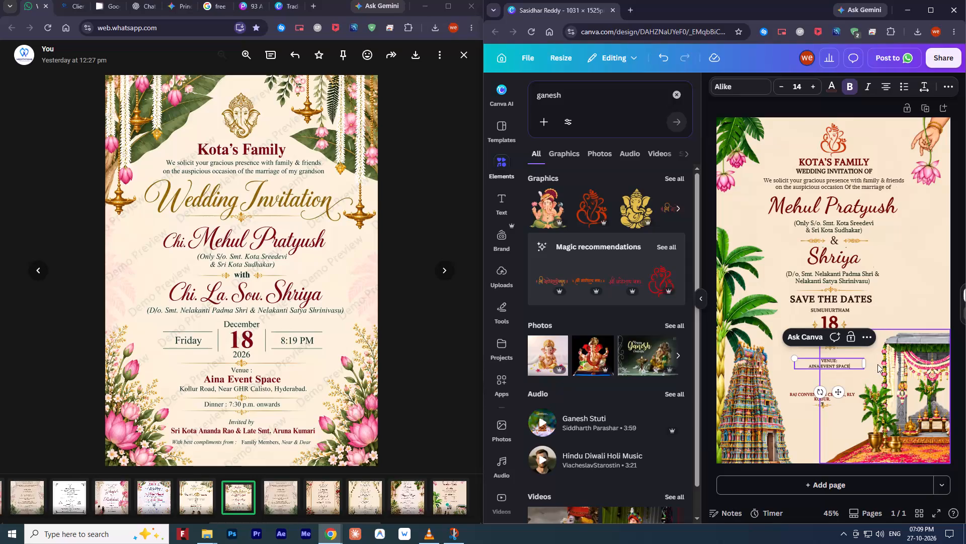
# Enlarge the new venue text, setting "VENUE:" to font size 18 and "AINA EVENT SPACE" to 22.
pyautogui.tripleClick(828, 366)
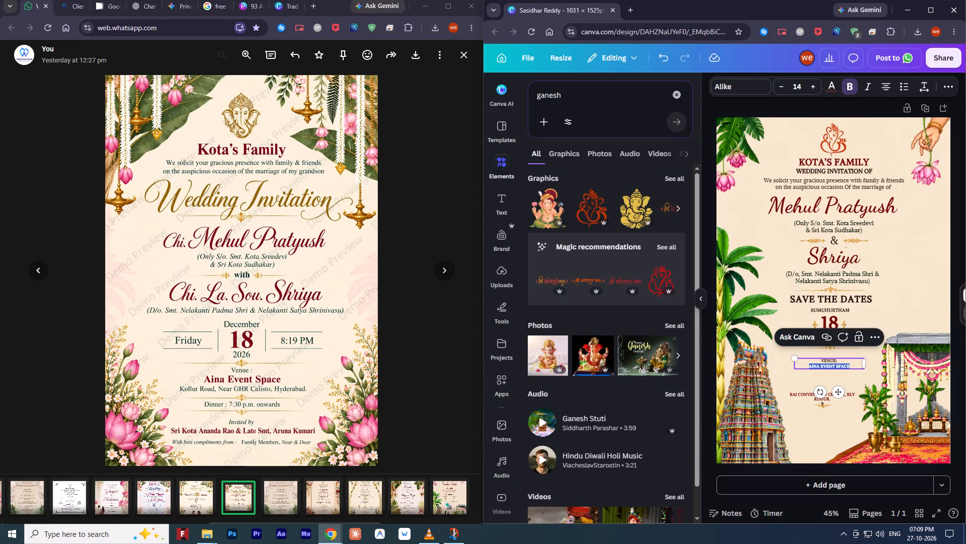
pyautogui.click(813, 82)
pyautogui.tripleClick(813, 86)
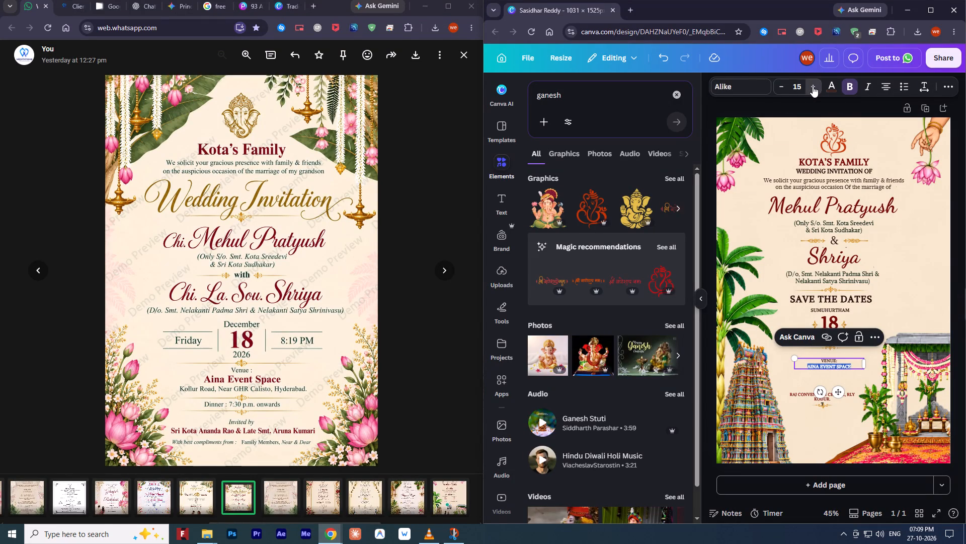
pyautogui.doubleClick(813, 86)
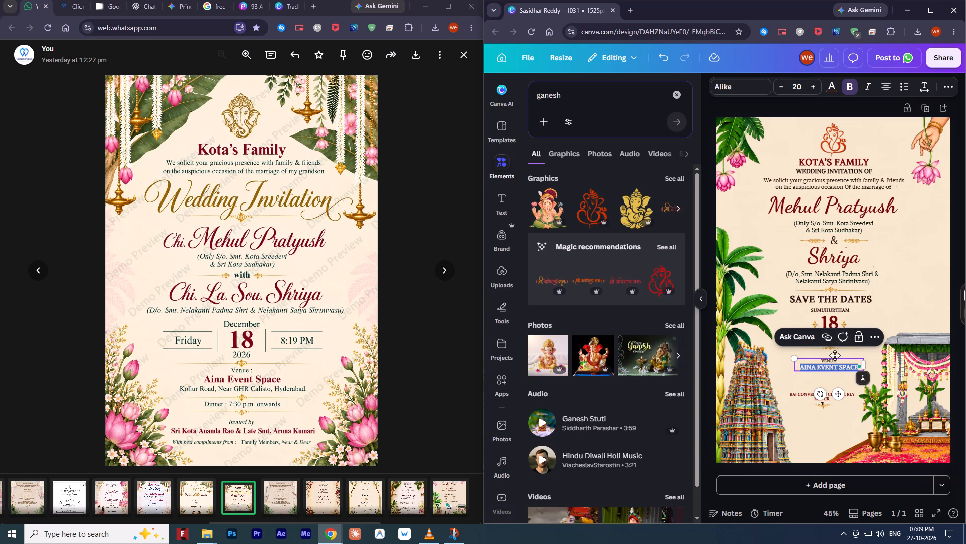
pyautogui.tripleClick(831, 360)
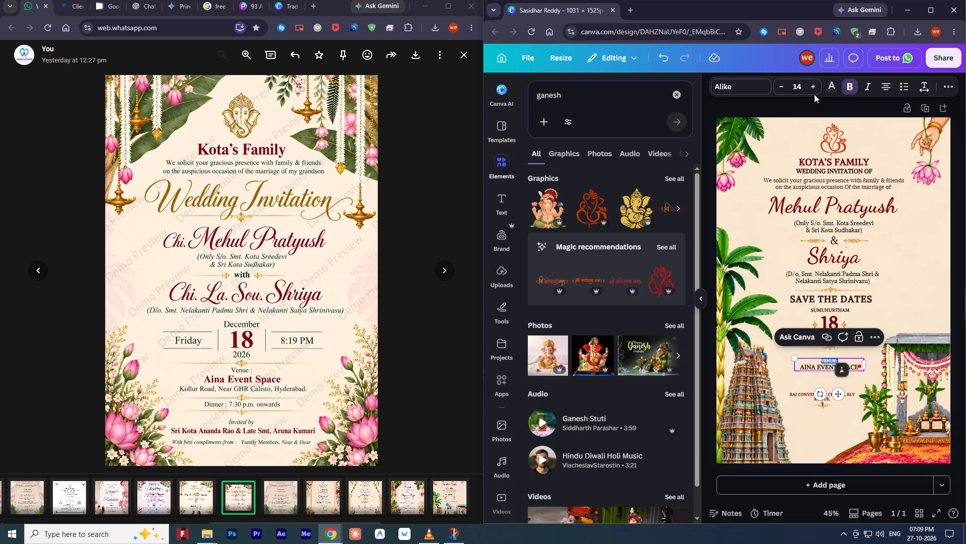
pyautogui.tripleClick(815, 85)
pyautogui.click(815, 85)
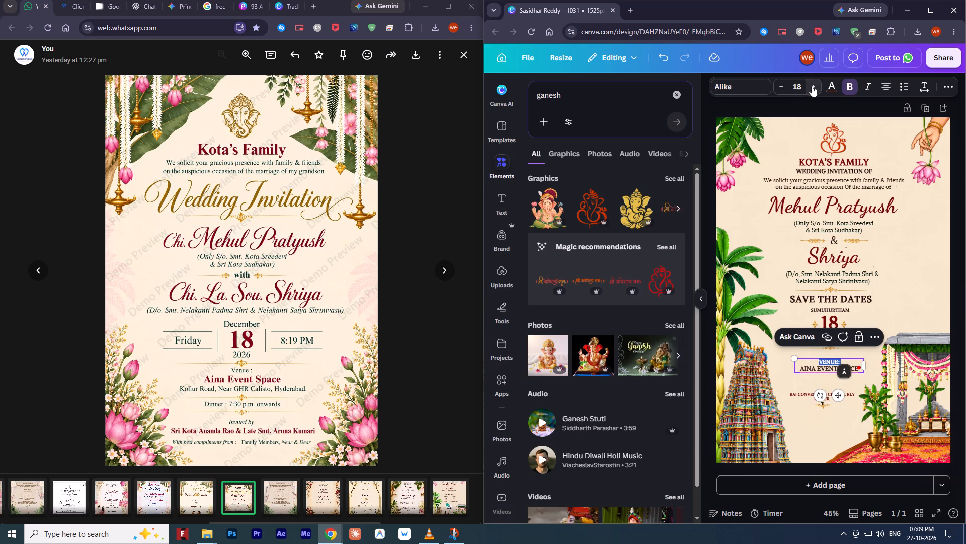
pyautogui.tripleClick(824, 367)
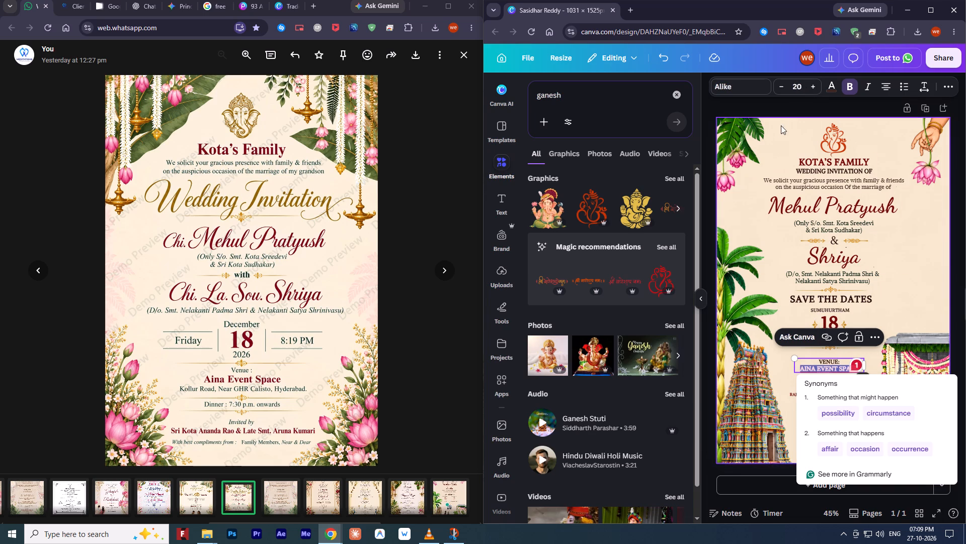
pyautogui.doubleClick(813, 87)
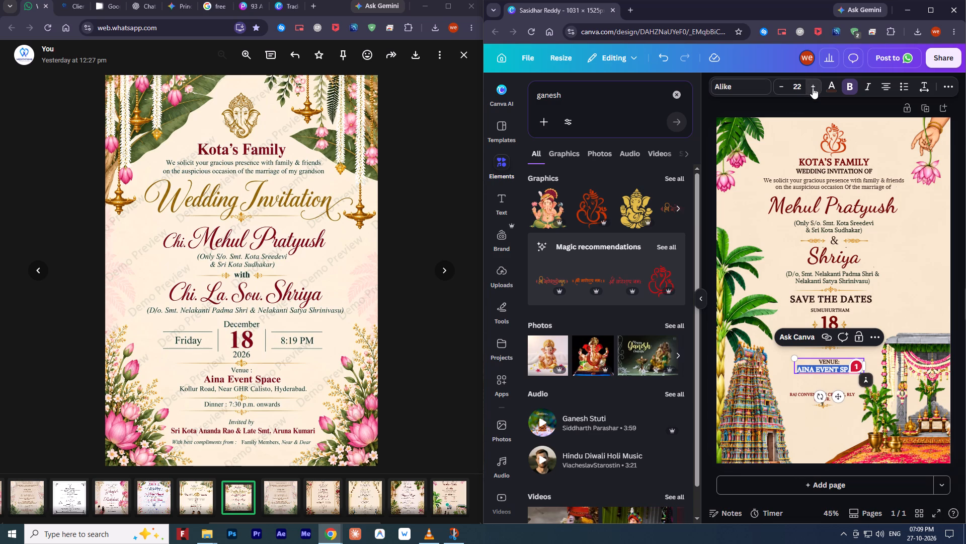
pyautogui.click(820, 382)
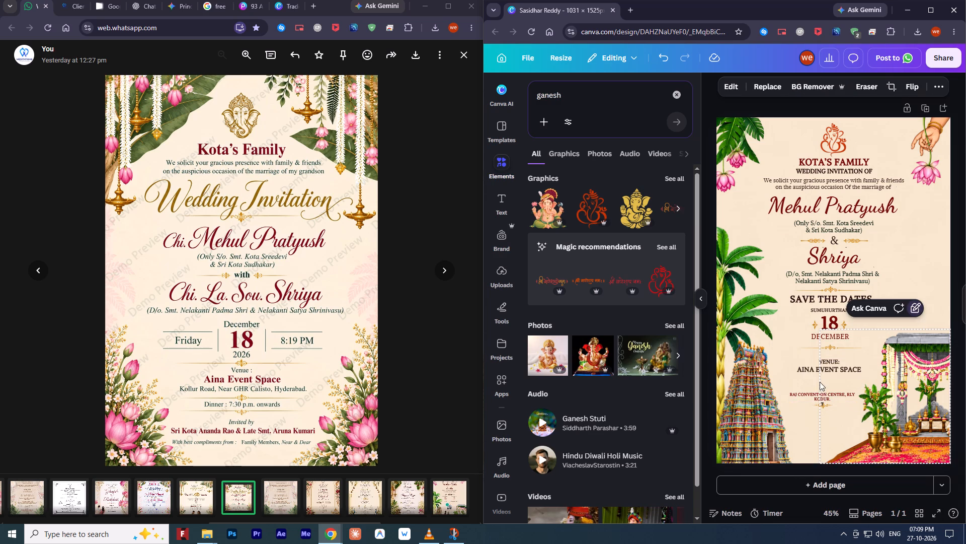
# Move the two-line venue text up slightly, closer to the gold divider, keeping it centred.
pyautogui.click(815, 367)
pyautogui.click(833, 365)
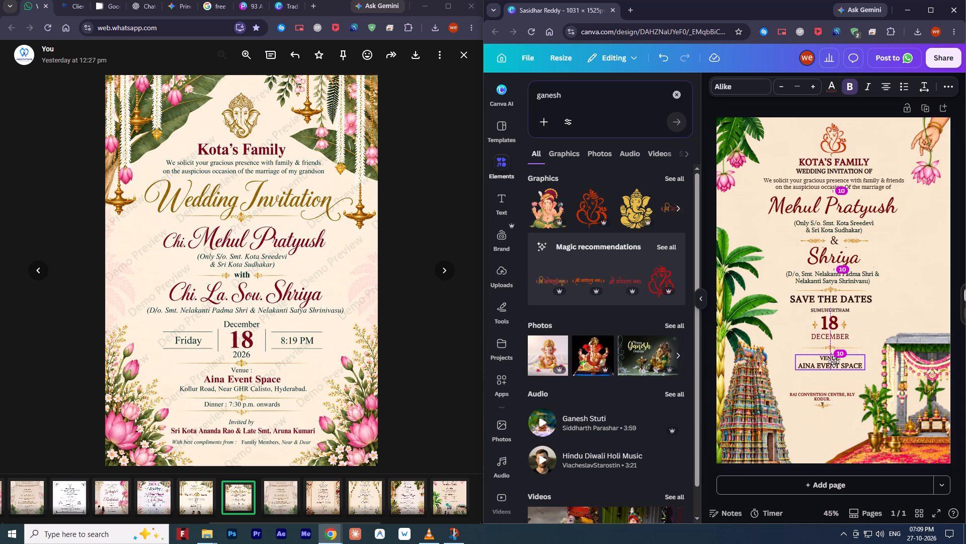
# Recolour the "AINA EVENT SPACE" line with the design's dark red text colour.
pyautogui.doubleClick(820, 365)
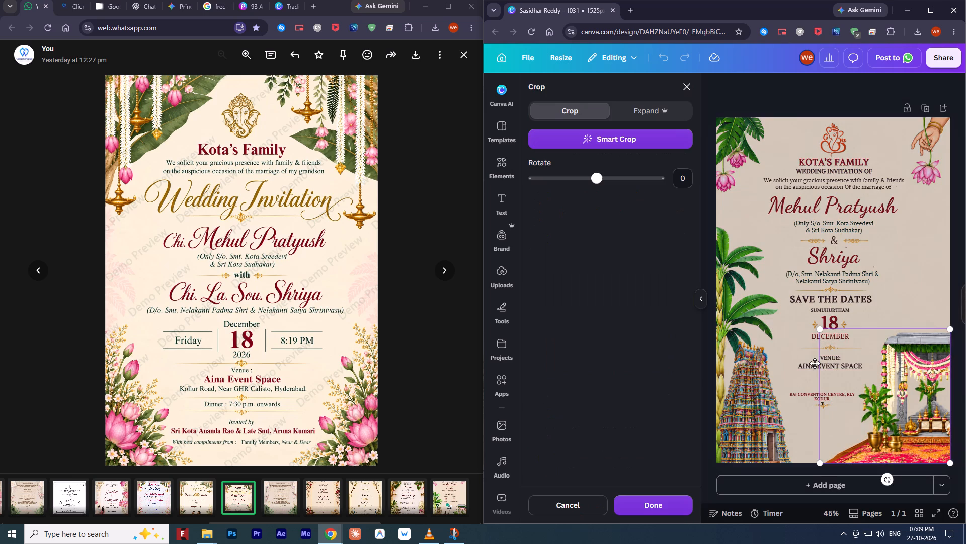
pyautogui.click(654, 504)
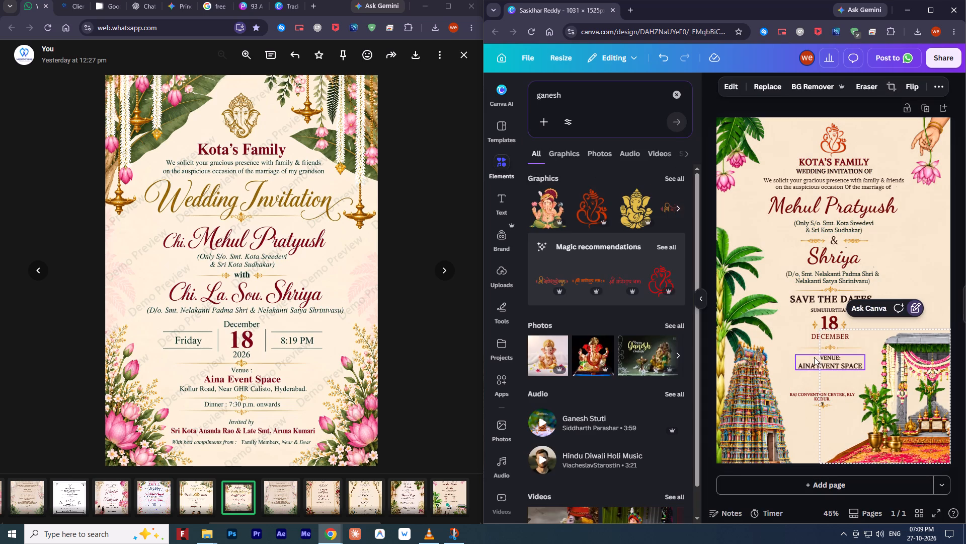
pyautogui.doubleClick(810, 364)
pyautogui.tripleClick(809, 364)
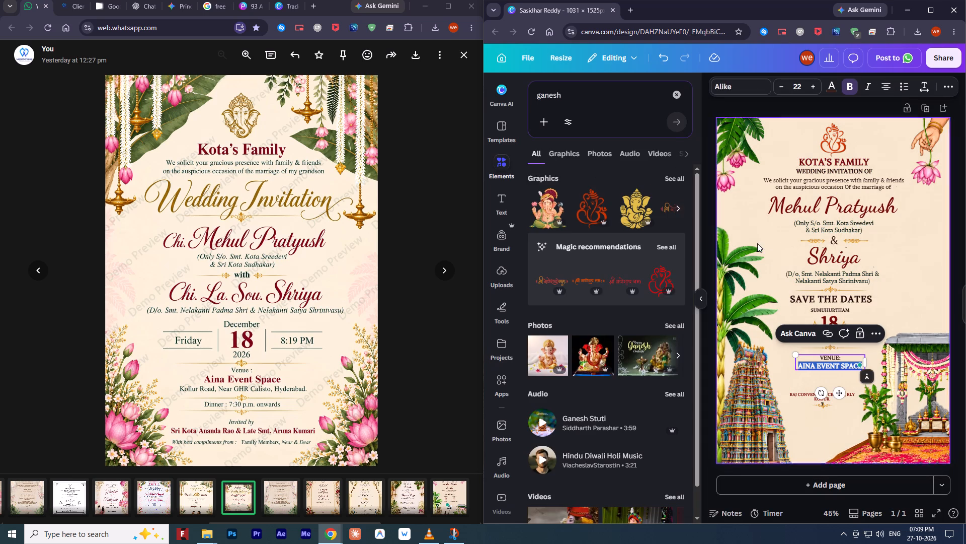
pyautogui.click(827, 89)
pyautogui.click(587, 159)
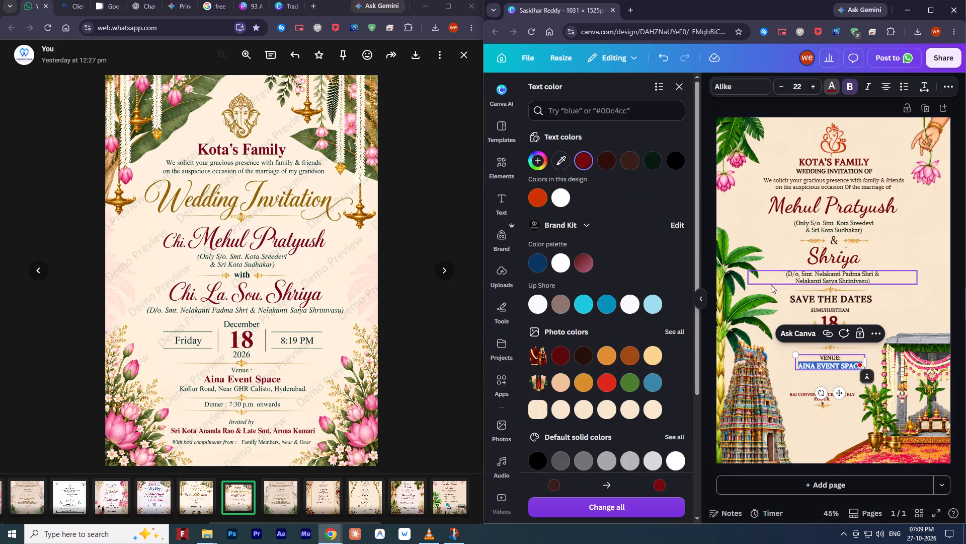
pyautogui.click(792, 382)
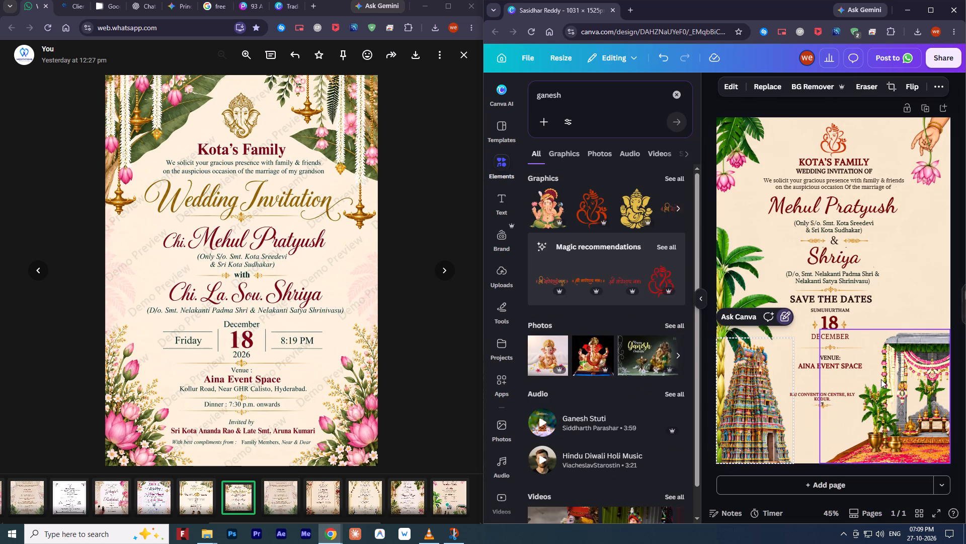
# Recolour the "VENUE:" line with the dark green sampled from "Venue :" in the reference invitation.
pyautogui.doubleClick(828, 359)
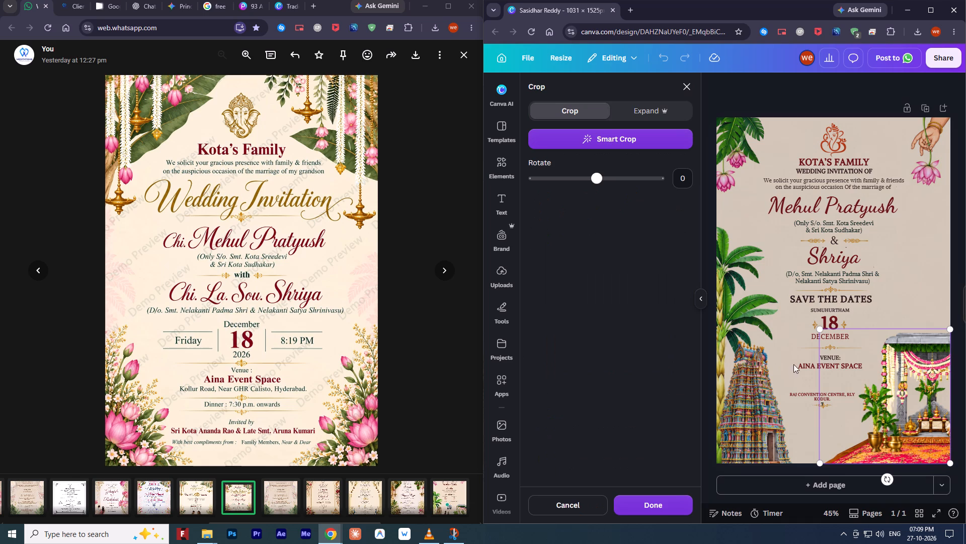
pyautogui.click(808, 360)
pyautogui.doubleClick(808, 361)
pyautogui.tripleClick(827, 357)
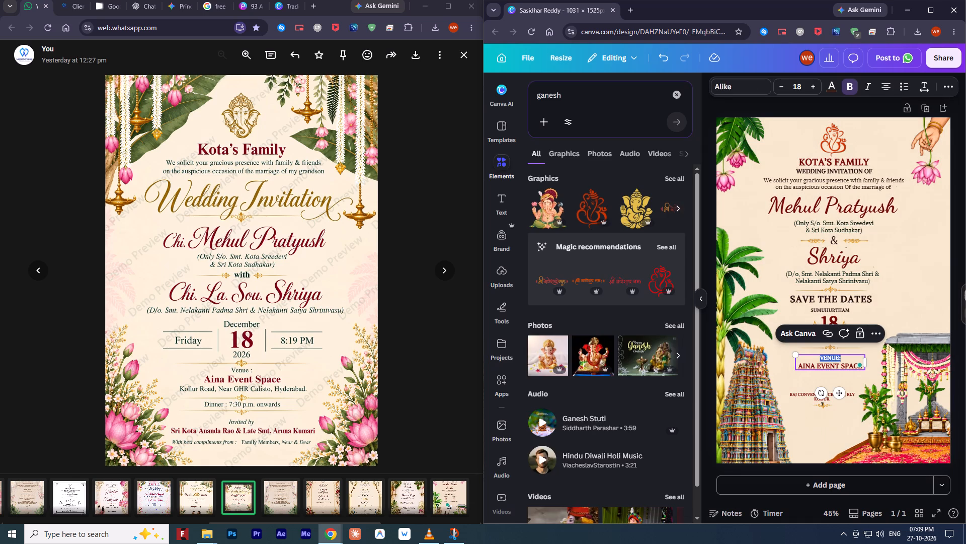
pyautogui.click(832, 89)
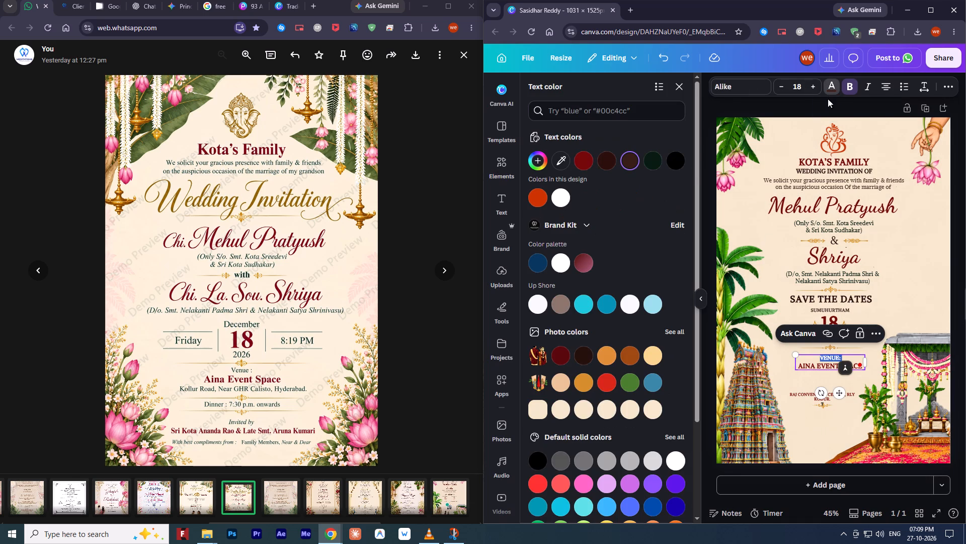
pyautogui.click(558, 162)
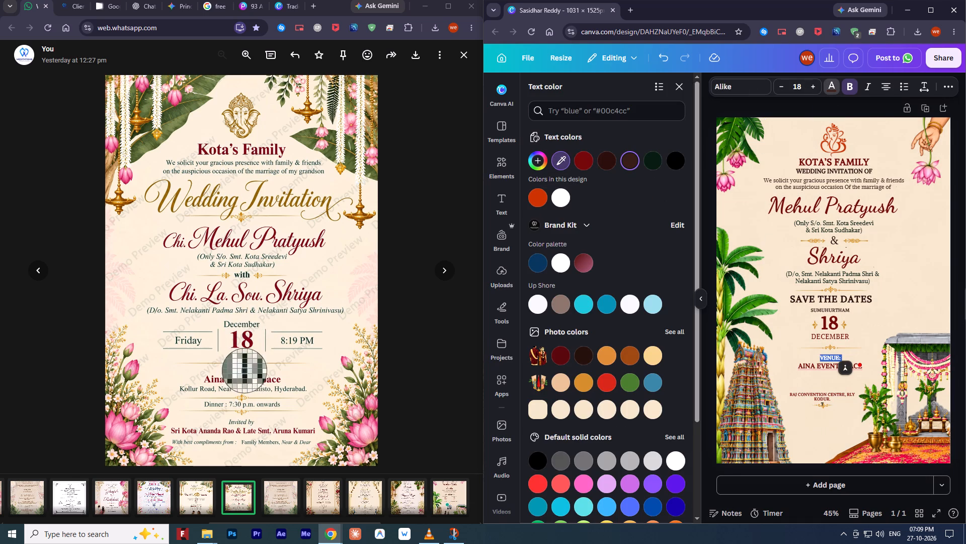
pyautogui.click(245, 371)
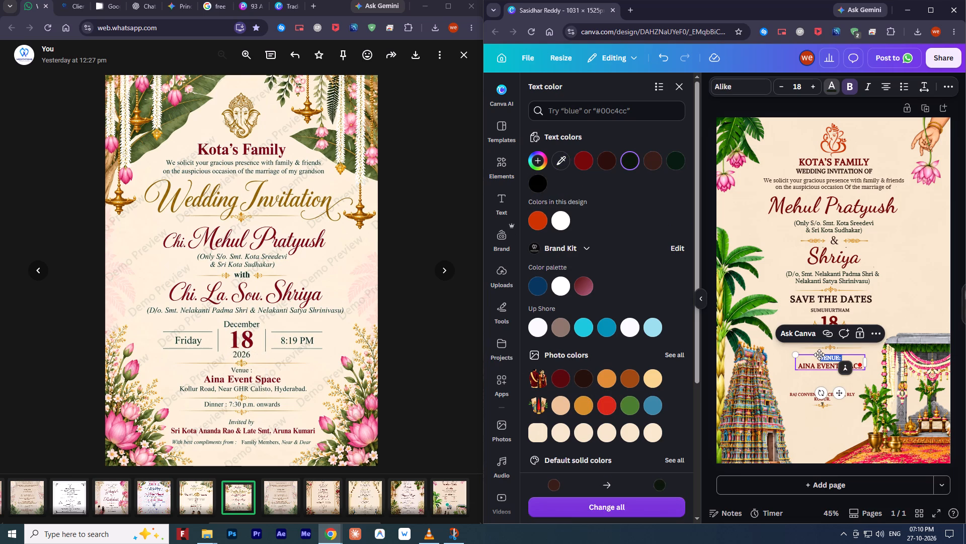
# Copy the "VENUE:" line and paste it as a new third line below "AINA EVENT SPACE".
pyautogui.hotkey('ctrl', 'c')
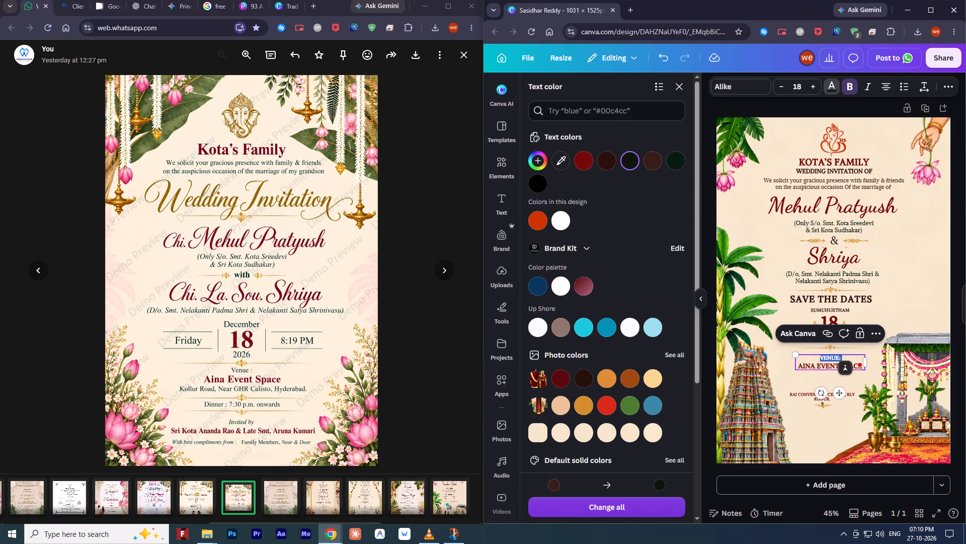
pyautogui.click(816, 368)
pyautogui.click(848, 367)
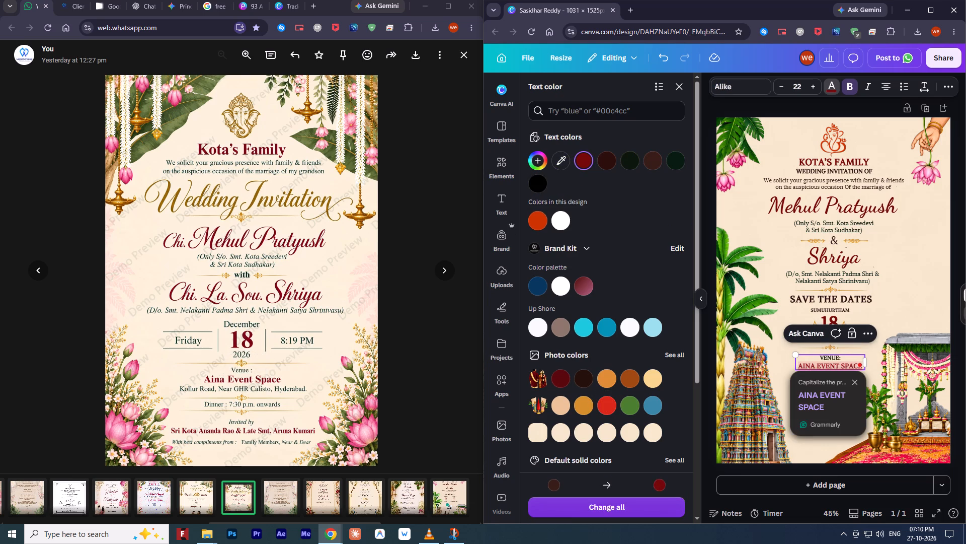
pyautogui.click(813, 364)
pyautogui.press('Right')
pyautogui.press('Right')
pyautogui.press('Right')
pyautogui.press('Right')
pyautogui.press('Right')
pyautogui.press('Right')
pyautogui.press('Right')
pyautogui.press('Right')
pyautogui.press('Right')
pyautogui.press('Right')
pyautogui.press('Right')
pyautogui.press('Right')
pyautogui.press('Right')
pyautogui.press('Right')
pyautogui.press('Right')
pyautogui.press('Right')
pyautogui.press('Right')
pyautogui.press('Right')
pyautogui.press('Right')
pyautogui.press('Return')
pyautogui.hotkey('ctrl', 'v')
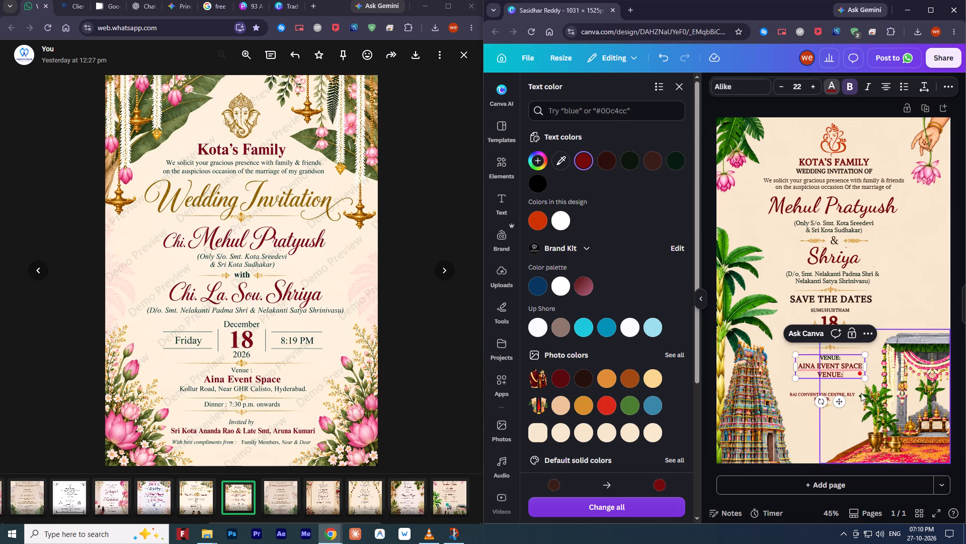
# Replace the pasted third line below "AINA EVENT SPACE" with the address "Kollur, Near GHR Calisto,".
pyautogui.tripleClick(836, 376)
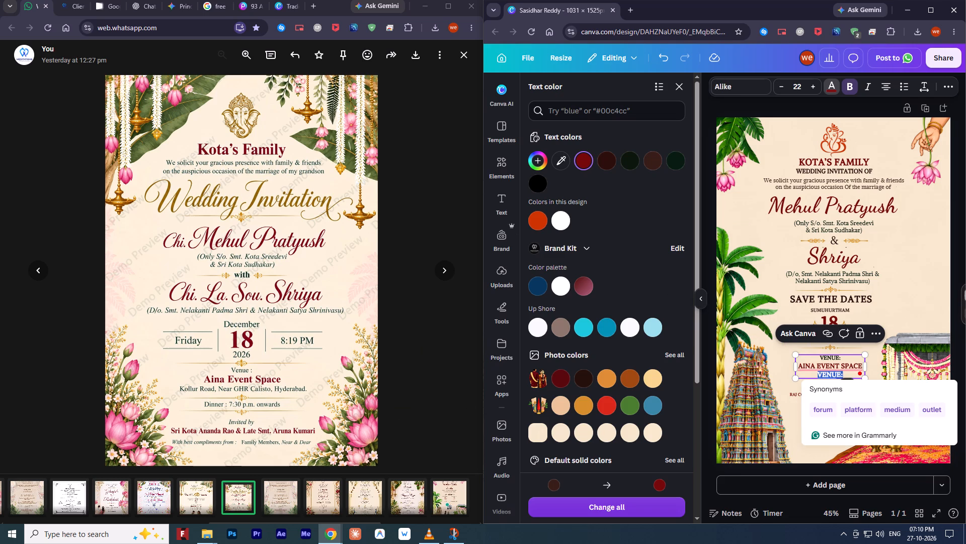
pyautogui.write('kO')
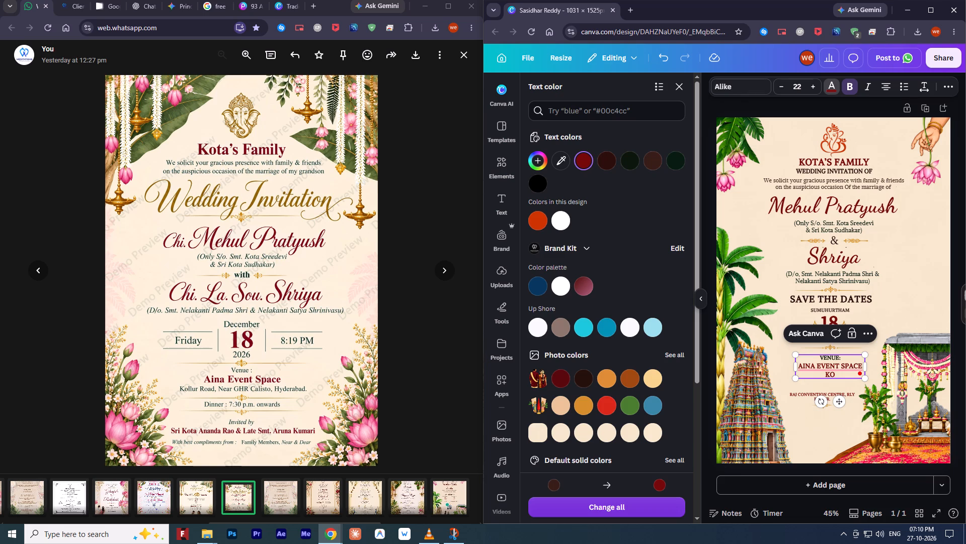
pyautogui.write('LLUR')
pyautogui.press('space')
pyautogui.press('BackSpace')
pyautogui.press(',')
pyautogui.press('space')
pyautogui.write('nEAR')
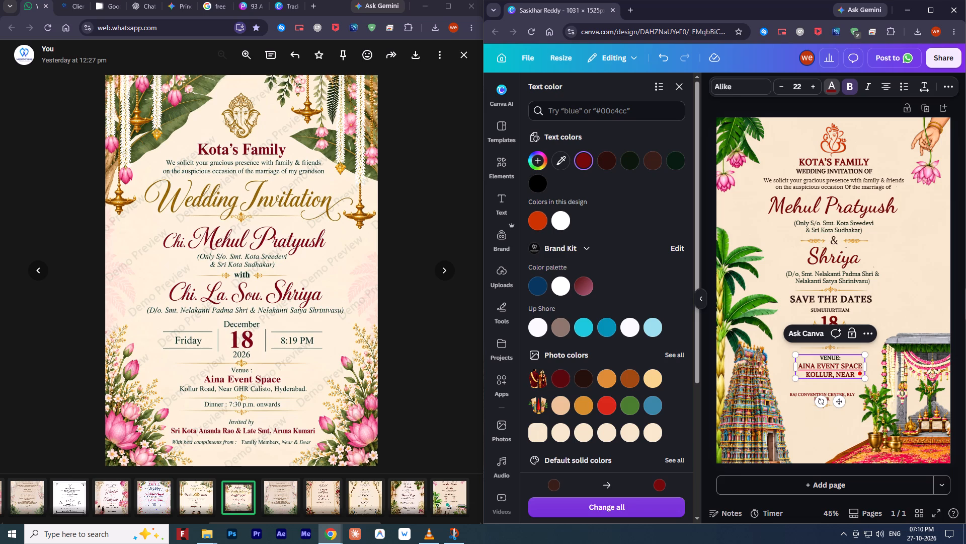
pyautogui.press('space')
pyautogui.write('gh')
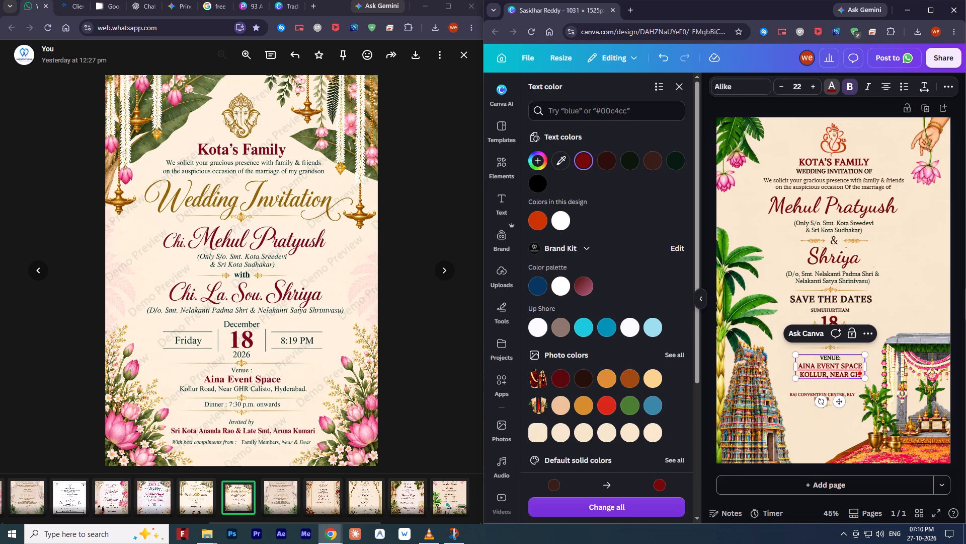
pyautogui.hotkey('shift', 'r')
pyautogui.press('space')
pyautogui.write('cA')
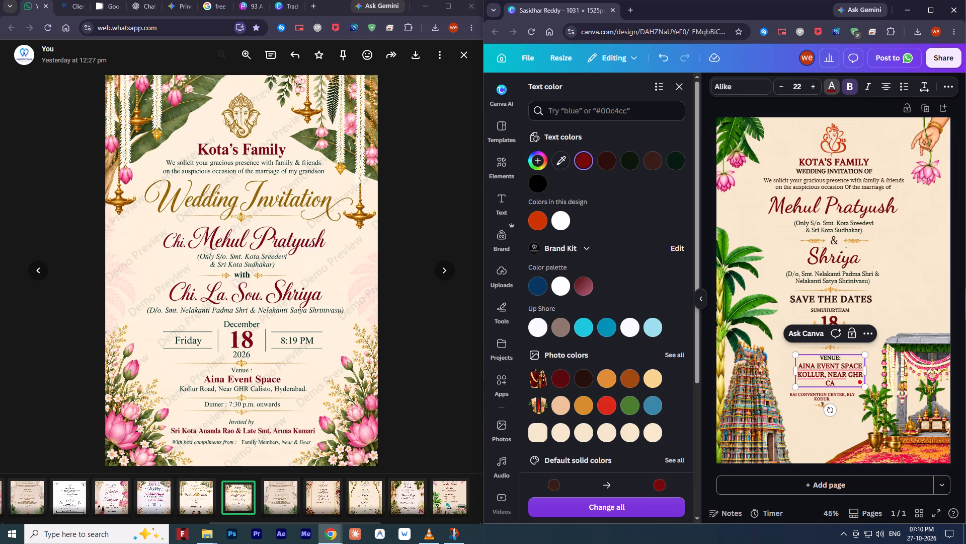
# Complete the address line below "AINA EVENT SPACE" so that it ends with "Calisto, Hyderabad".
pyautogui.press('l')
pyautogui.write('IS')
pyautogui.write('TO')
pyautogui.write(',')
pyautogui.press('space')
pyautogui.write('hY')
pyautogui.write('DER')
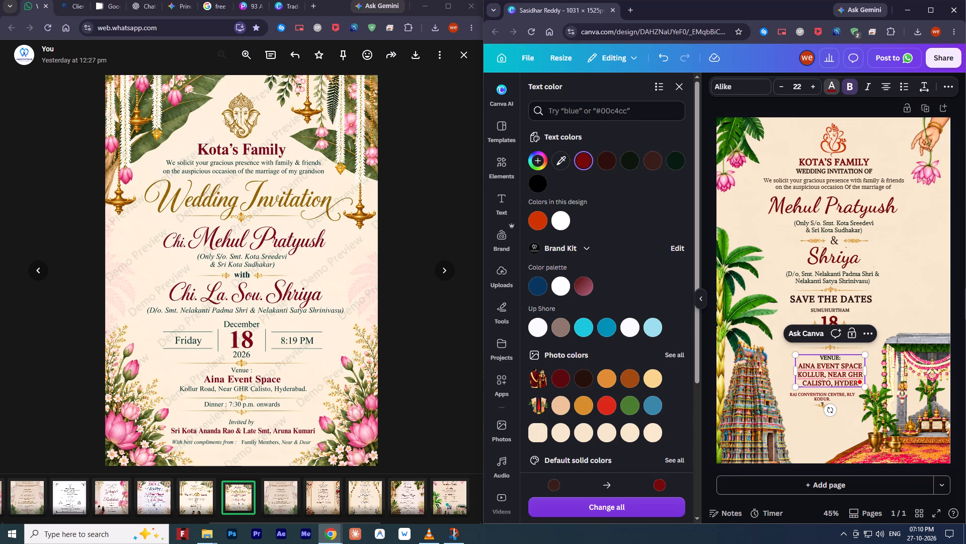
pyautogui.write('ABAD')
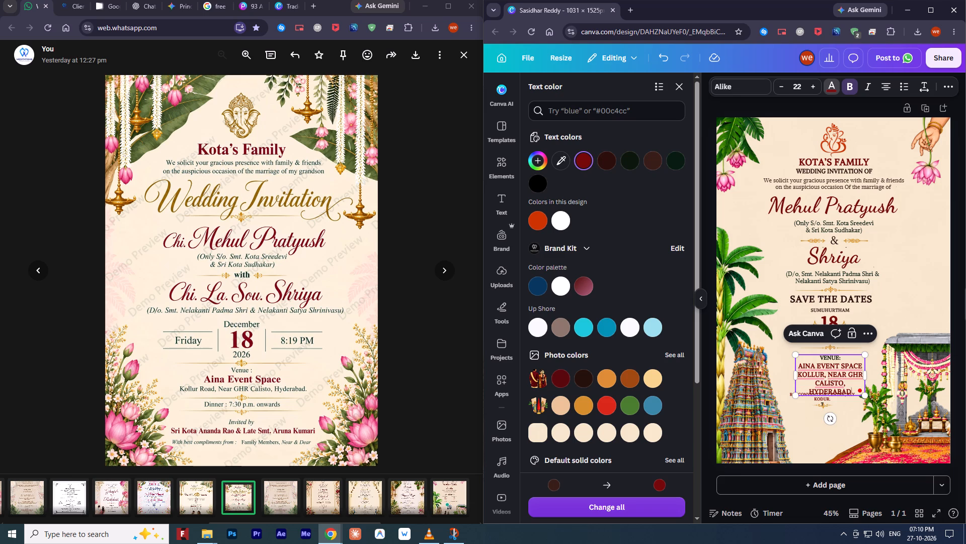
pyautogui.tripleClick(808, 377)
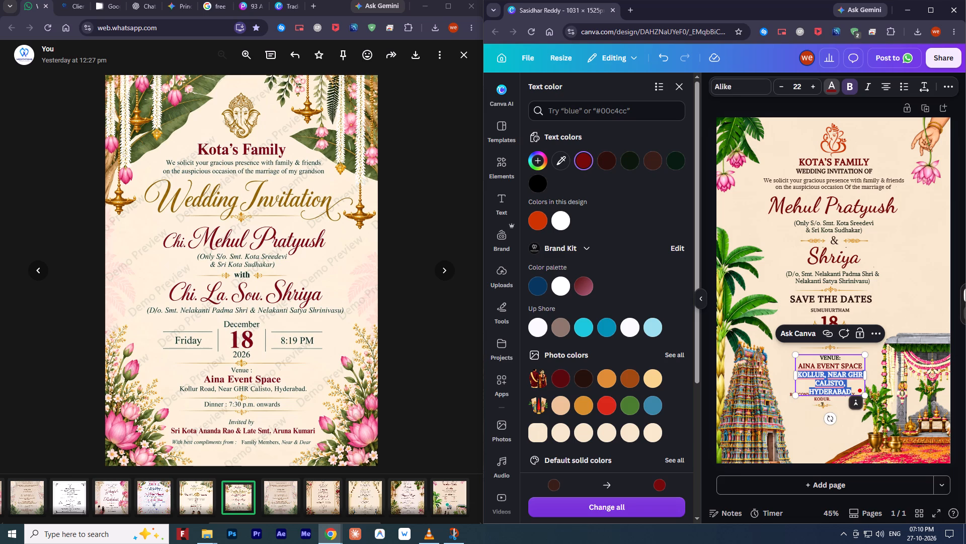
pyautogui.click(832, 85)
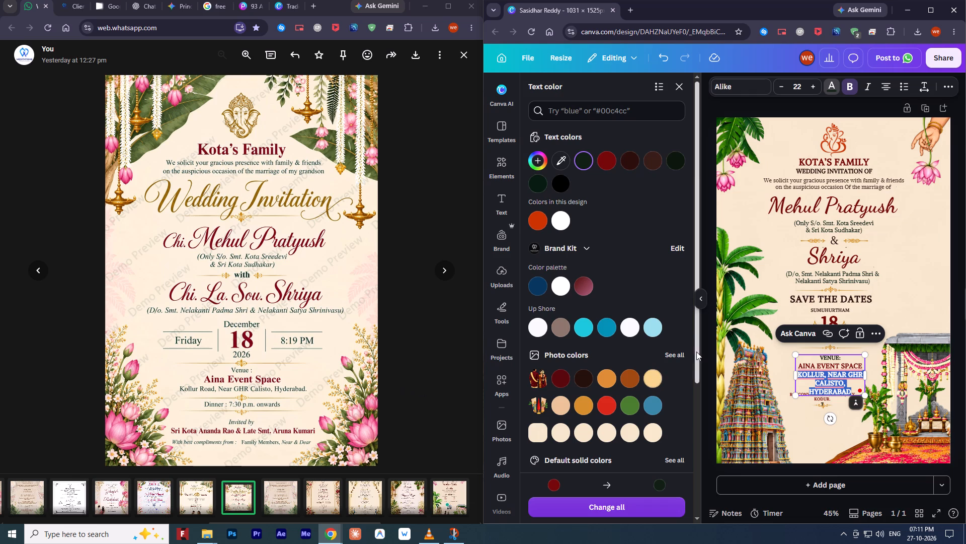
# Turn off the all-uppercase formatting for the address line below "AINA EVENT SPACE".
pyautogui.click(947, 86)
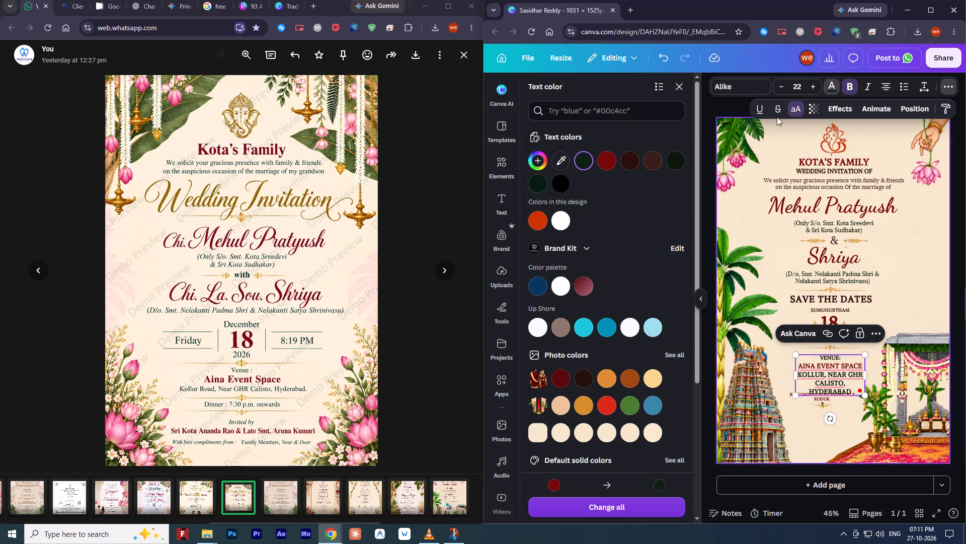
pyautogui.click(796, 108)
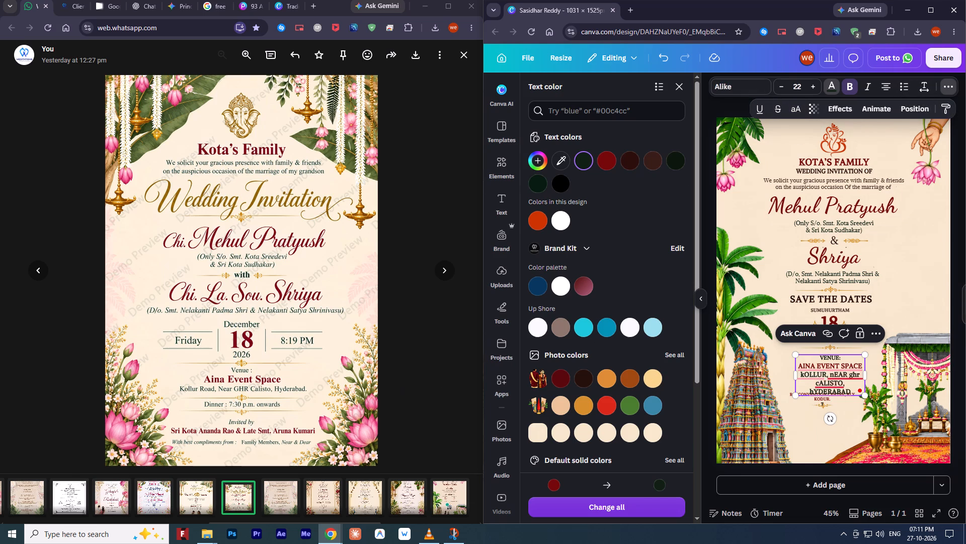
# Select the address line below "AINA EVENT SPACE" for editing.
pyautogui.tripleClick(818, 382)
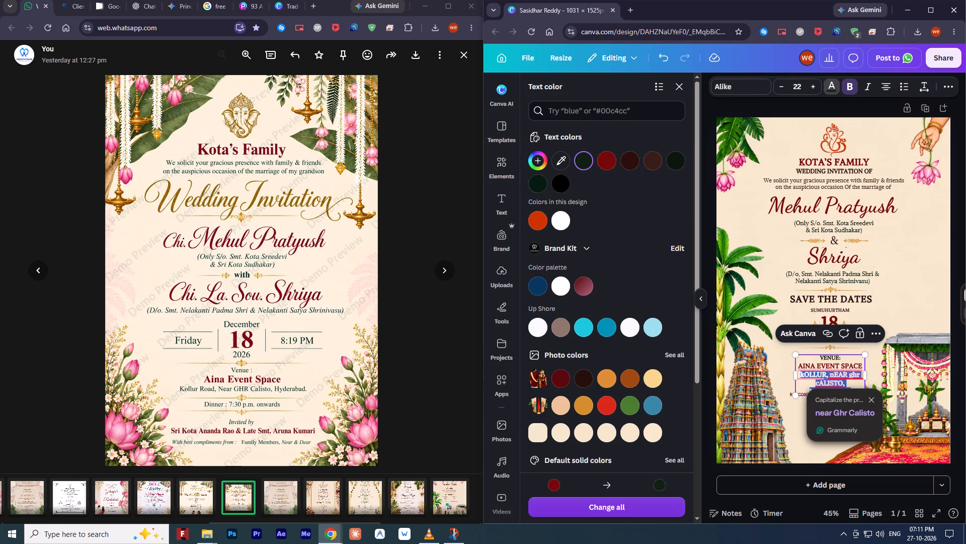
pyautogui.click(818, 375)
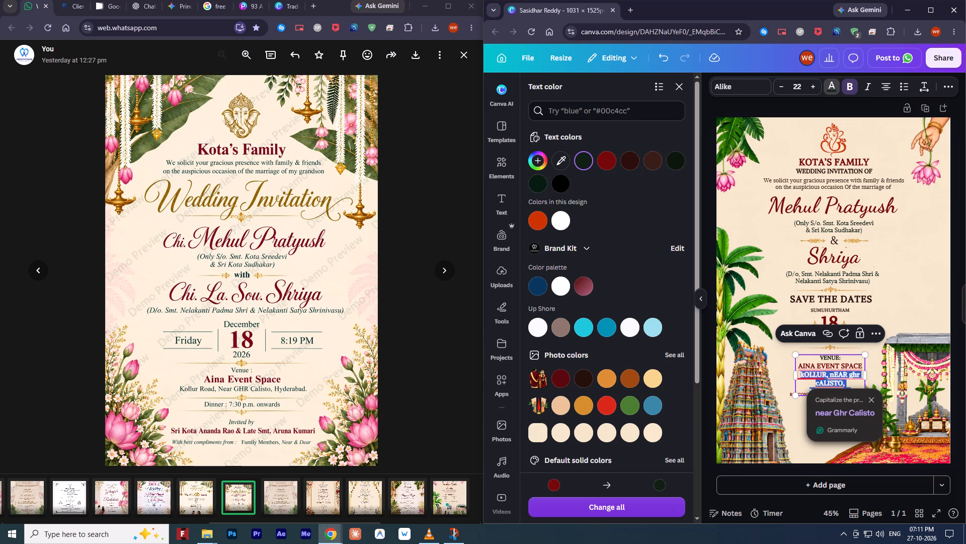
# Apply the suggested Grammarly corrections to the address so it reads "Kollur, near Gachibowli, Hyderabad".
pyautogui.click(820, 381)
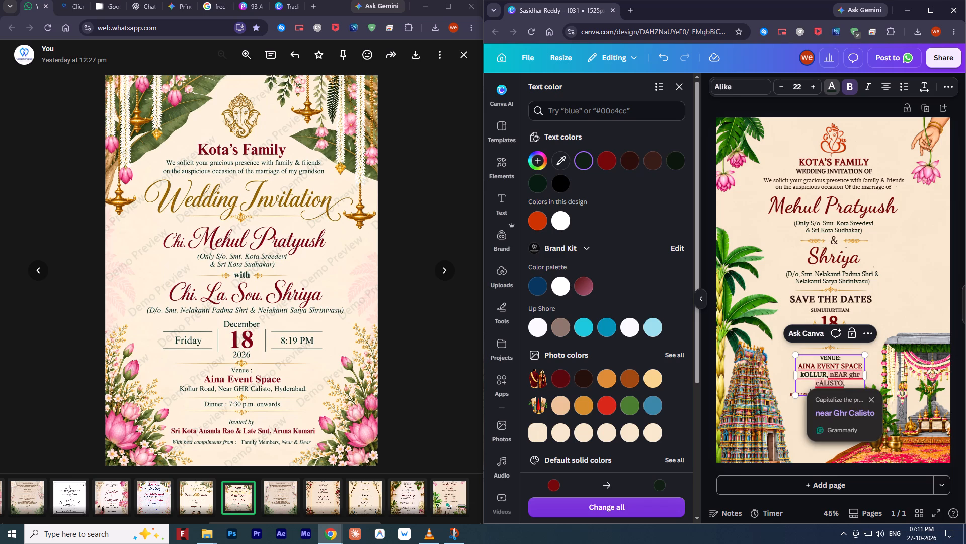
pyautogui.tripleClick(832, 380)
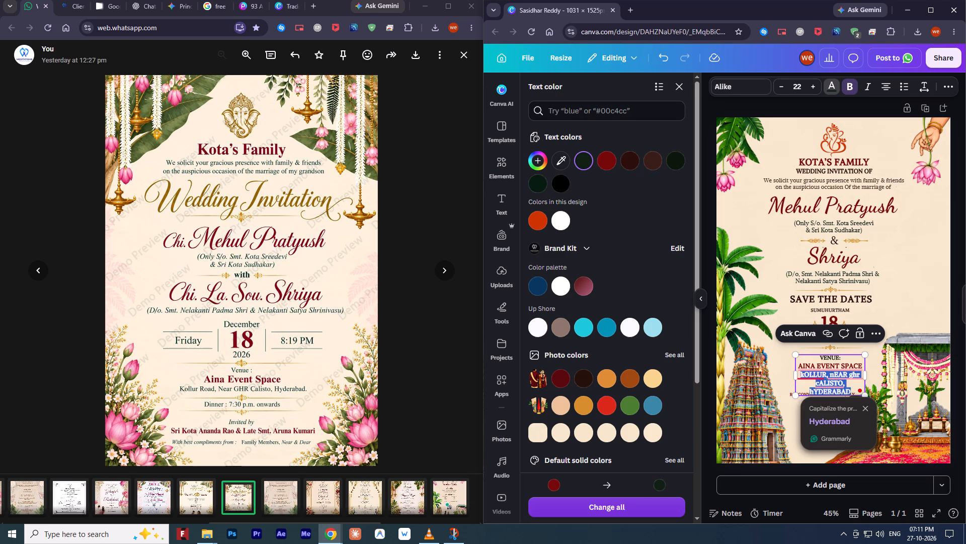
pyautogui.click(809, 374)
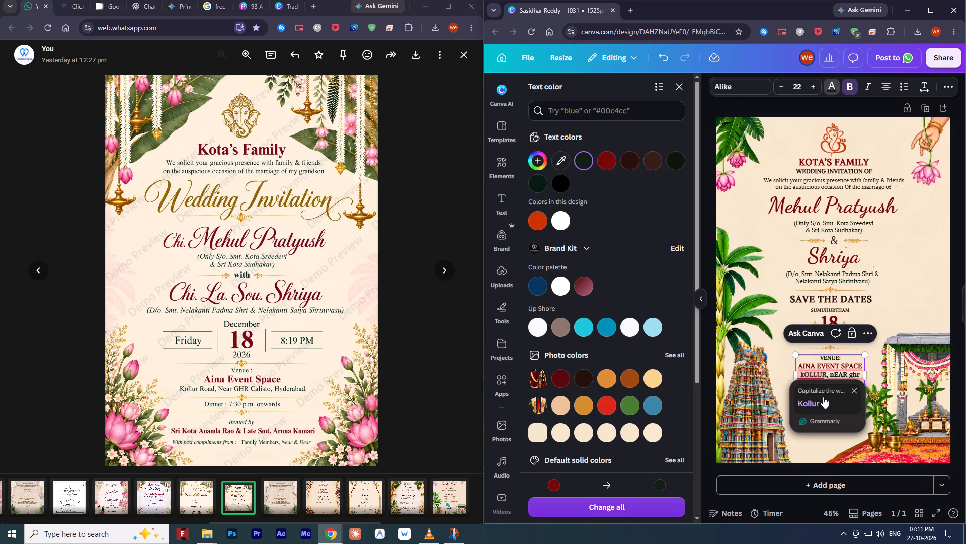
pyautogui.click(824, 398)
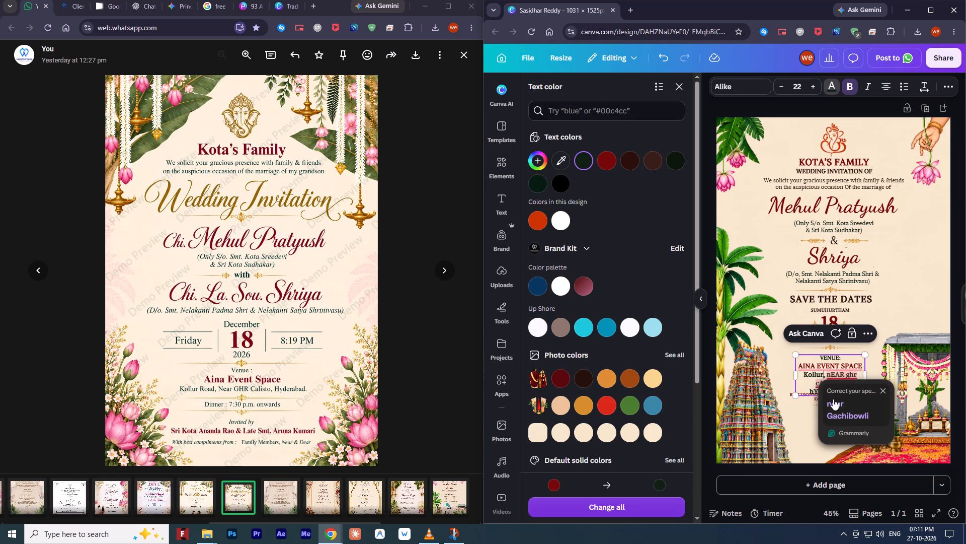
pyautogui.click(840, 413)
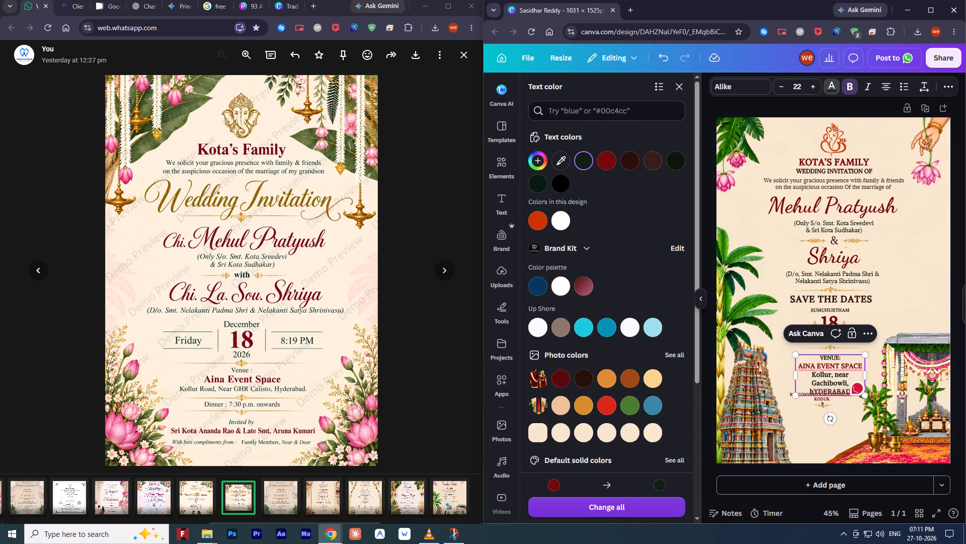
pyautogui.click(820, 390)
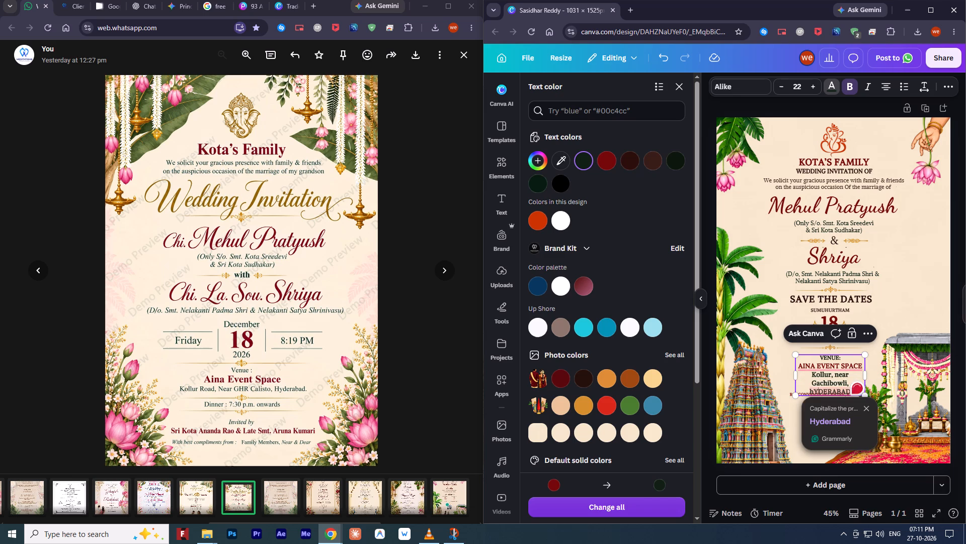
pyautogui.click(823, 418)
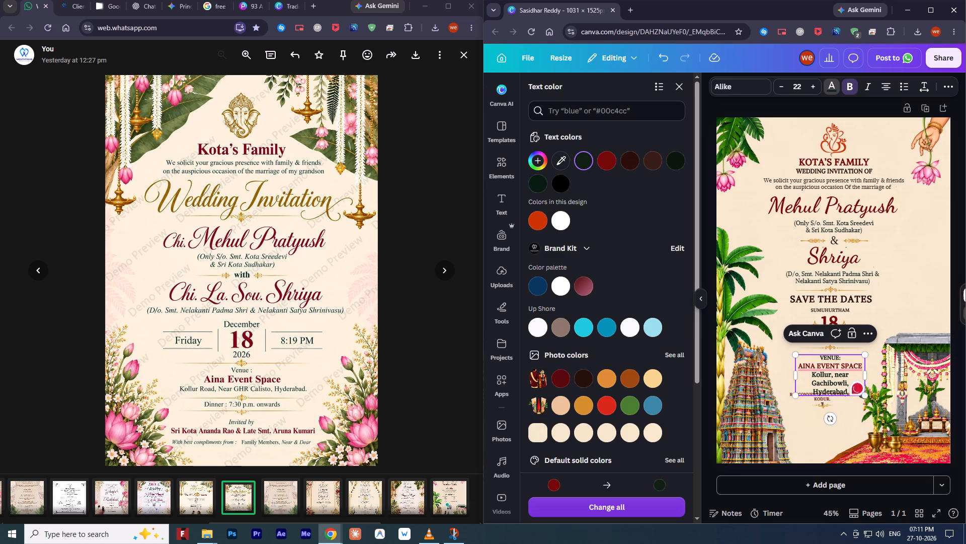
# Widen the venue text box until the address fits on one line, and recentre it below the gold divider.
pyautogui.moveTo(865, 375); pyautogui.dragTo(940, 368)
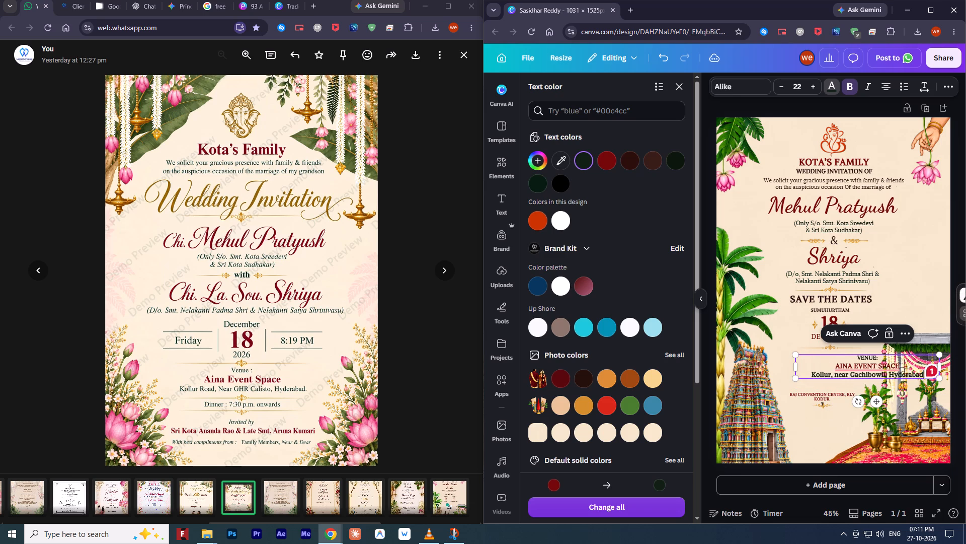
pyautogui.click(864, 361)
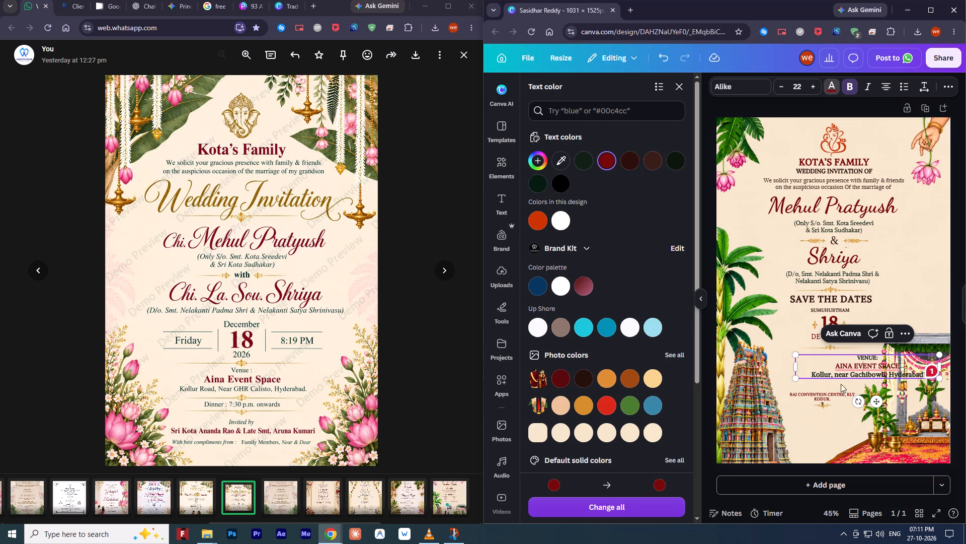
pyautogui.moveTo(874, 398); pyautogui.dragTo(834, 397)
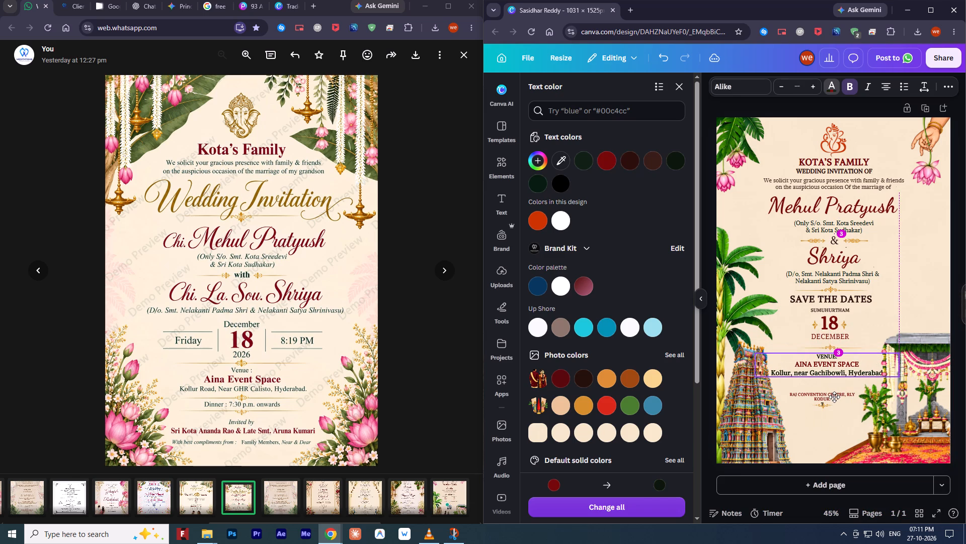
pyautogui.moveTo(834, 397); pyautogui.dragTo(835, 397)
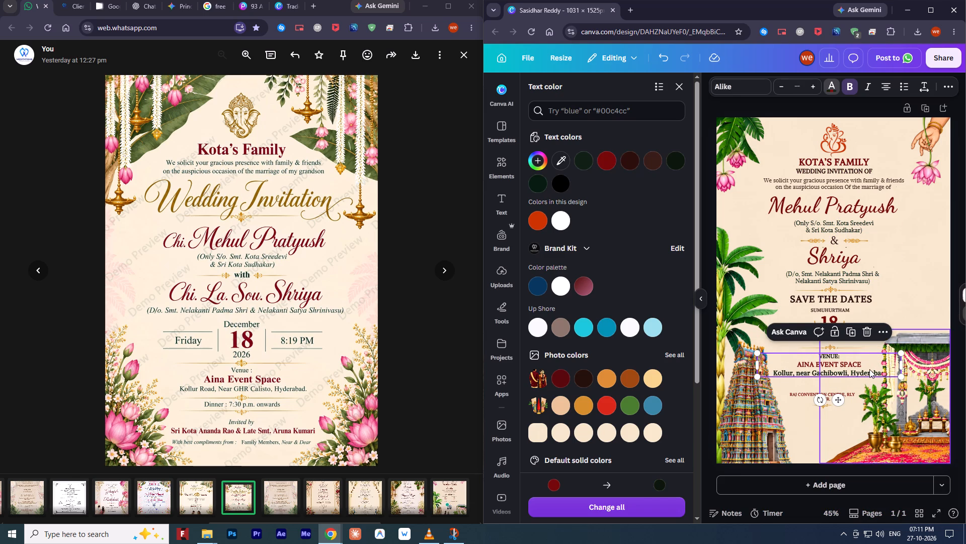
# Insert "Road" after "Kollur" in the address line and capitalise "Near".
pyautogui.doubleClick(869, 369)
pyautogui.click(793, 374)
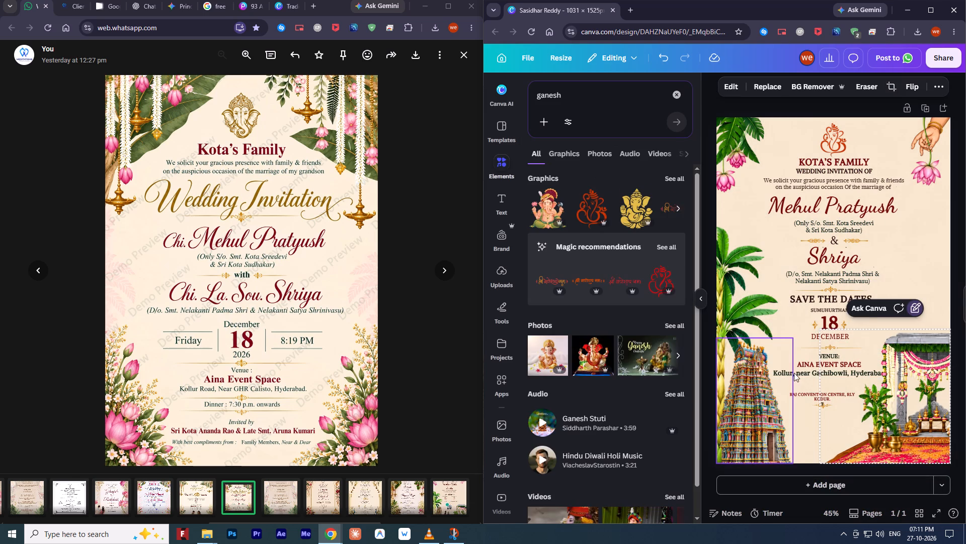
pyautogui.click(794, 373)
pyautogui.doubleClick(803, 371)
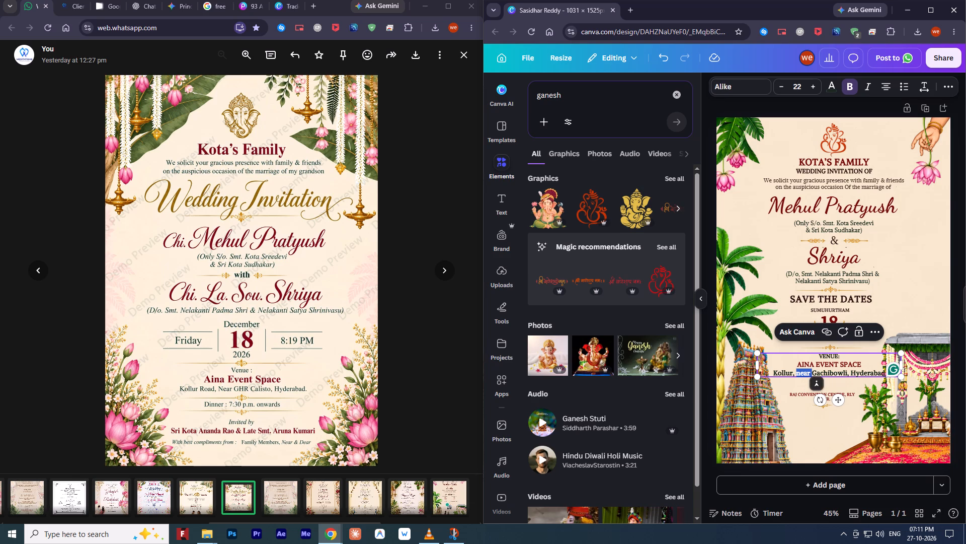
pyautogui.click(791, 374)
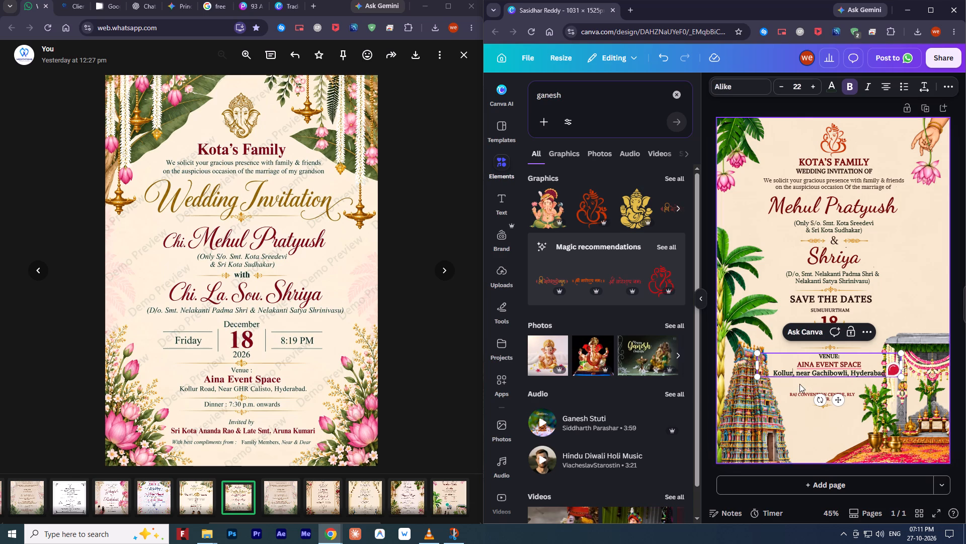
pyautogui.press('space')
pyautogui.hotkey('shift', 'r')
pyautogui.write('oad')
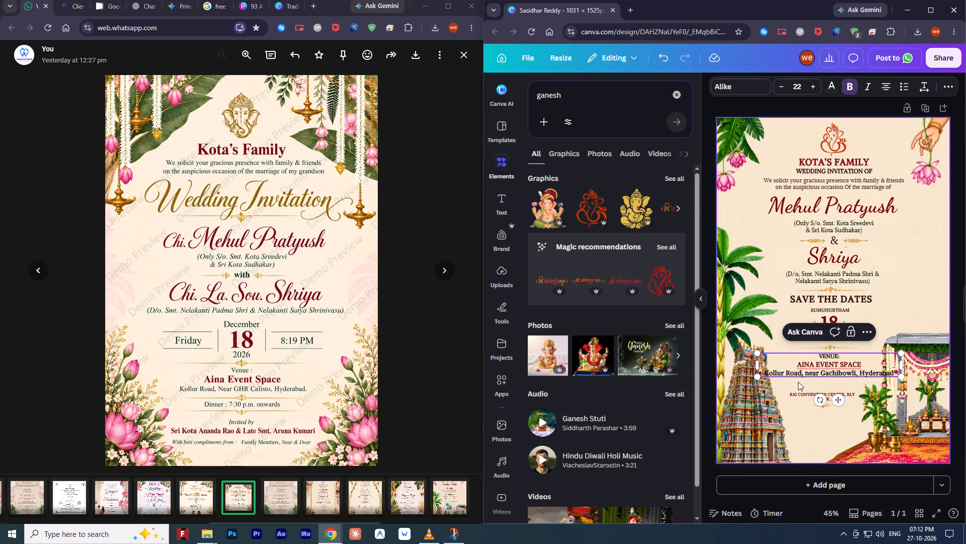
pyautogui.click(807, 374)
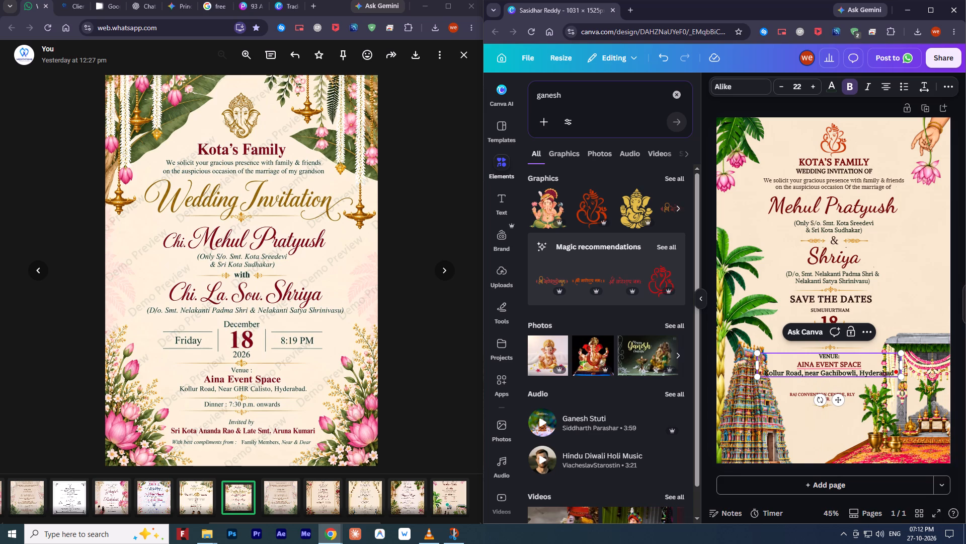
pyautogui.hotkey('shift', 'n')
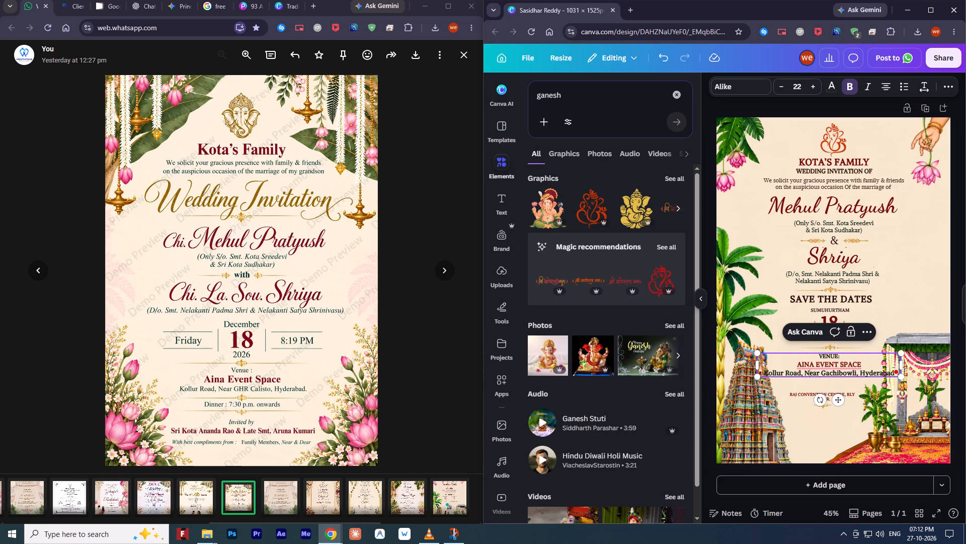
# Replace "Gachibowli" in the address line with "GHR Calisto".
pyautogui.moveTo(822, 374); pyautogui.dragTo(857, 374)
pyautogui.press('BackSpace')
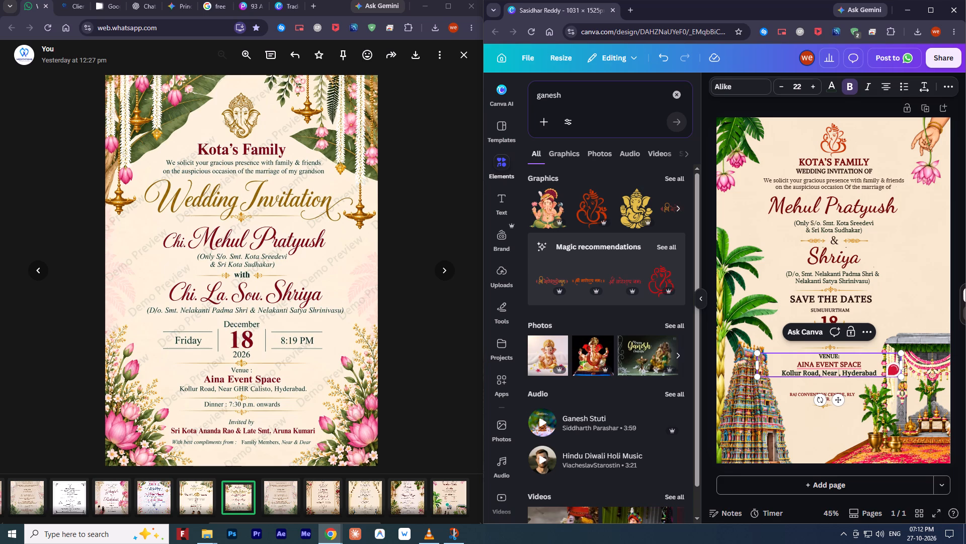
pyautogui.write('GHR')
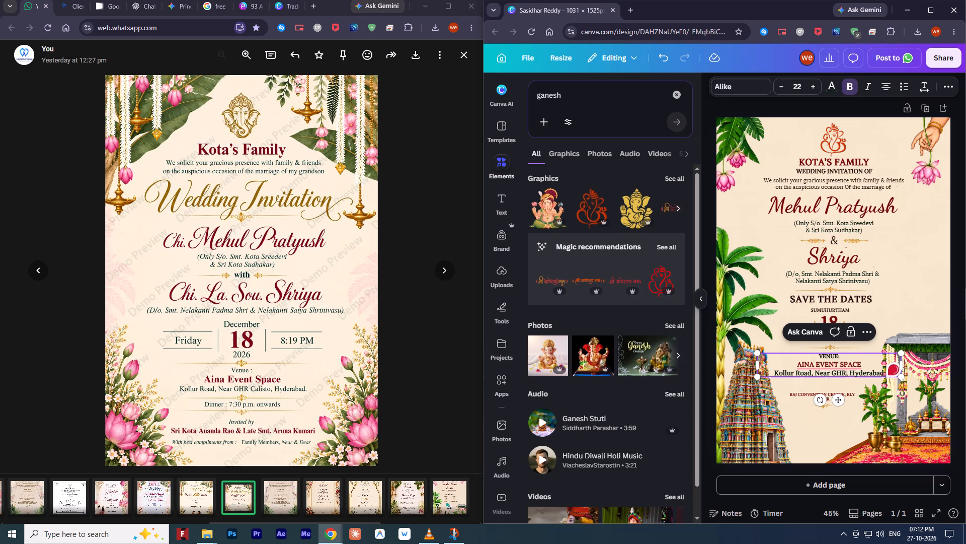
pyautogui.press('space')
pyautogui.write('Ca')
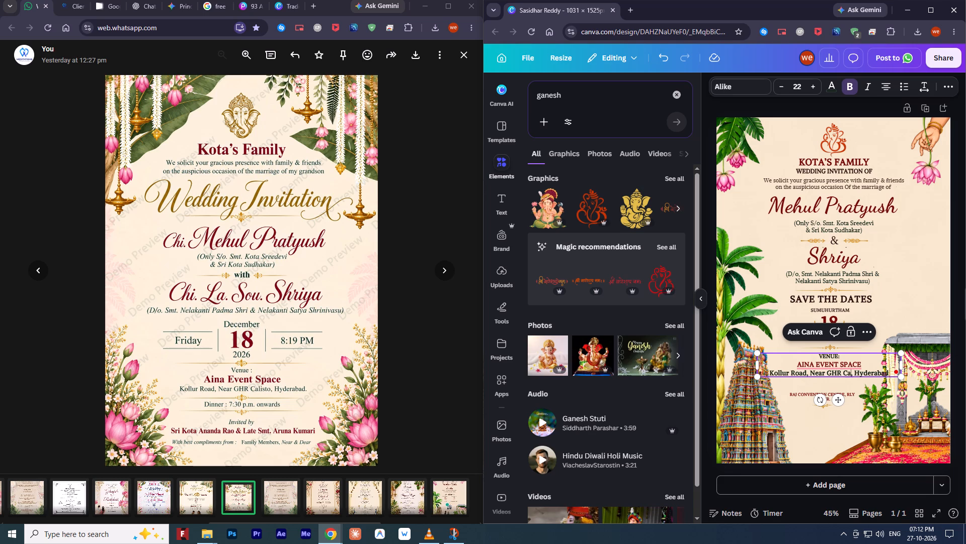
pyautogui.write('li')
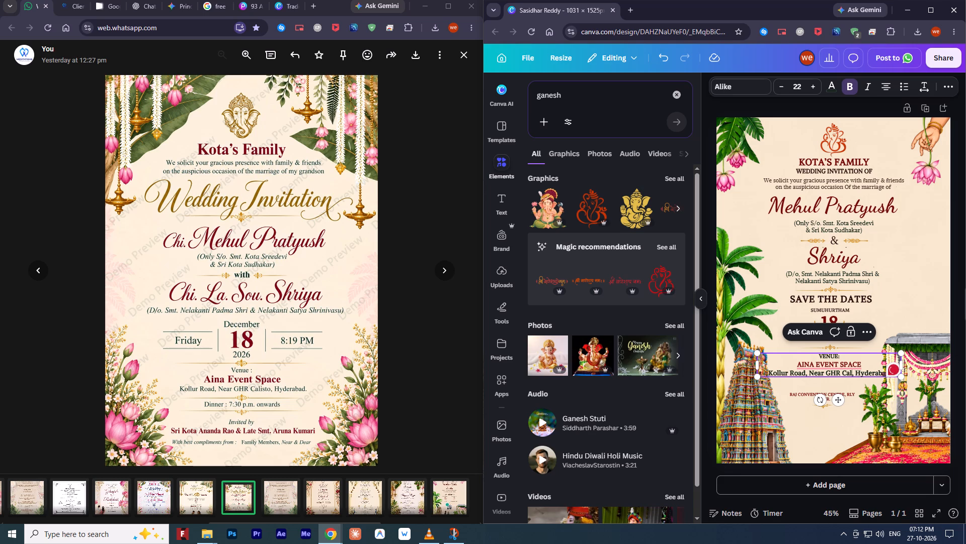
pyautogui.press('s')
pyautogui.write('to')
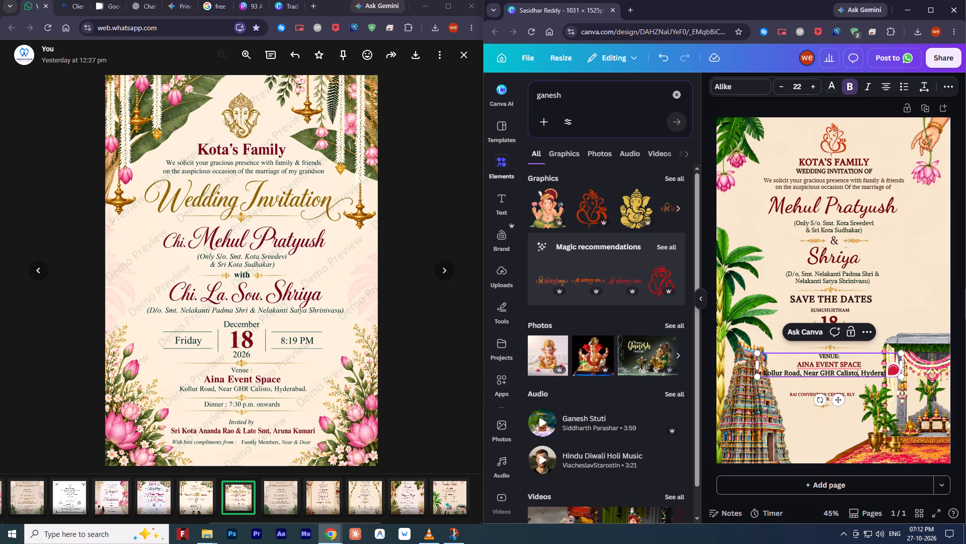
pyautogui.press('Right')
pyautogui.press('Right')
pyautogui.press('BackSpace')
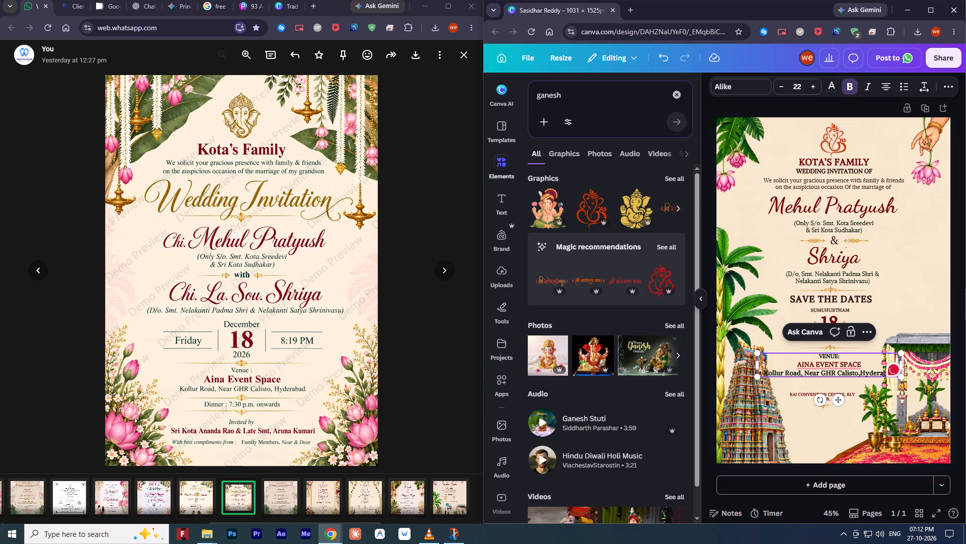
pyautogui.press('Return')
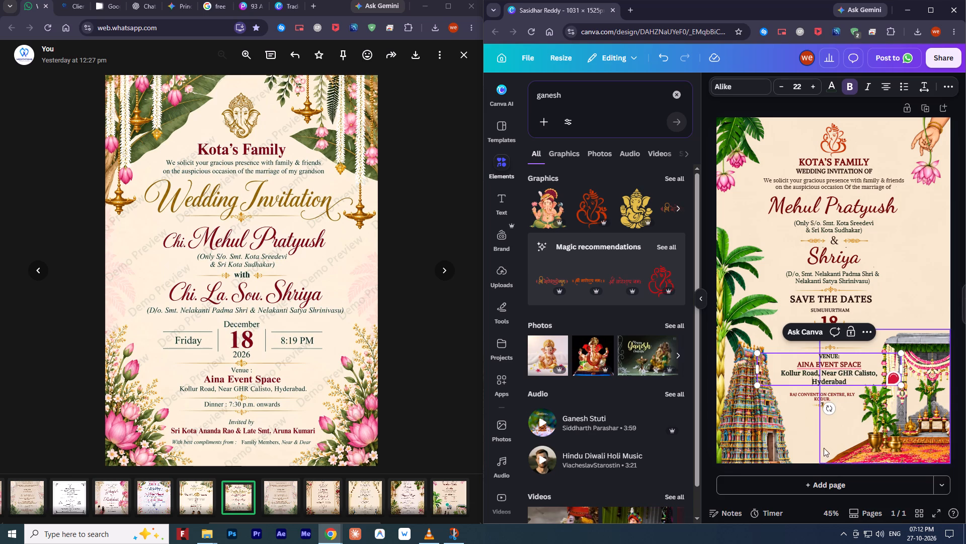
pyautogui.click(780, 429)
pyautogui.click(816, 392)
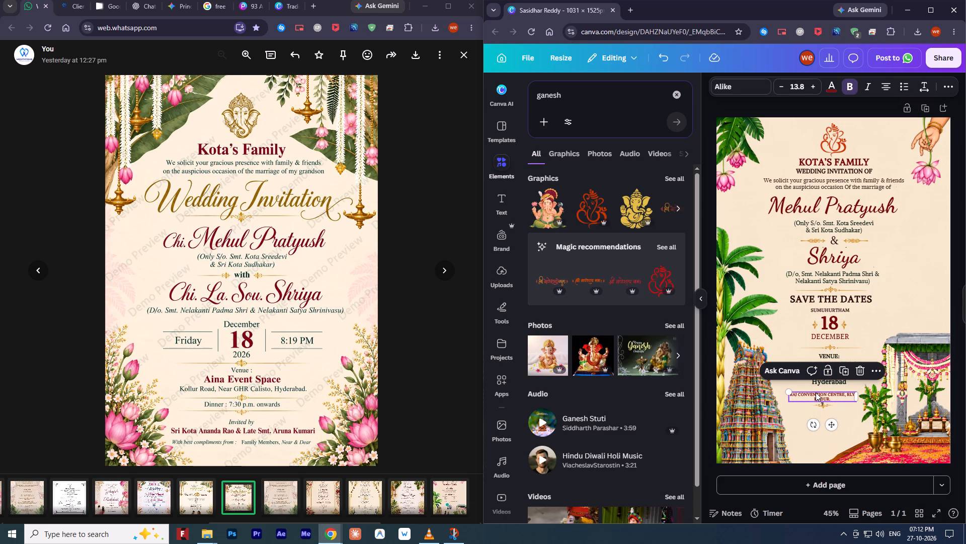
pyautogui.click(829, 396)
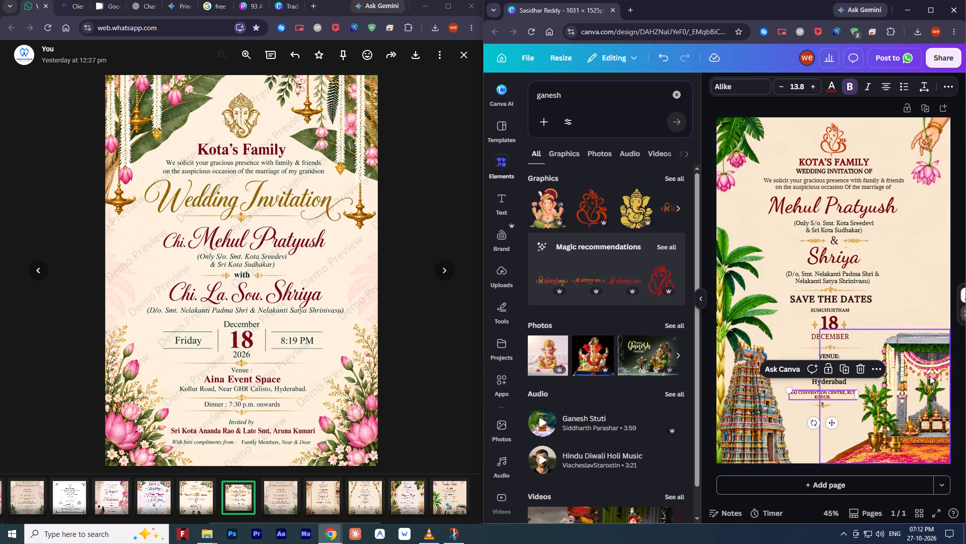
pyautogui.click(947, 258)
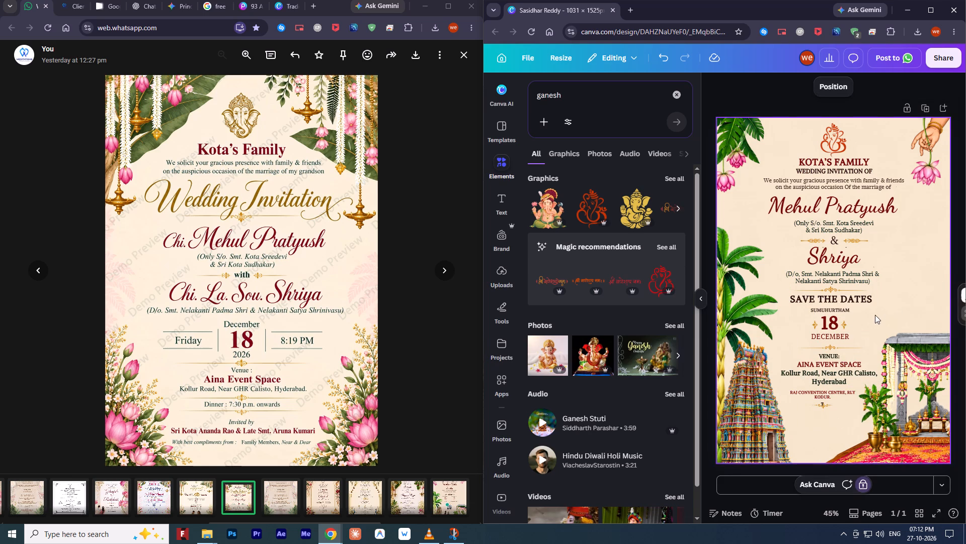
# Nudge the gold divider above "VENUE:" up slightly towards "DECEMBER".
pyautogui.click(817, 347)
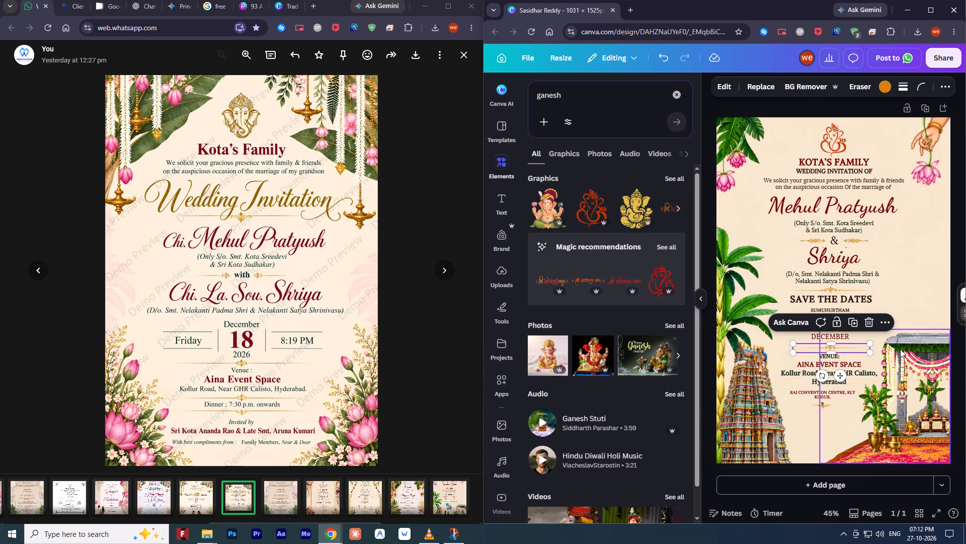
pyautogui.press('Up')
pyautogui.press('Up')
pyautogui.press('Up')
pyautogui.press('Up')
pyautogui.press('Up')
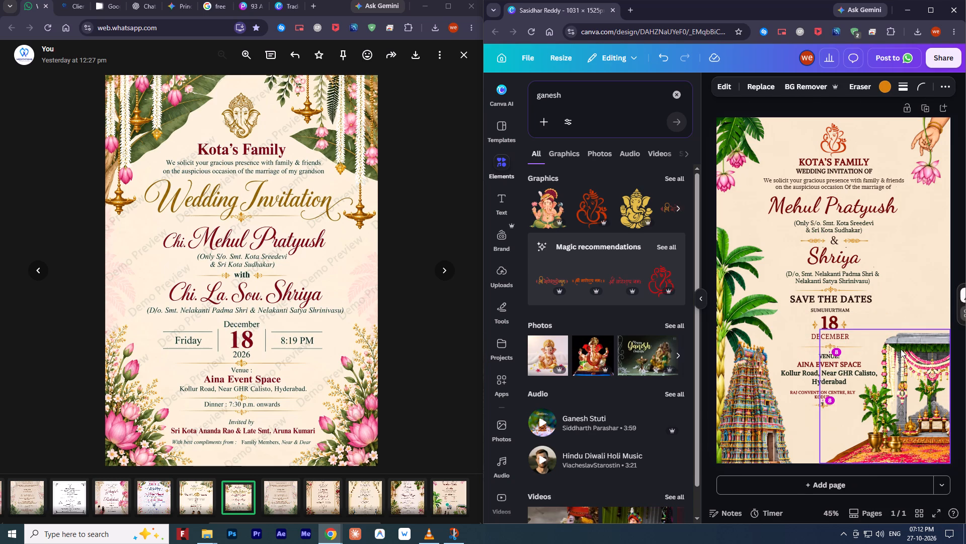
pyautogui.press('Up')
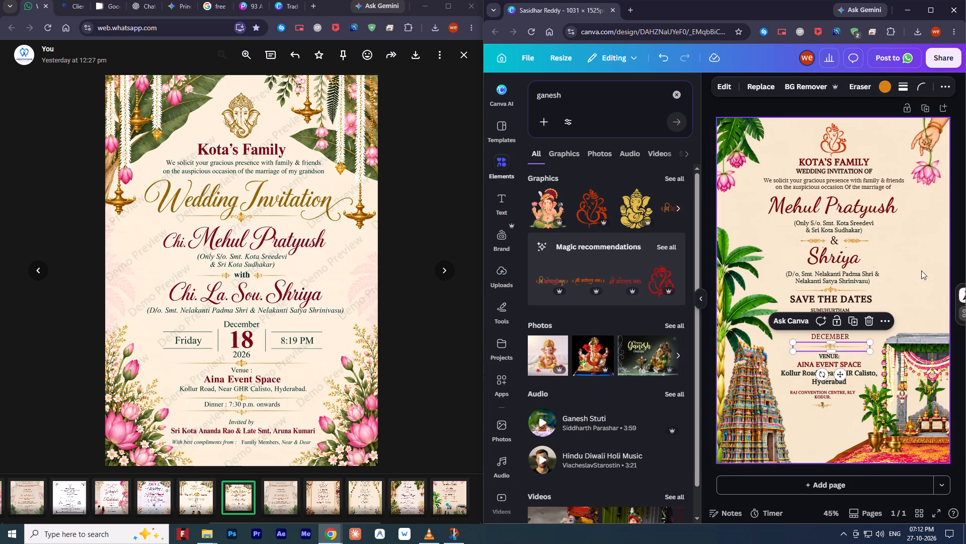
pyautogui.click(921, 262)
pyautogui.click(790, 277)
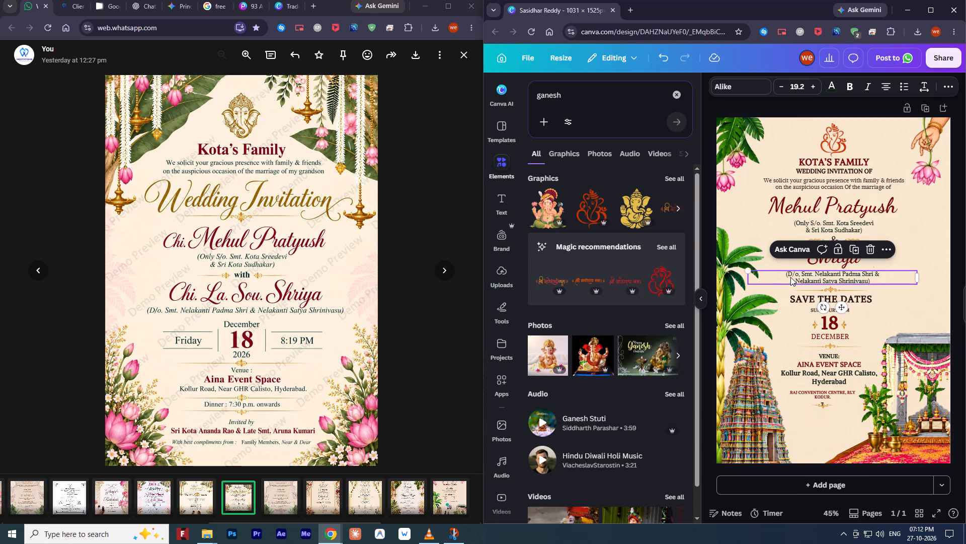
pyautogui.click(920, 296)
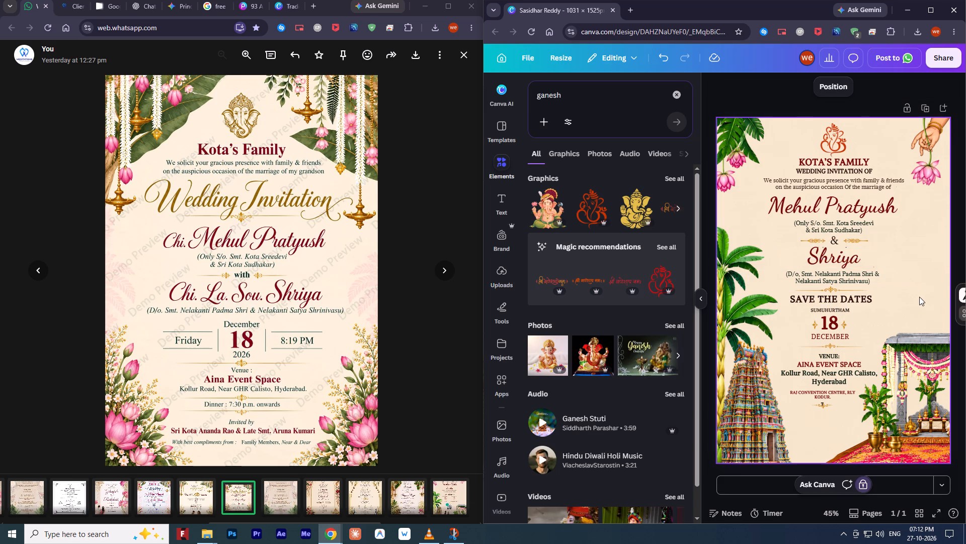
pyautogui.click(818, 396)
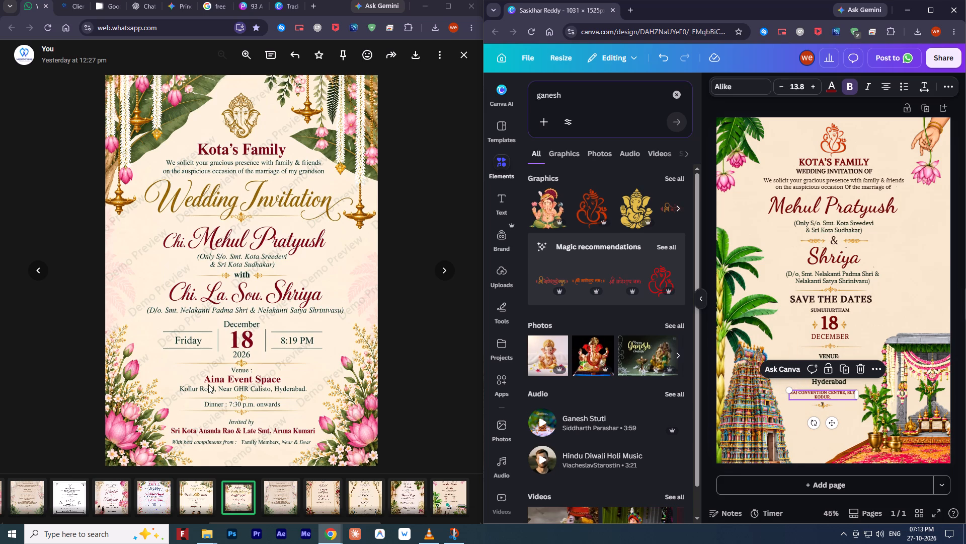
# Delete the "SAVE THE DATES" heading above the Sumuhurtham line.
pyautogui.click(834, 300)
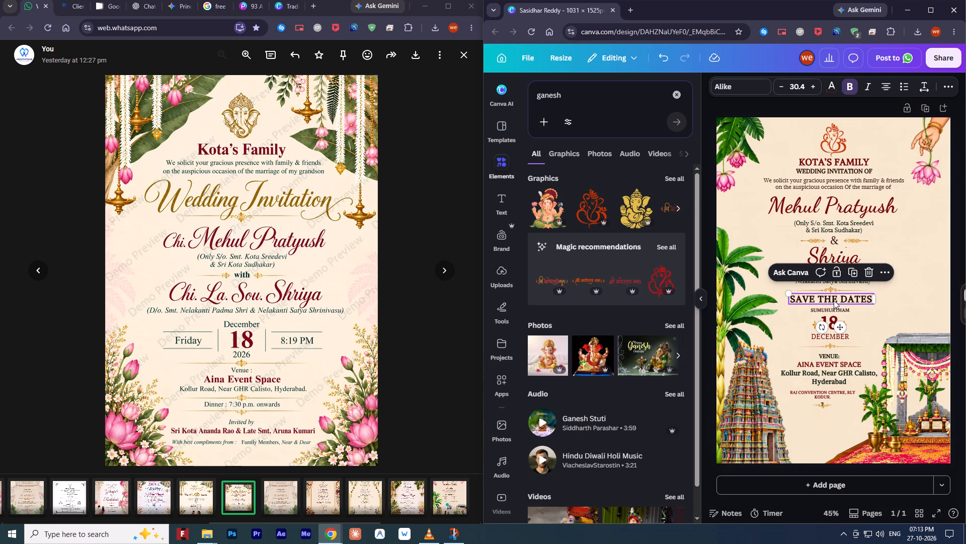
pyautogui.press('Delete')
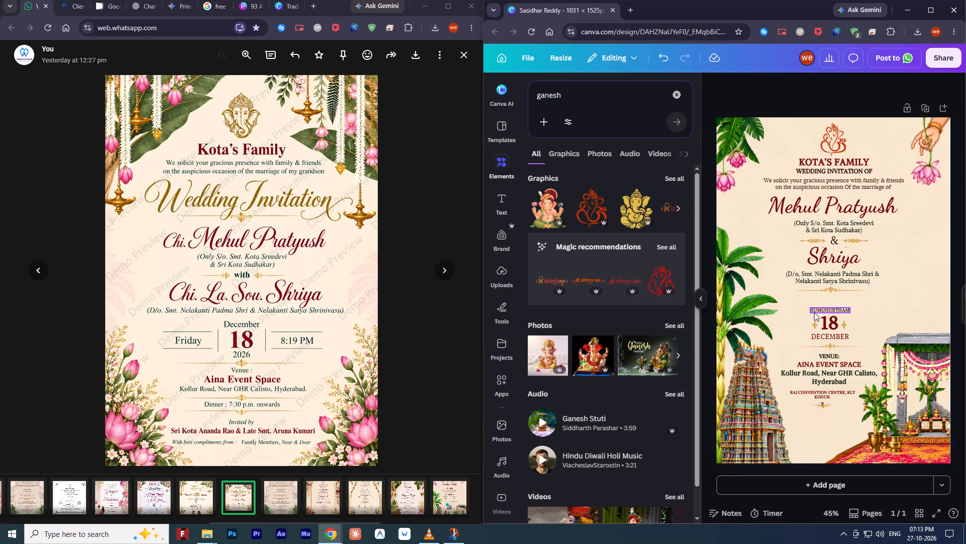
# Enlarge "SUMUHURTHAM" to font size 22 and centre it in the gap below the divider under the bride's parents' line.
pyautogui.click(820, 309)
pyautogui.moveTo(811, 305); pyautogui.dragTo(803, 301)
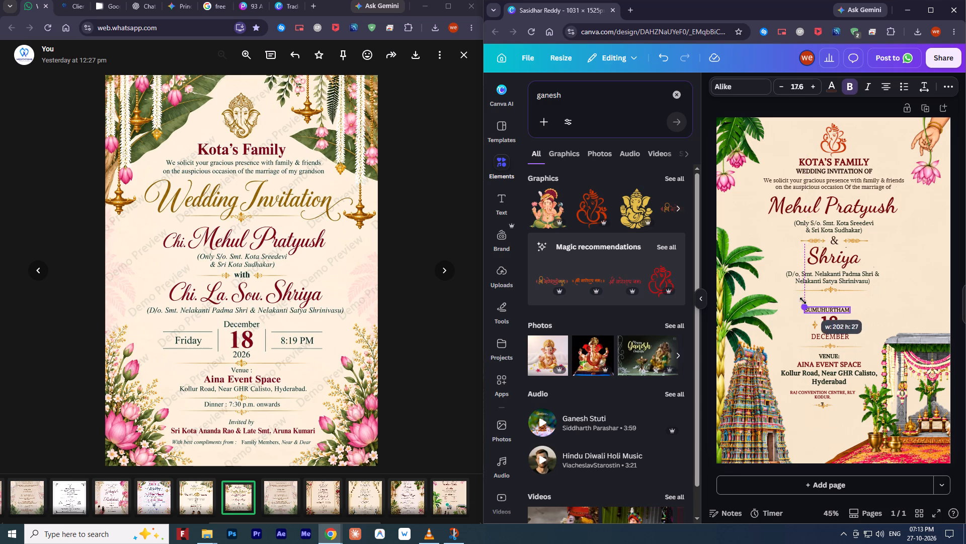
pyautogui.moveTo(803, 301); pyautogui.dragTo(793, 298)
pyautogui.moveTo(829, 332); pyautogui.dragTo(848, 313)
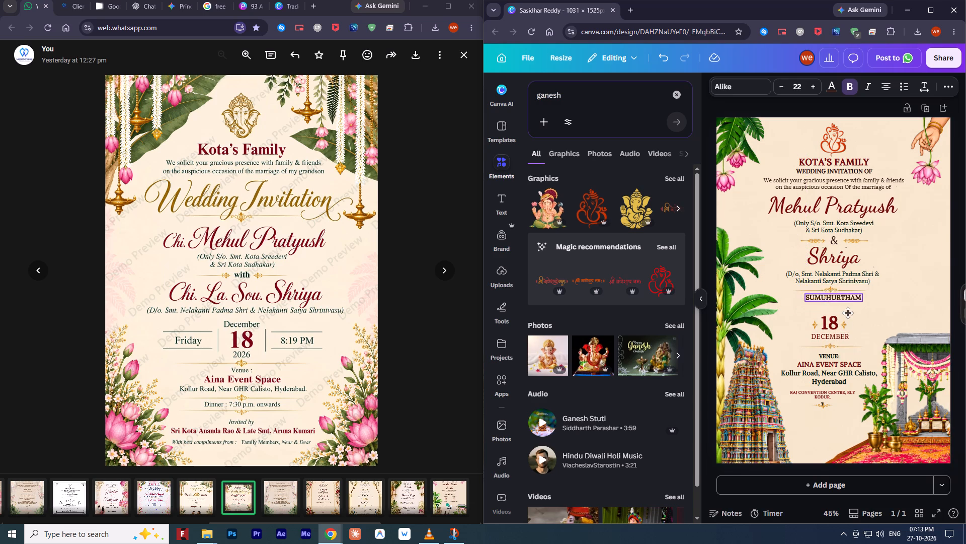
pyautogui.moveTo(848, 313); pyautogui.dragTo(838, 324)
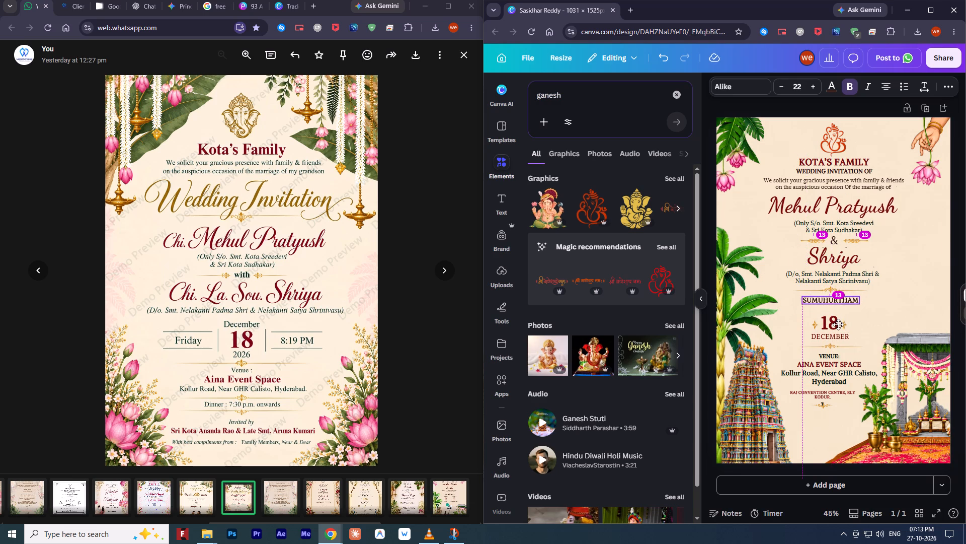
pyautogui.moveTo(838, 324); pyautogui.dragTo(839, 325)
pyautogui.click(901, 300)
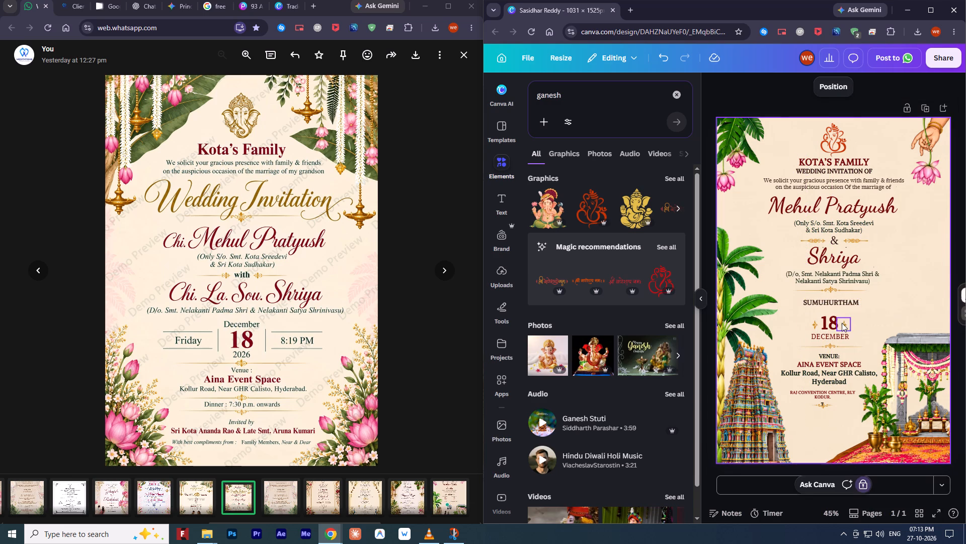
# Move the 18 December date and its divider up towards "SUMUHURTHAM", and raise the whole date block slightly, keeping it centred.
pyautogui.moveTo(800, 314); pyautogui.dragTo(854, 348)
pyautogui.click(833, 324)
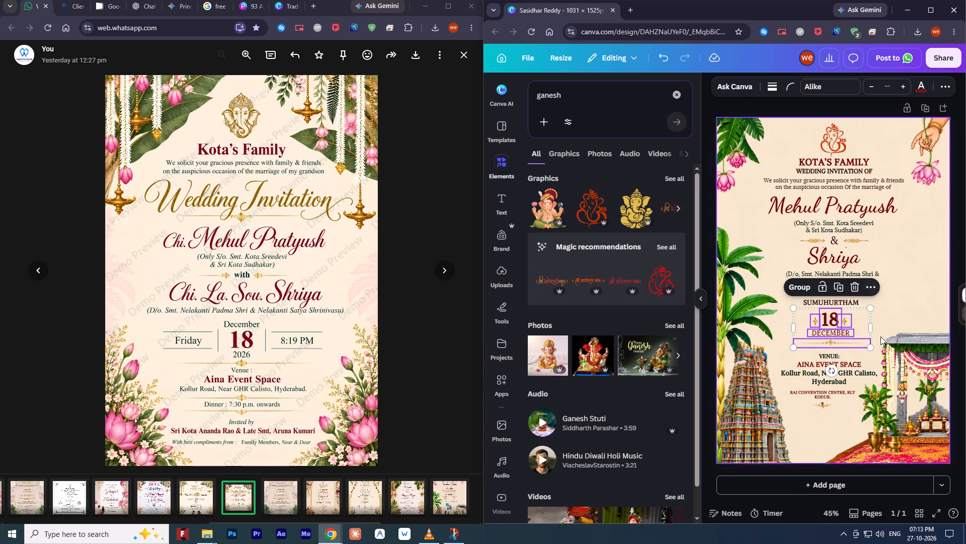
pyautogui.moveTo(786, 295); pyautogui.dragTo(839, 324)
pyautogui.click(889, 301)
pyautogui.moveTo(791, 299); pyautogui.dragTo(835, 327)
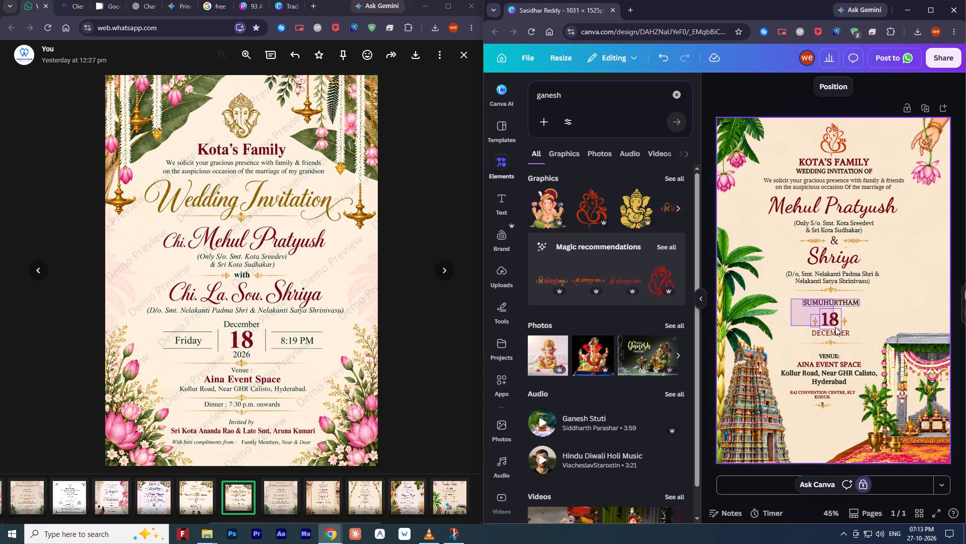
pyautogui.moveTo(835, 327); pyautogui.dragTo(851, 340)
pyautogui.click(833, 314)
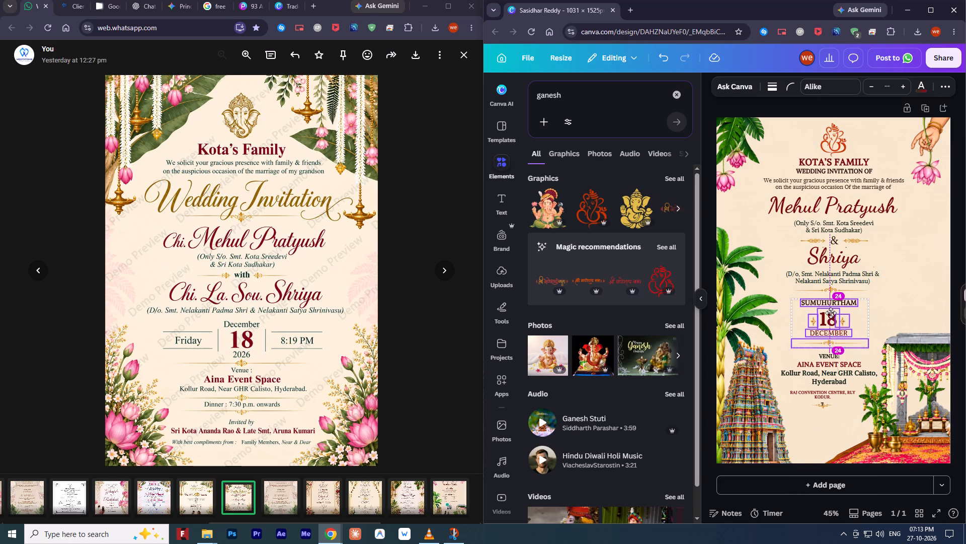
pyautogui.click(899, 289)
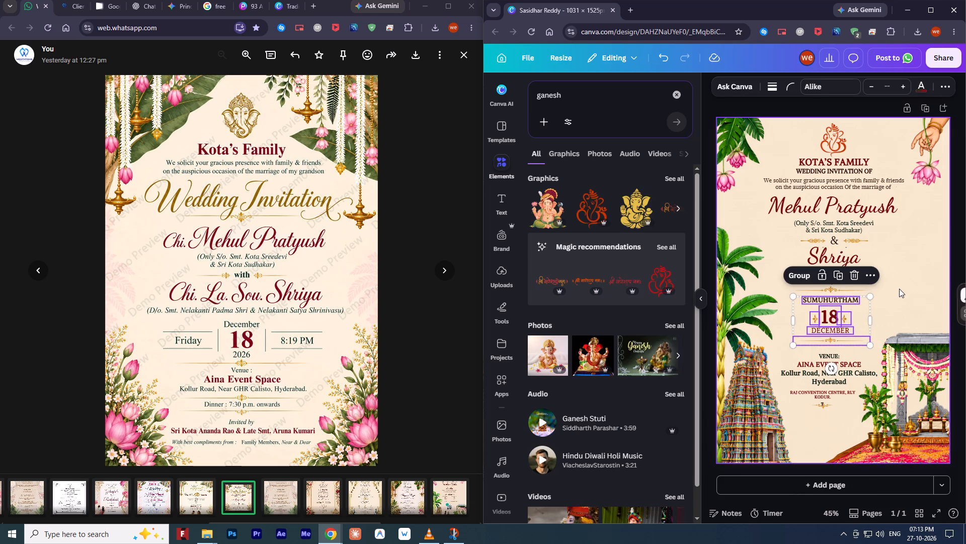
# Move the venue text block up so it sits just below the divider under the date.
pyautogui.click(833, 359)
pyautogui.click(826, 366)
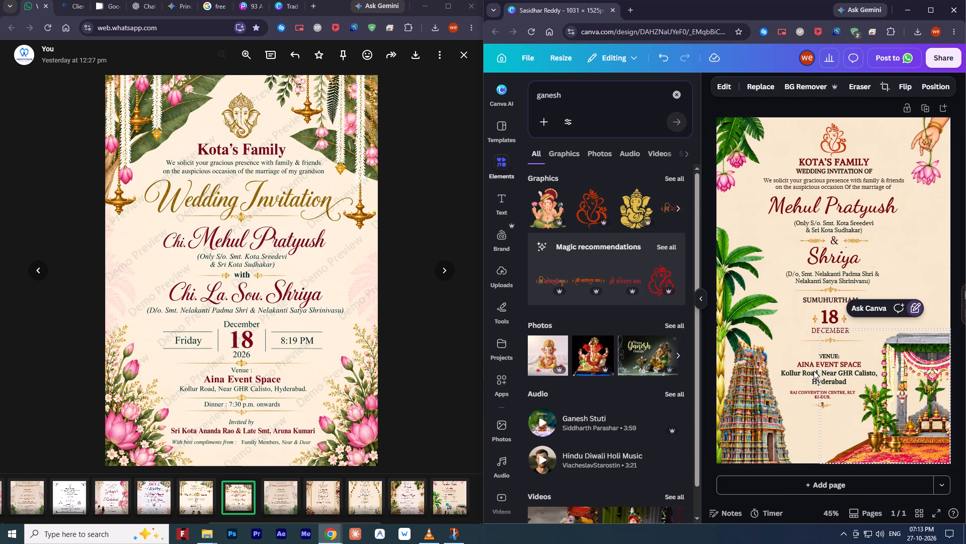
pyautogui.click(803, 370)
pyautogui.moveTo(832, 372); pyautogui.dragTo(832, 364)
pyautogui.click(810, 396)
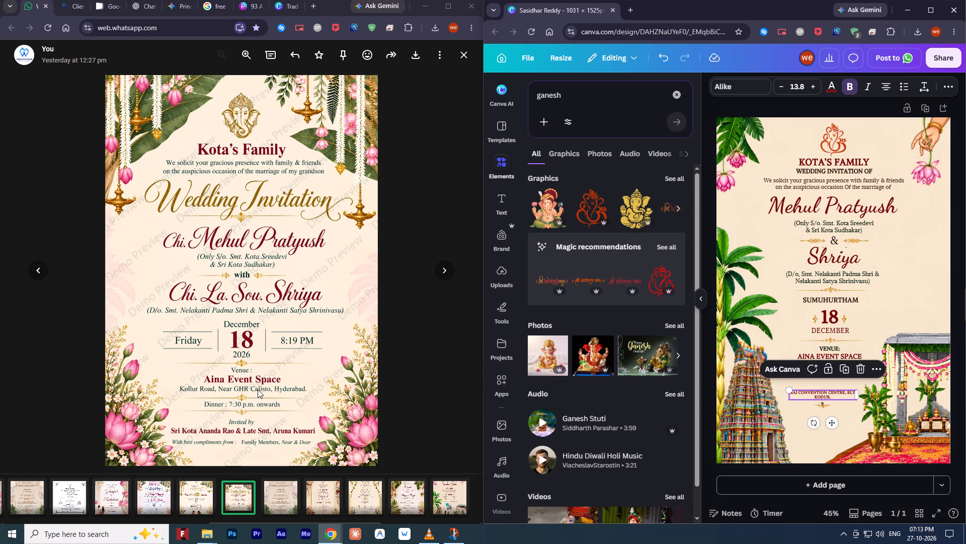
pyautogui.click(794, 450)
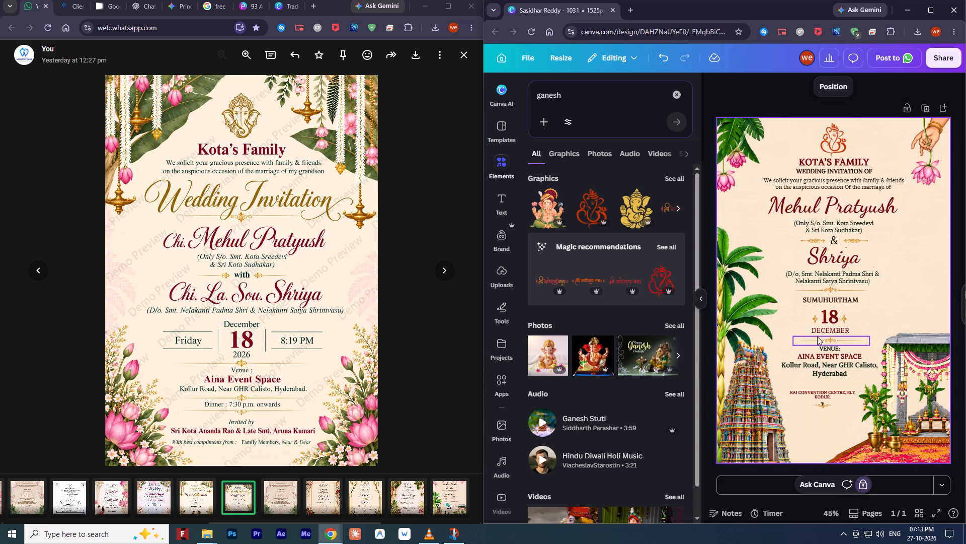
# Duplicate the gold divider above "VENUE:" and place the copy below the "Hyderabad" line.
pyautogui.click(817, 336)
pyautogui.click(854, 316)
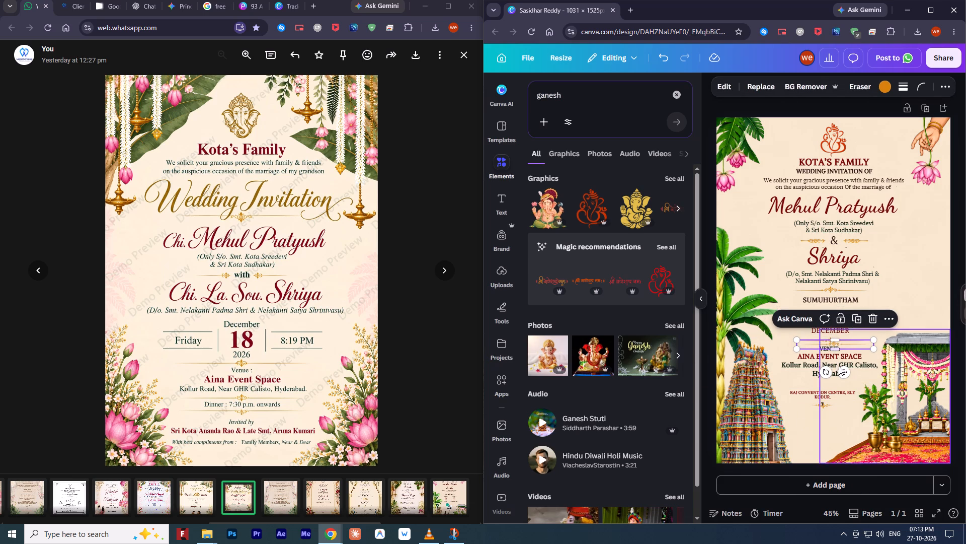
pyautogui.moveTo(840, 369); pyautogui.dragTo(829, 405)
# Move the "RAJ CONVENTION CENTRE" line and the ornament beneath it down, clearing space under the venue block.
pyautogui.click(803, 396)
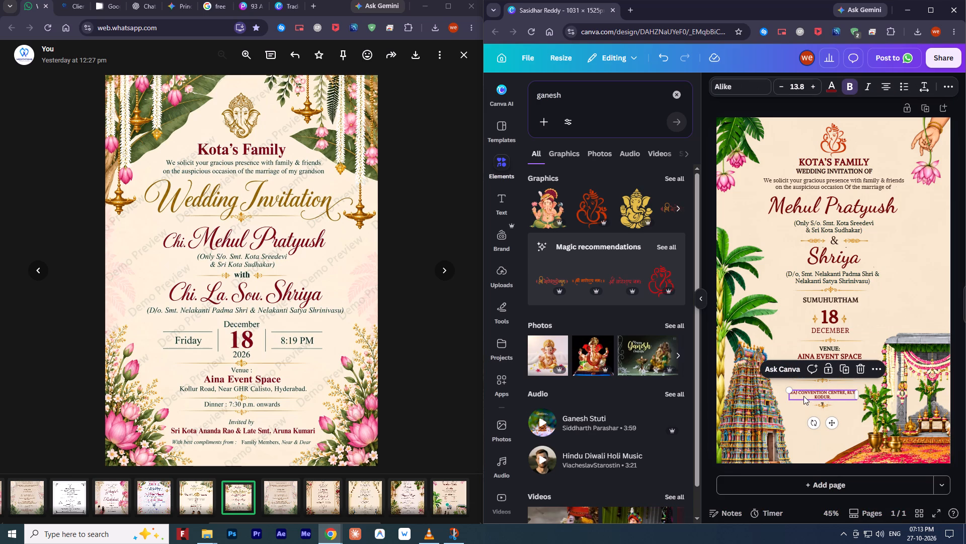
pyautogui.keyDown('shift'); pyautogui.click(823, 405); pyautogui.keyUp('shift')
pyautogui.moveTo(806, 392); pyautogui.dragTo(803, 412)
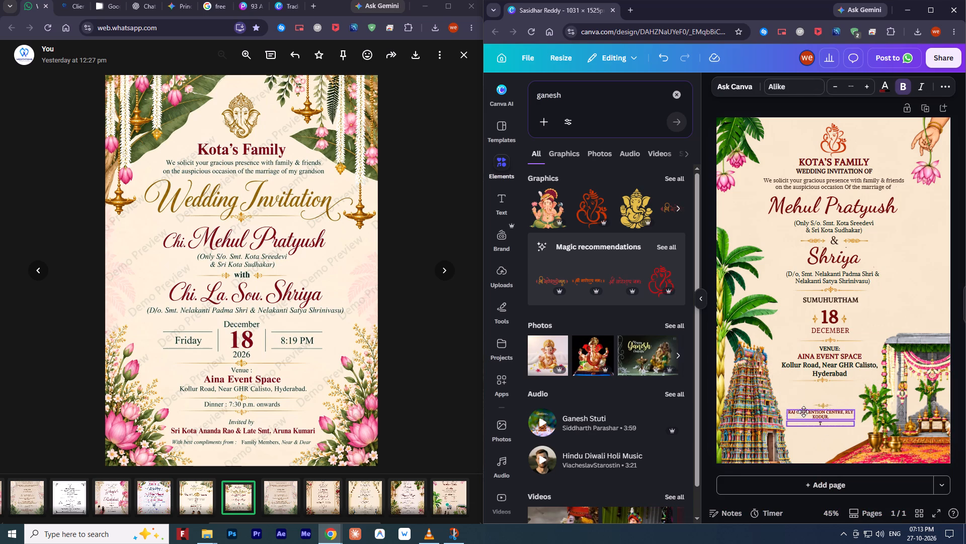
# Move the "RAJ CONVENTION CENTRE" line and the small text beneath it slightly further down.
pyautogui.moveTo(803, 412); pyautogui.dragTo(801, 423)
pyautogui.click(803, 446)
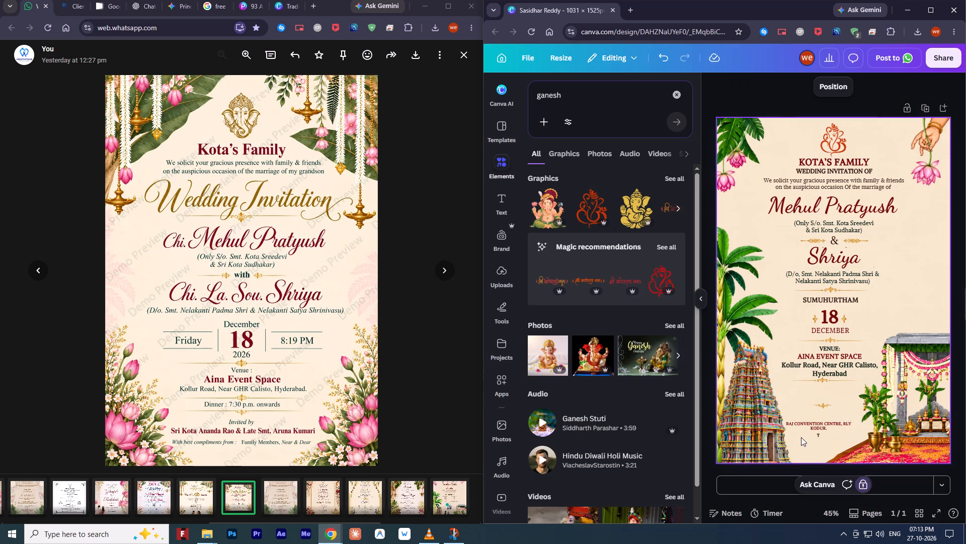
# Delete the small stray text under the "RAJ CONVENTION CENTRE" line.
pyautogui.click(800, 435)
pyautogui.press('Delete')
# Enlarge the small gold ornament above the "RAJ CONVENTION CENTRE" line and move it below that line, near the page's bottom edge.
pyautogui.click(821, 404)
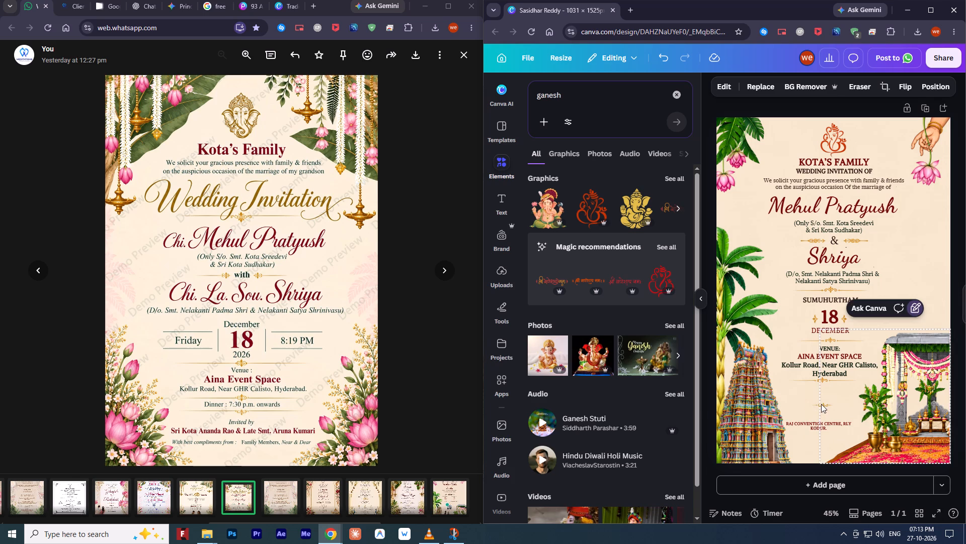
pyautogui.click(814, 404)
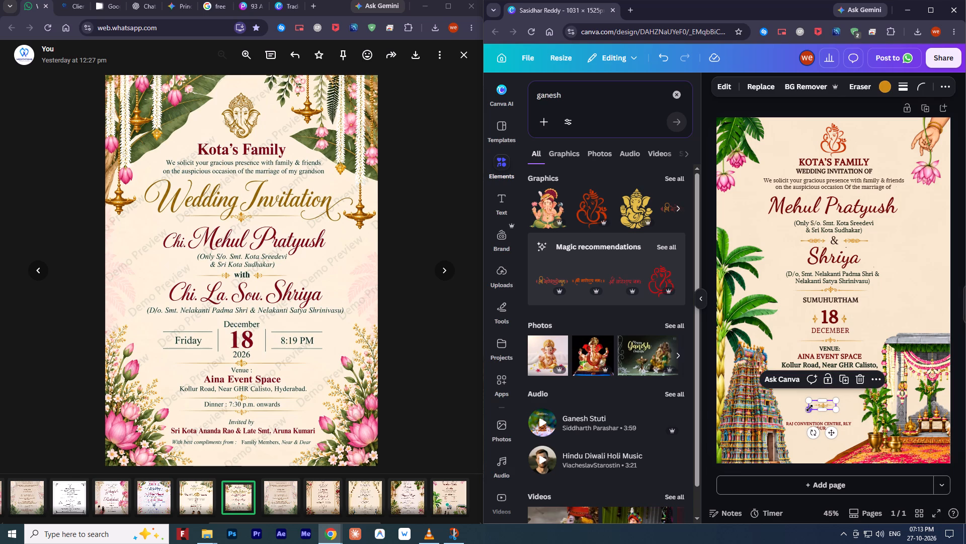
pyautogui.moveTo(810, 408); pyautogui.dragTo(797, 418)
pyautogui.moveTo(806, 407); pyautogui.dragTo(803, 431)
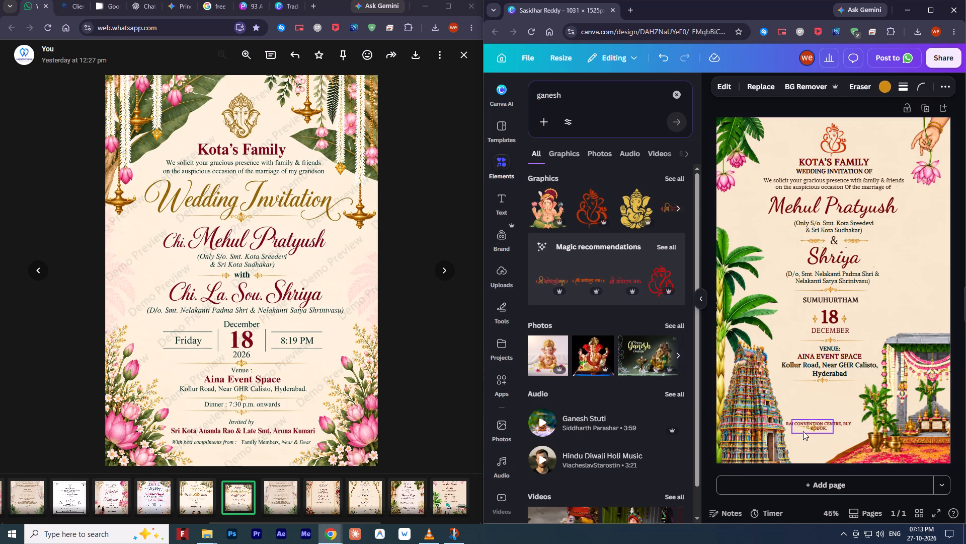
pyautogui.moveTo(803, 431); pyautogui.dragTo(804, 446)
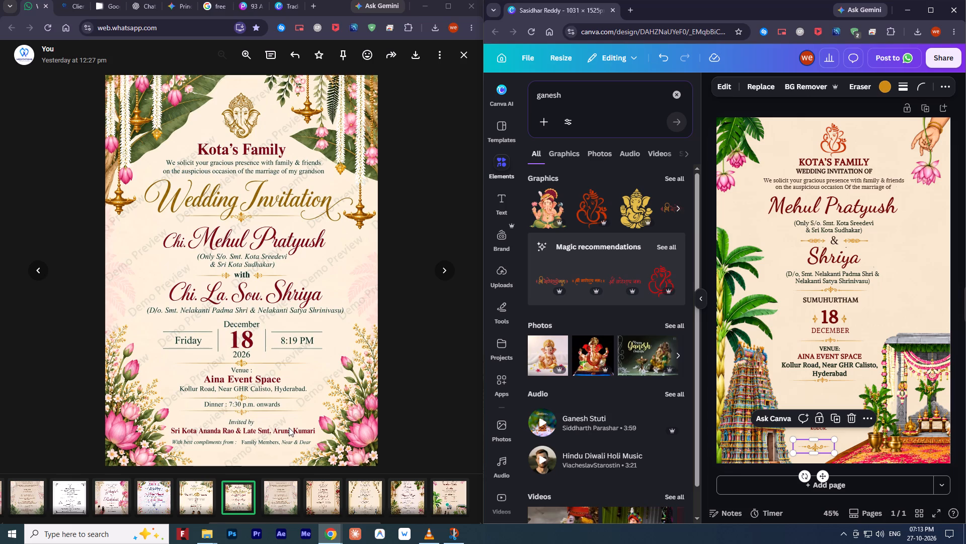
# Capture the "Dinner : 7:30 p.m. onwards" line from the reference poster with the text extractor.
pyautogui.hotkey('alt', 'q')
pyautogui.moveTo(201, 399); pyautogui.dragTo(269, 412)
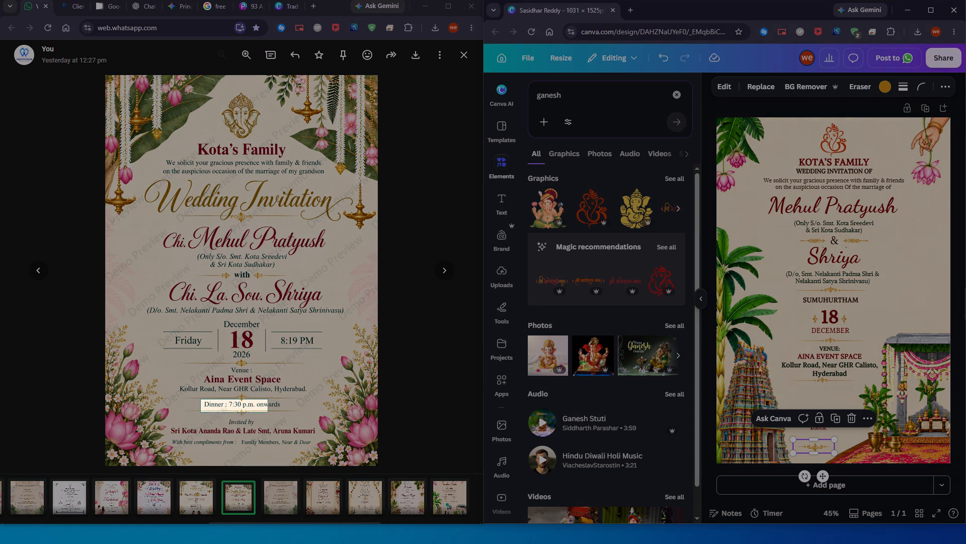
pyautogui.moveTo(269, 412); pyautogui.dragTo(286, 410)
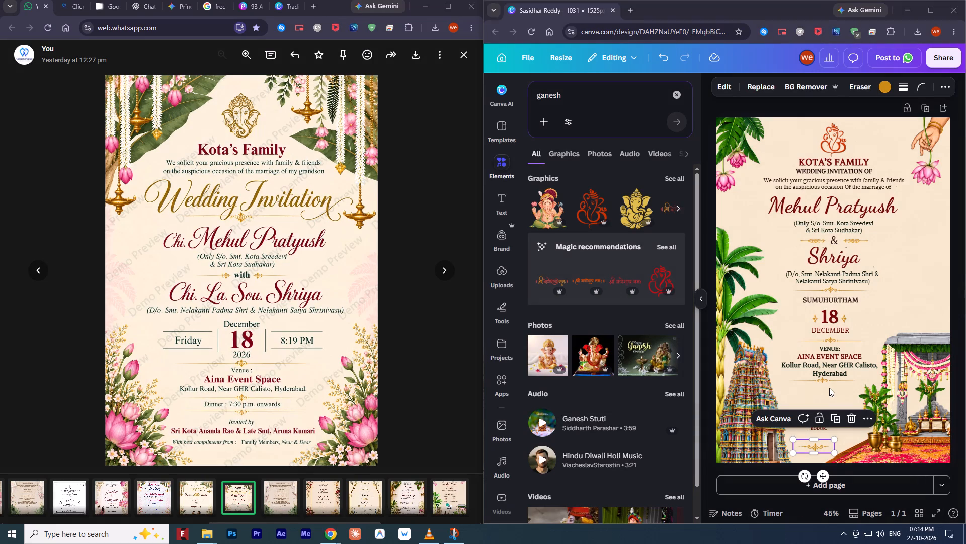
# Nudge the "RAJ CONVENTION CENTRE" line slightly to the right, closer to the centre of the text column.
pyautogui.click(829, 388)
pyautogui.click(813, 428)
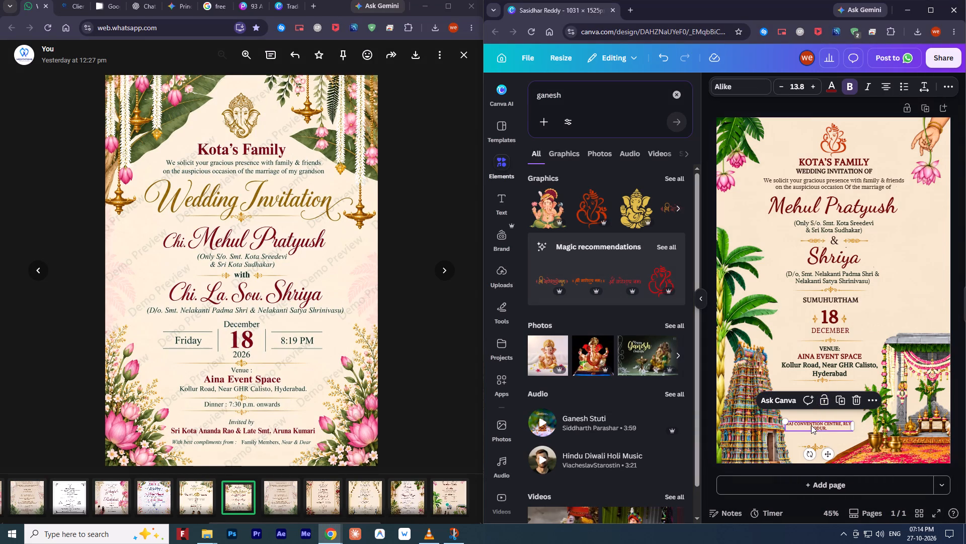
pyautogui.click(812, 426)
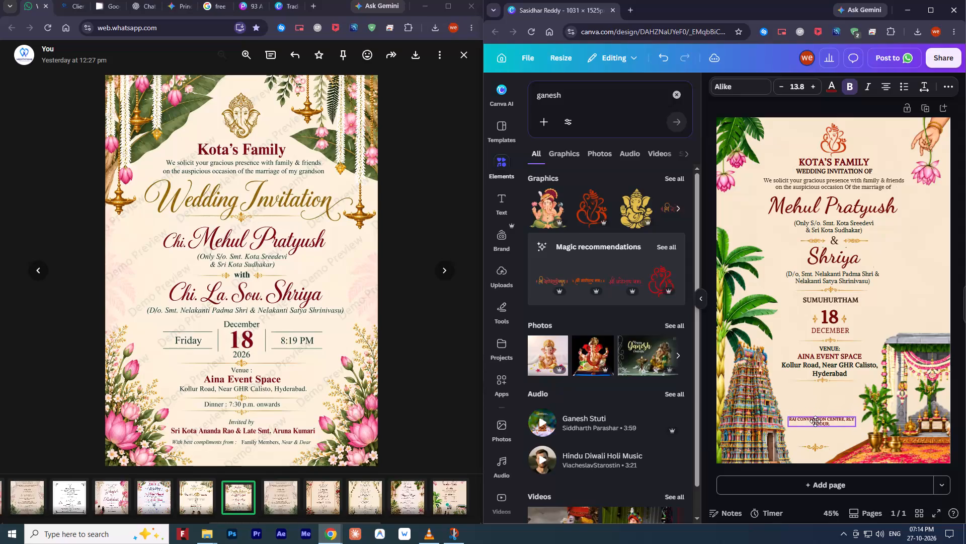
# Remove the bold formatting from the whole venue text block.
pyautogui.click(828, 369)
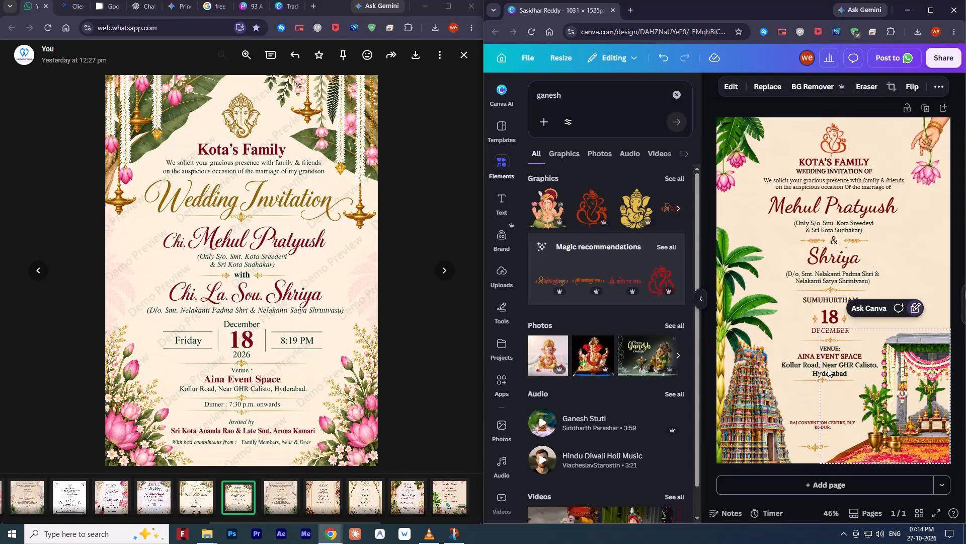
pyautogui.click(827, 374)
pyautogui.click(790, 362)
pyautogui.click(802, 363)
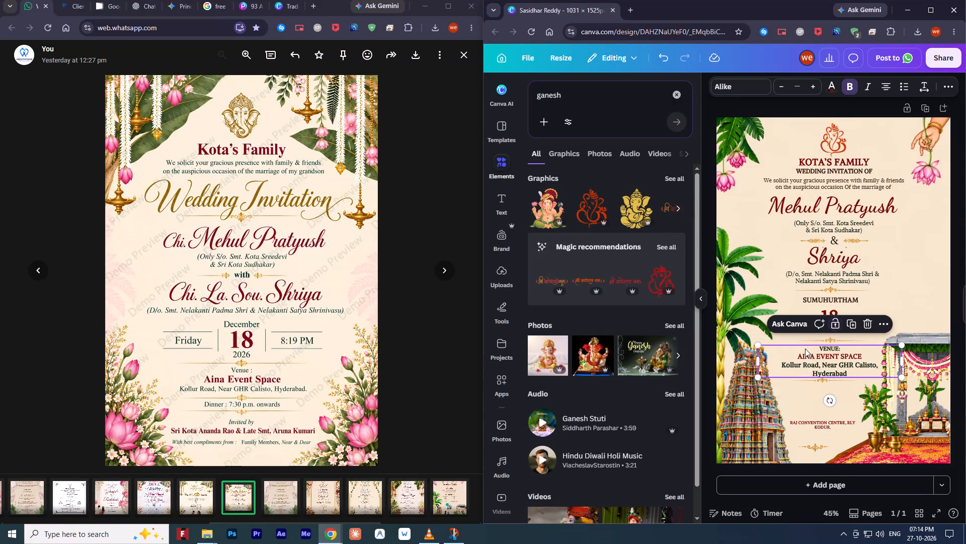
pyautogui.click(851, 85)
pyautogui.click(953, 268)
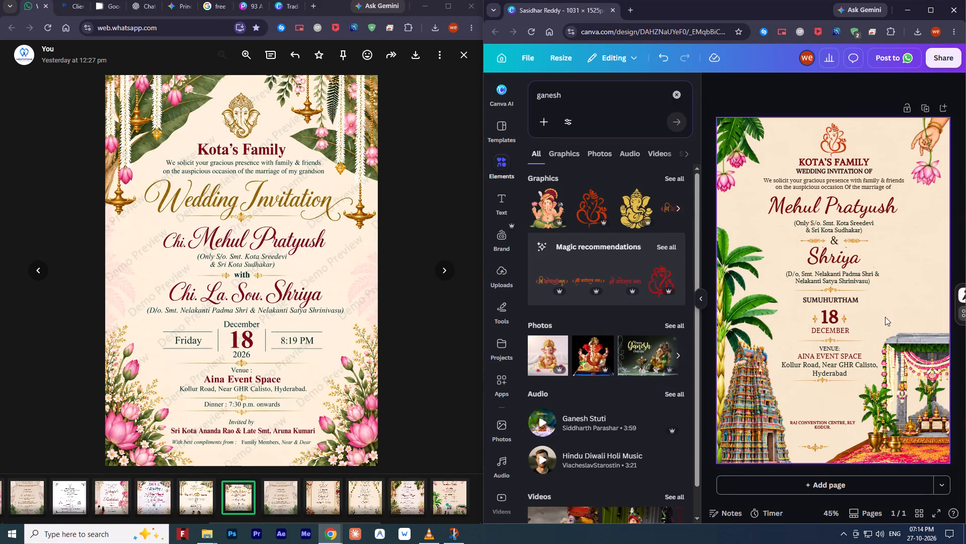
# Duplicate the venue text block and place the copy below the divider under the "Hyderabad" line.
pyautogui.click(801, 358)
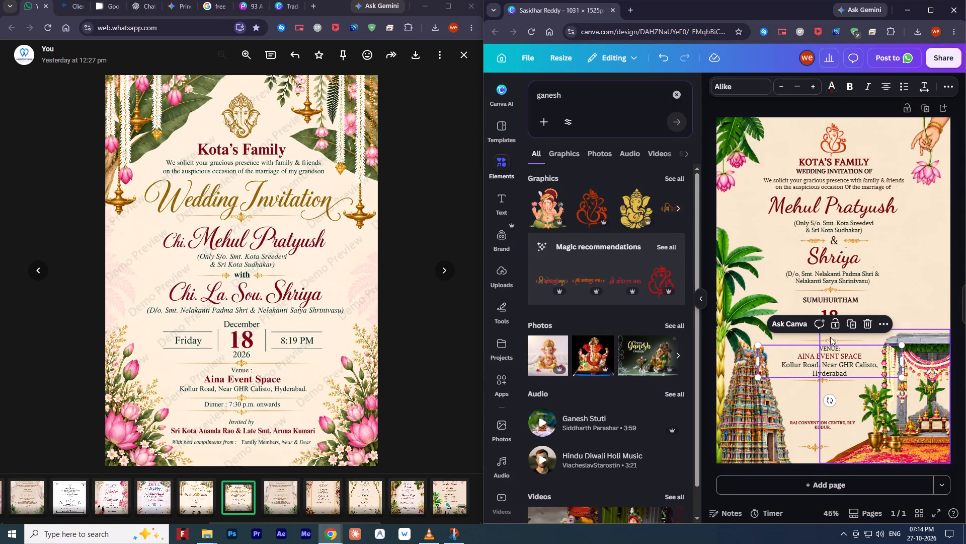
pyautogui.click(849, 323)
pyautogui.moveTo(842, 362); pyautogui.dragTo(831, 398)
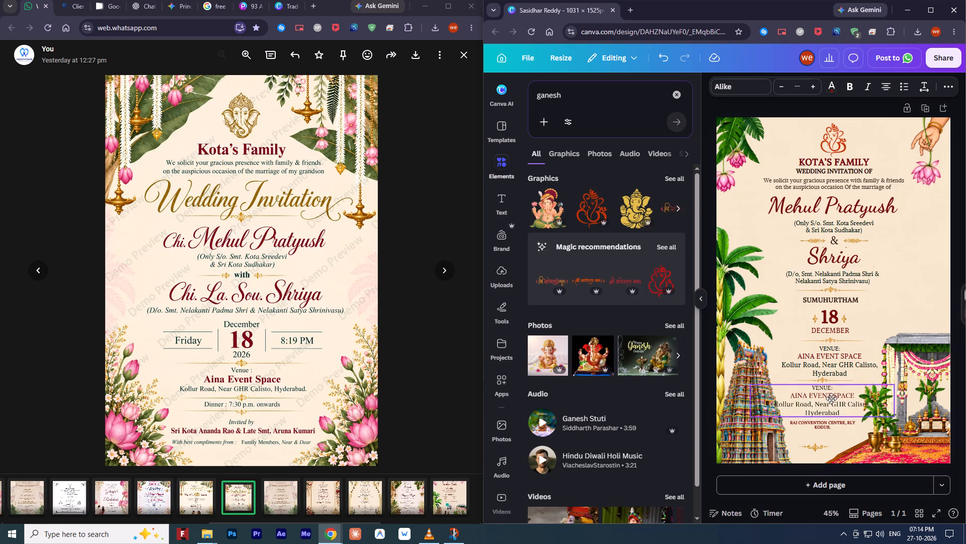
# Replace all text in the venue block's copy with "Dinner : 7:30 p.m. onwards", positioned below the address divider.
pyautogui.moveTo(831, 398); pyautogui.dragTo(831, 401)
pyautogui.tripleClick(831, 401)
pyautogui.doubleClick(831, 401)
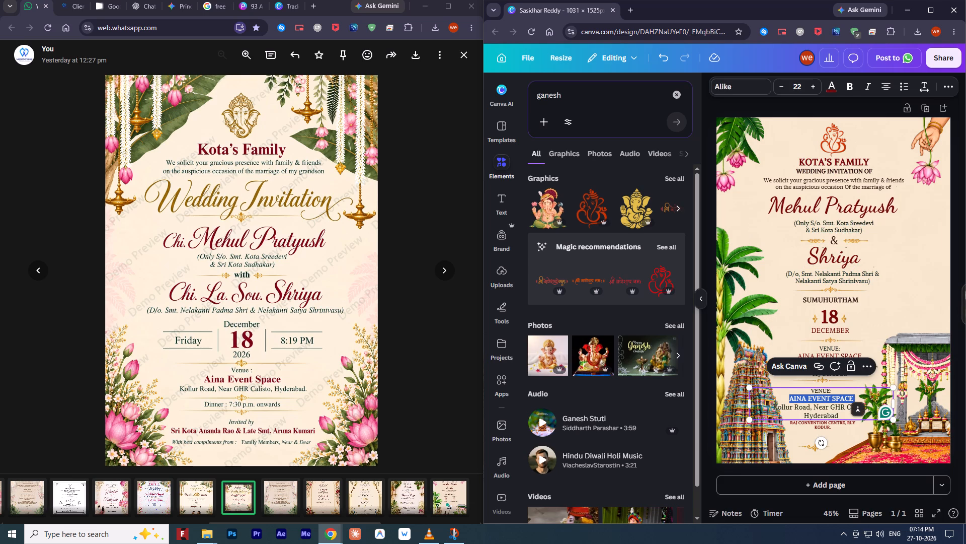
pyautogui.hotkey('ctrl', 'a')
pyautogui.hotkey('ctrl', 'v')
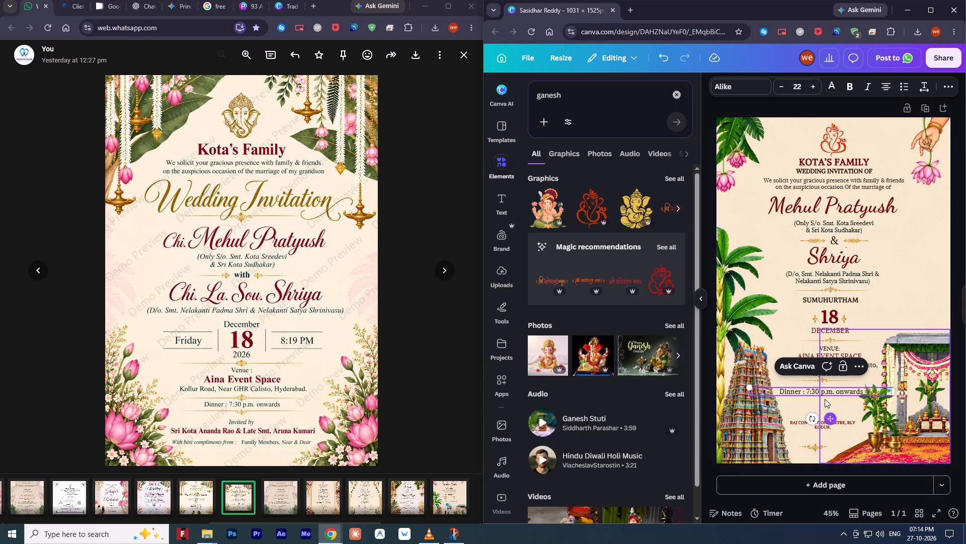
# Reduce the dinner line to font size 19.2 and align it beneath the divider under the address.
pyautogui.moveTo(748, 384); pyautogui.dragTo(765, 392)
pyautogui.moveTo(841, 417); pyautogui.dragTo(829, 416)
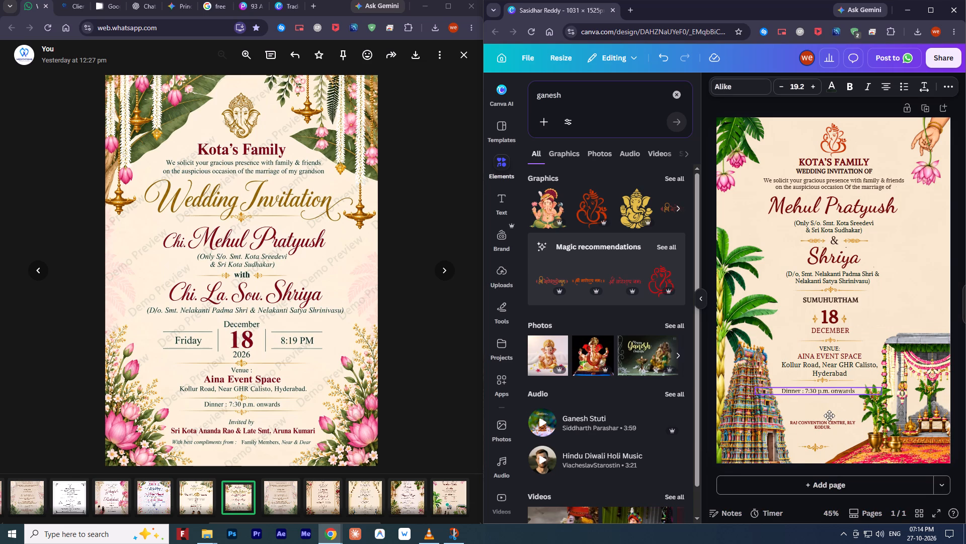
pyautogui.moveTo(829, 416); pyautogui.dragTo(834, 415)
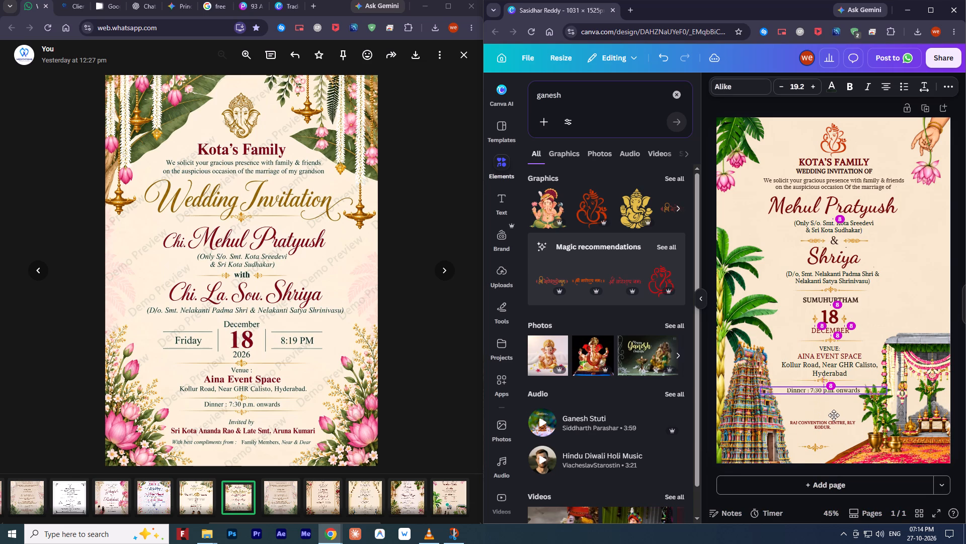
pyautogui.moveTo(834, 415); pyautogui.dragTo(832, 415)
pyautogui.click(908, 257)
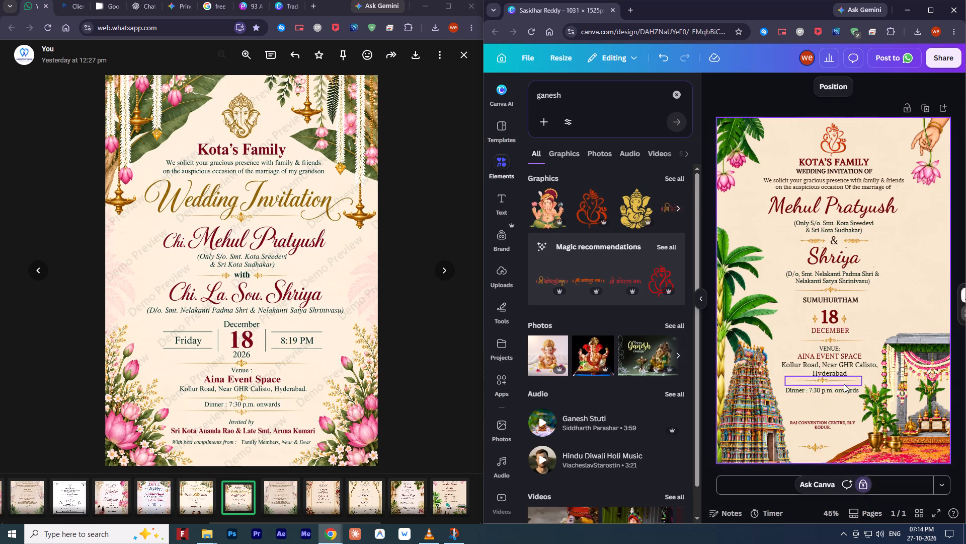
# Nudge the dinner line up slightly towards the divider above it.
pyautogui.click(828, 393)
pyautogui.press('Up')
pyautogui.press('Up')
pyautogui.press('Up')
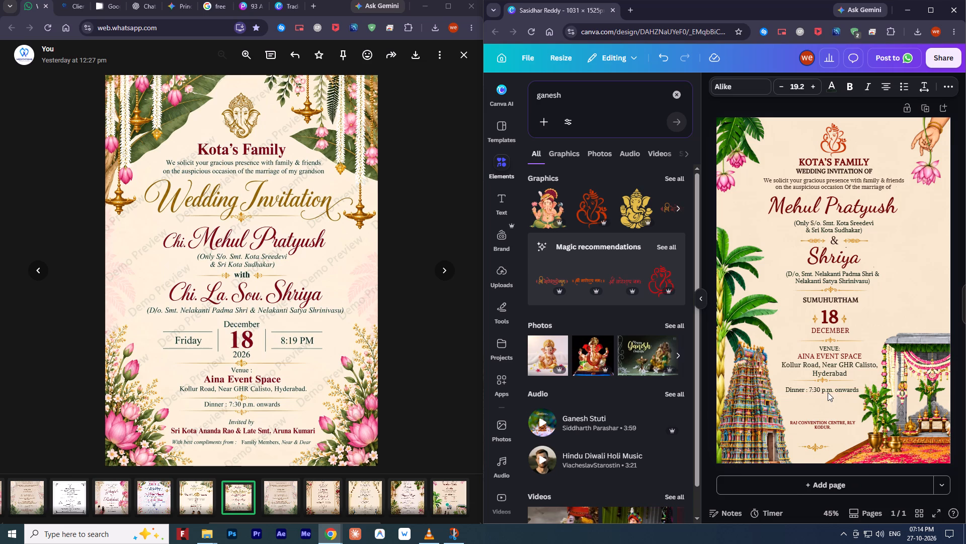
pyautogui.press('Up')
pyautogui.press('Up')
pyautogui.press('Up')
pyautogui.click(902, 289)
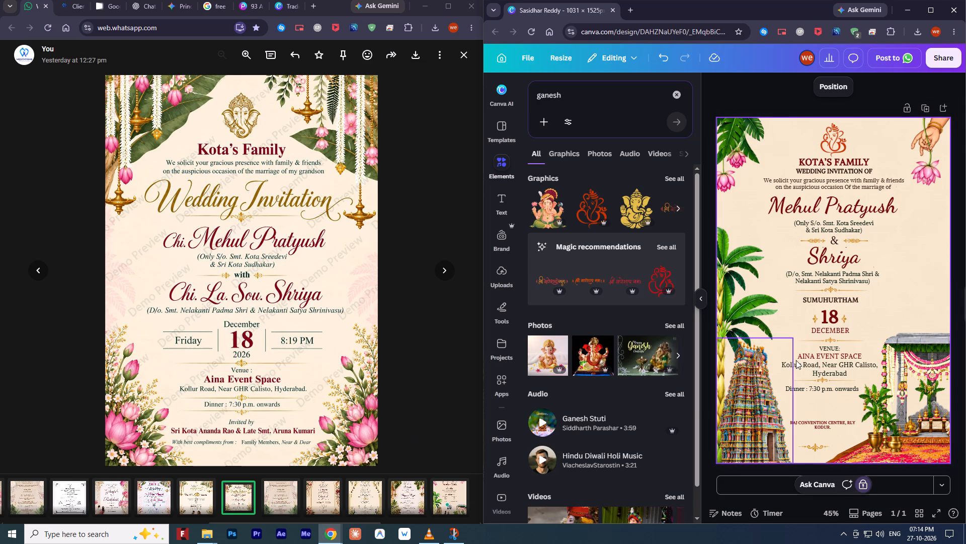
# Duplicate the divider under the address and place the copy below the dinner line.
pyautogui.click(816, 381)
pyautogui.click(846, 357)
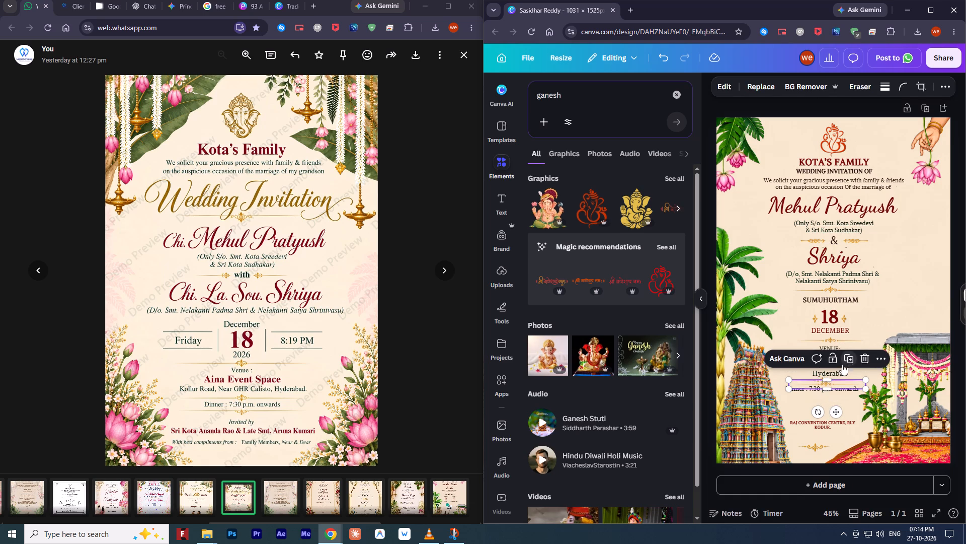
pyautogui.moveTo(837, 414); pyautogui.dragTo(834, 428)
pyautogui.click(905, 256)
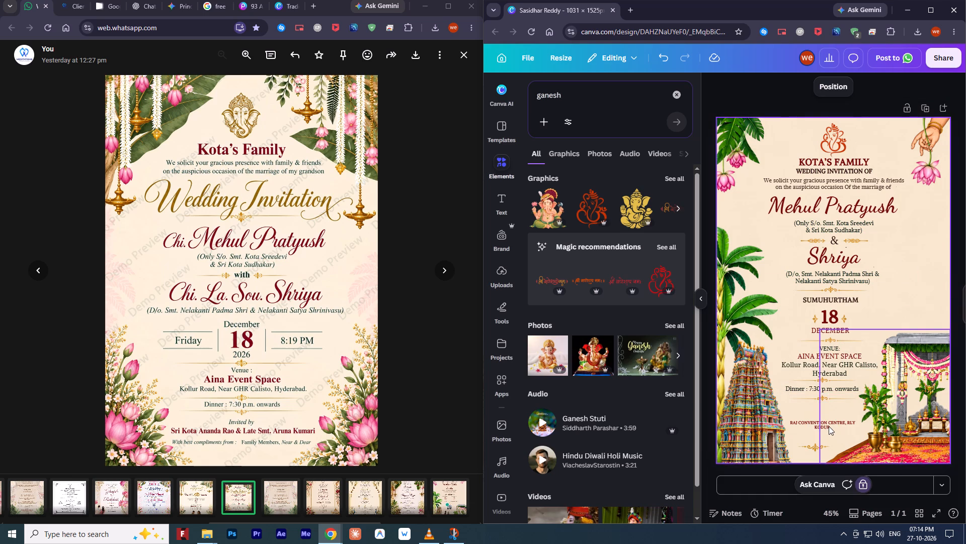
# Replace the old convention-centre text with "Invited by", the two hosts' names from the reference, and "With best compliments from ; Family Near & Dear".
pyautogui.click(829, 426)
pyautogui.click(807, 425)
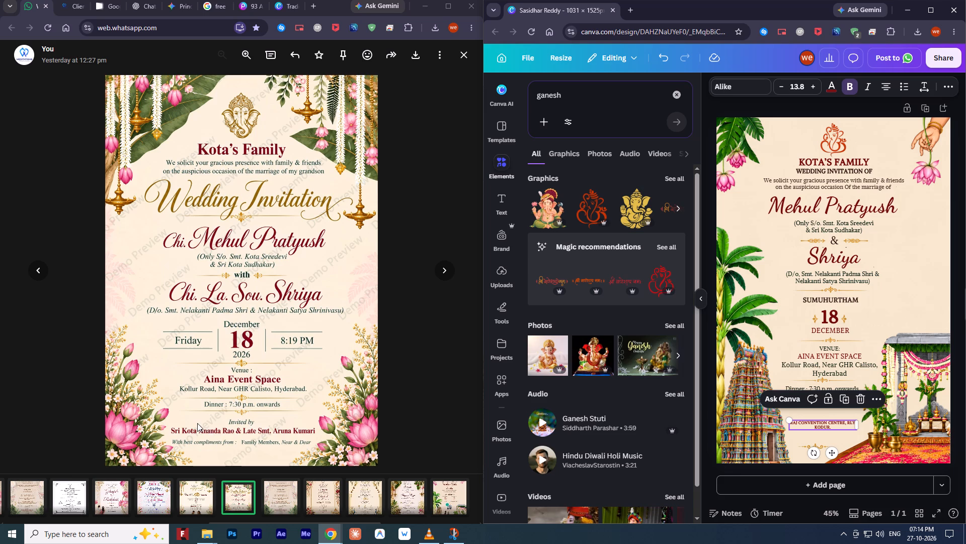
pyautogui.hotkey('alt', 'q')
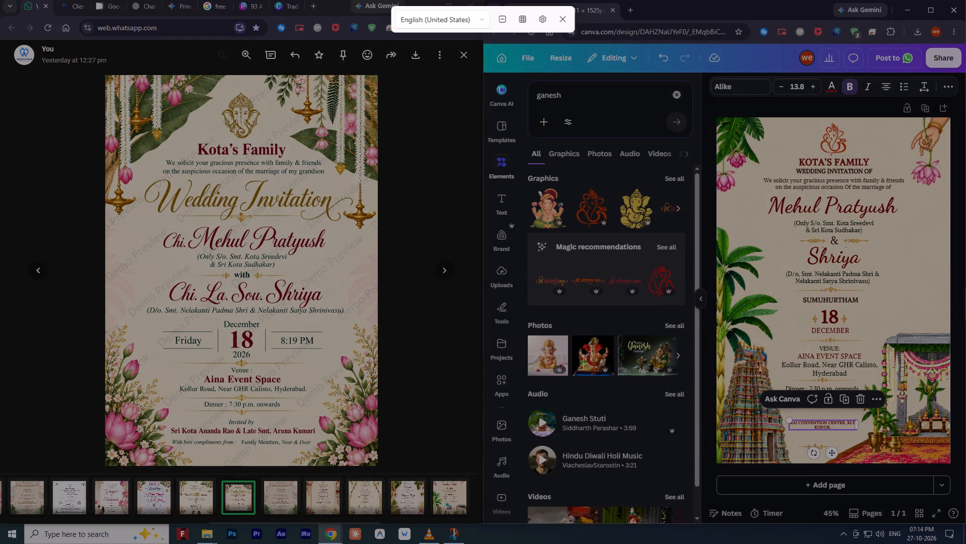
# Replace the convention-centre text with the reference poster's "Invited by", hosts' names and family compliments wording, and move the block up slightly.
pyautogui.moveTo(169, 414); pyautogui.dragTo(313, 446)
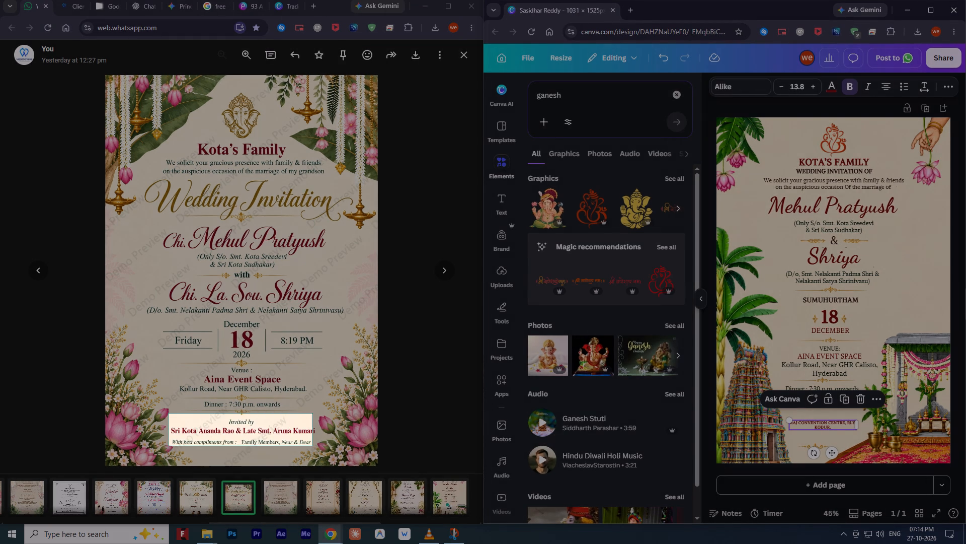
pyautogui.moveTo(313, 446); pyautogui.dragTo(318, 448)
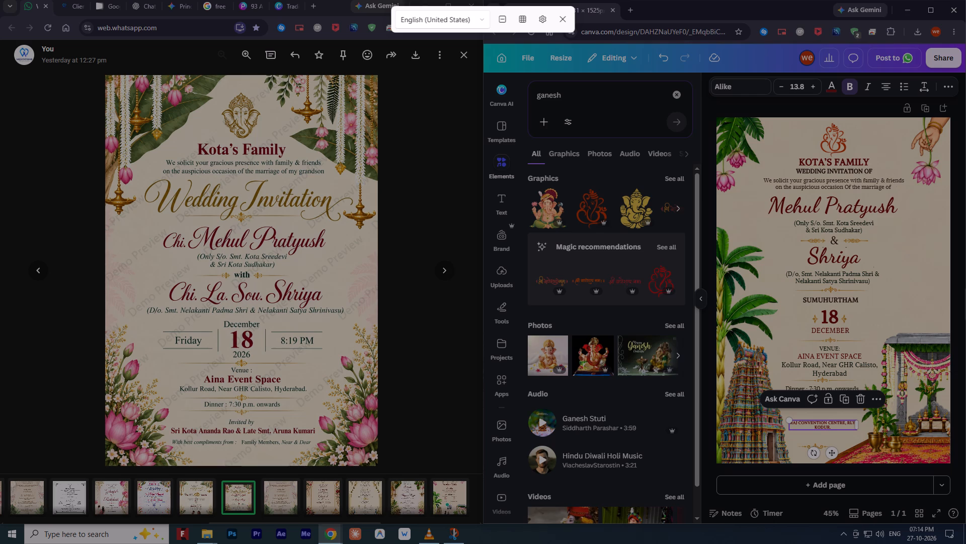
pyautogui.tripleClick(815, 425)
pyautogui.hotkey('ctrl', 'v')
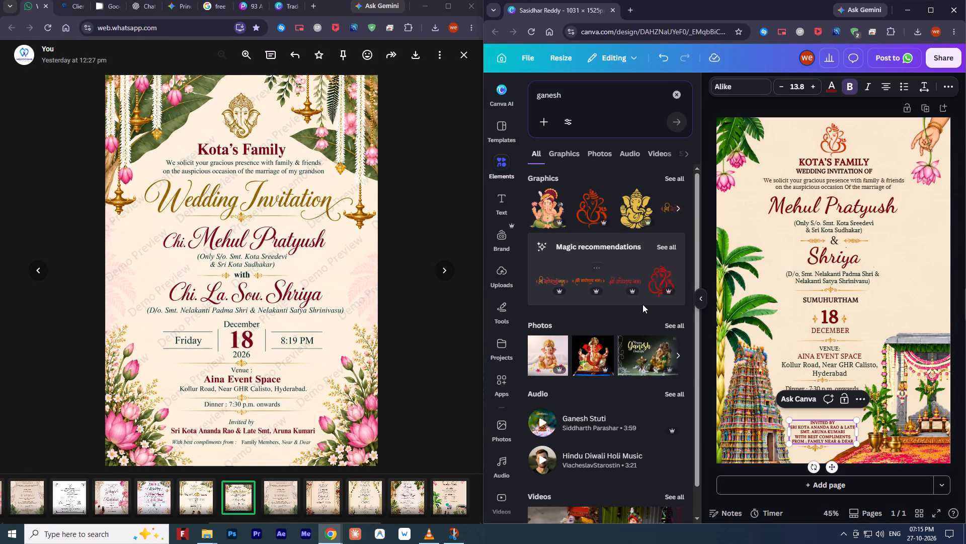
pyautogui.moveTo(832, 467); pyautogui.dragTo(832, 455)
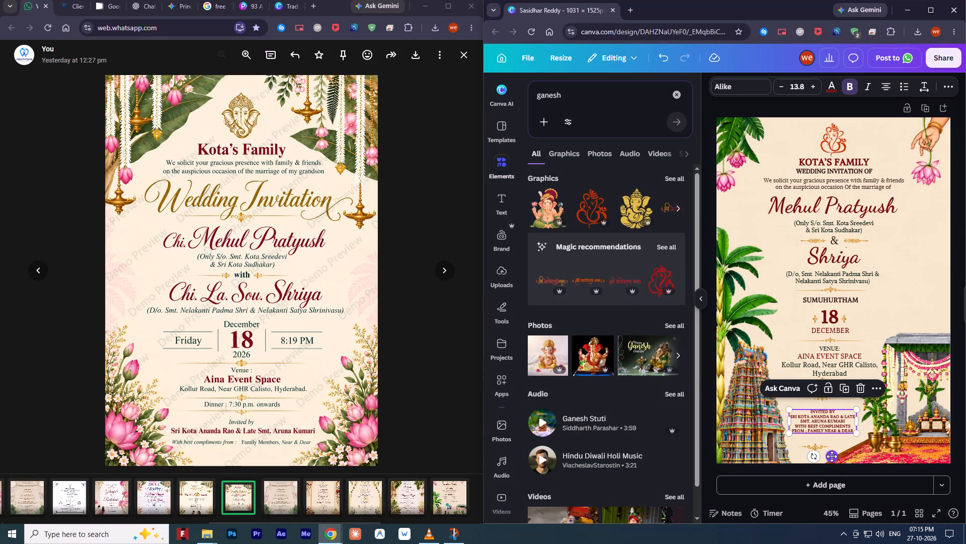
# Enlarge the hosts' names line in the "Invited by" block to font size 19.8.
pyautogui.doubleClick(812, 423)
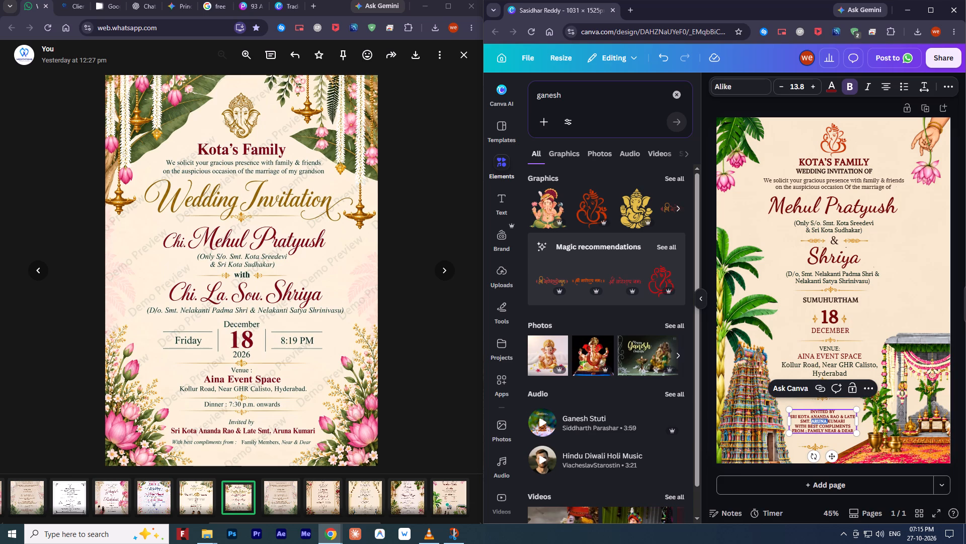
pyautogui.tripleClick(802, 422)
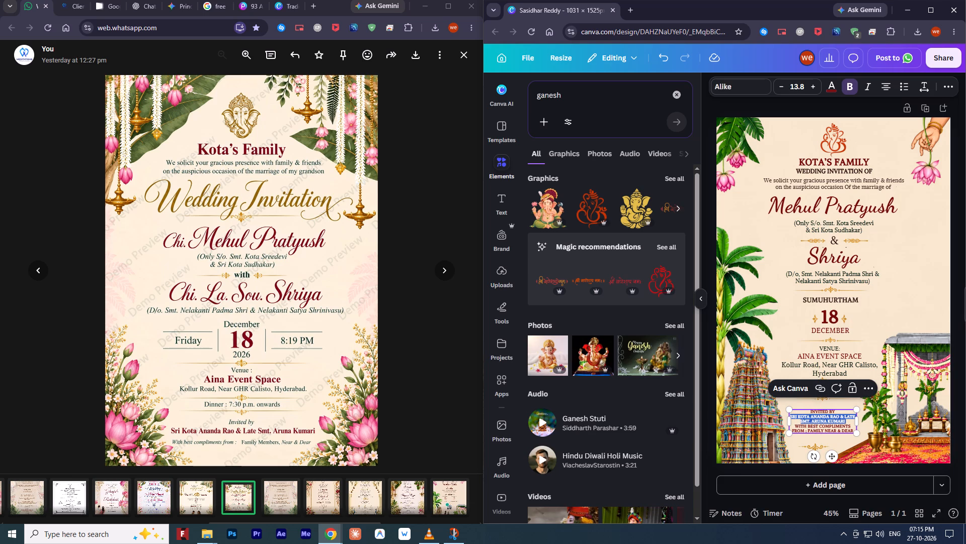
pyautogui.tripleClick(815, 88)
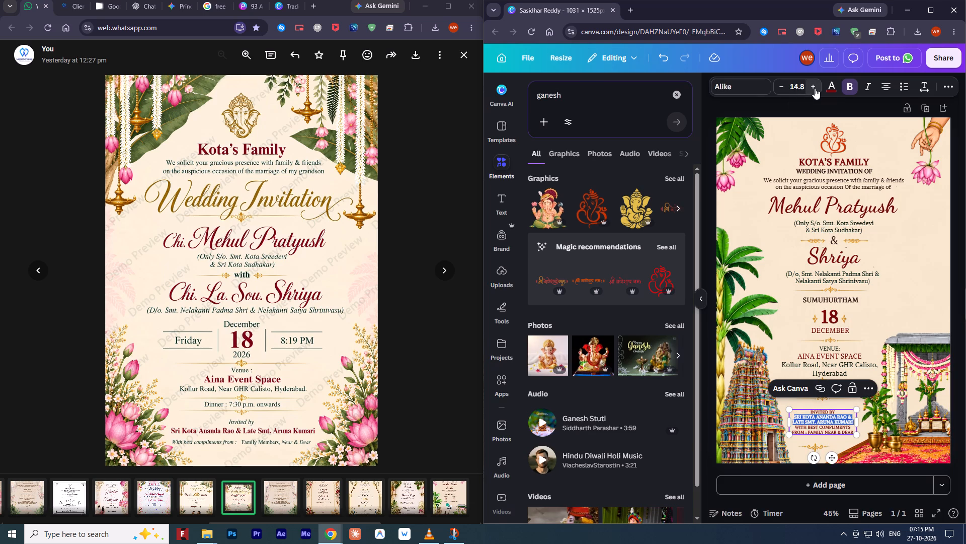
pyautogui.click(815, 88)
pyautogui.click(815, 88)
pyautogui.click(815, 88)
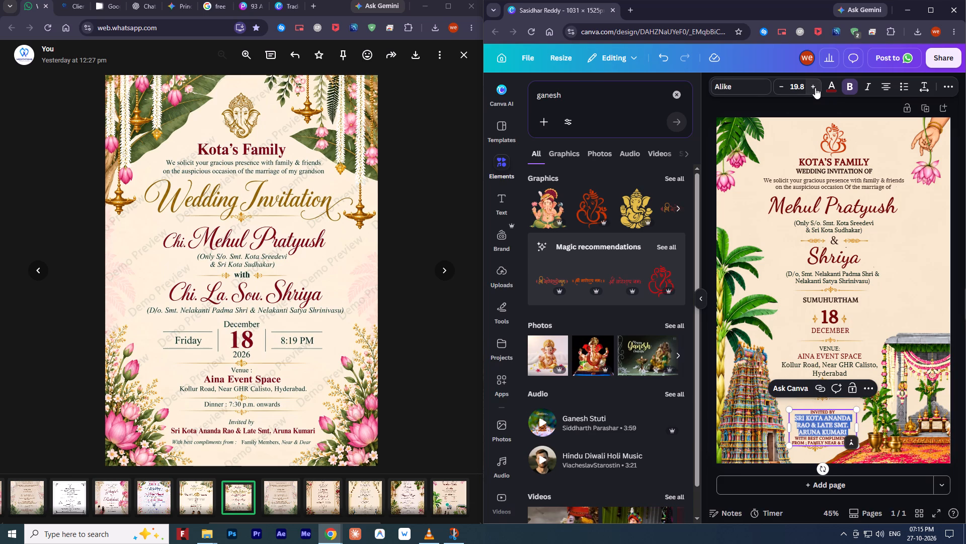
pyautogui.click(781, 312)
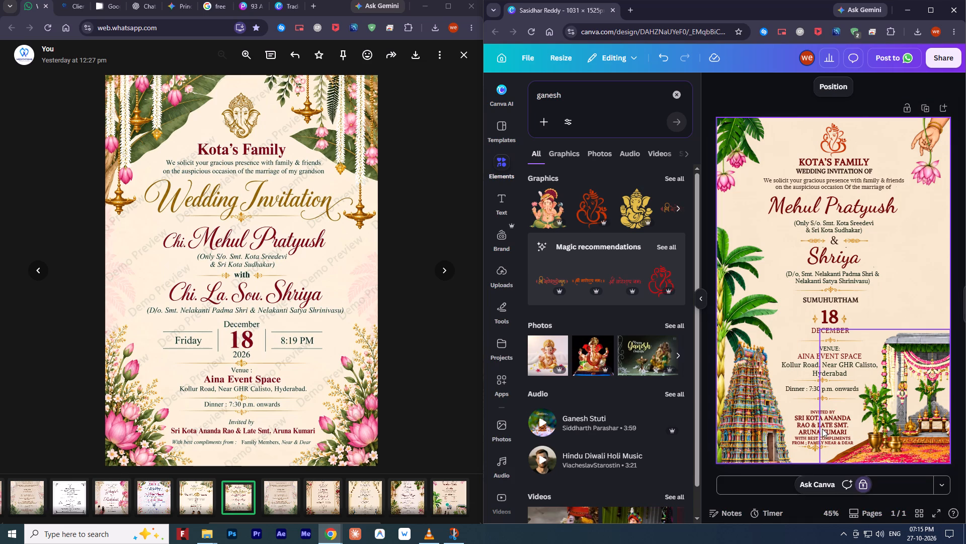
# Select the "With best compliments from ; Family Near & Dear" line beneath the hosts' names.
pyautogui.click(815, 424)
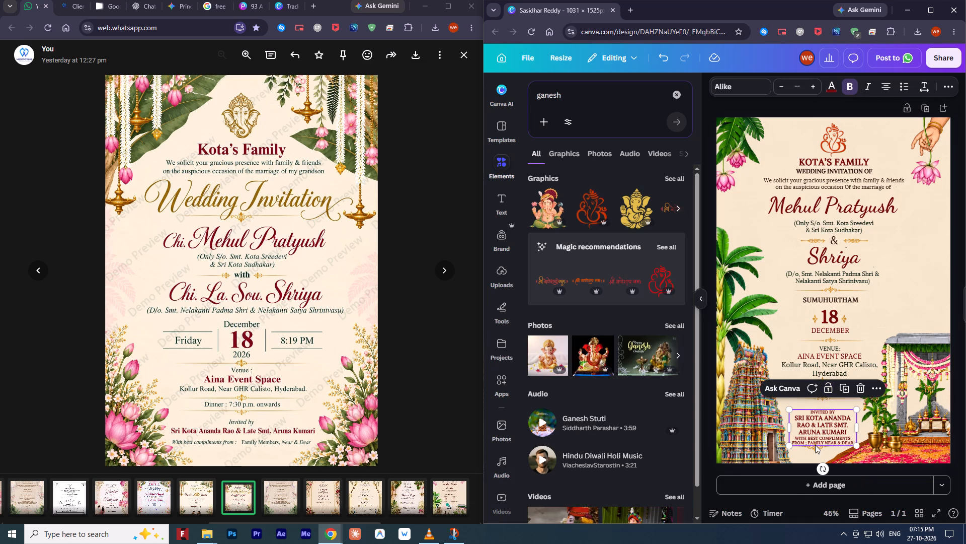
pyautogui.click(806, 439)
pyautogui.tripleClick(804, 438)
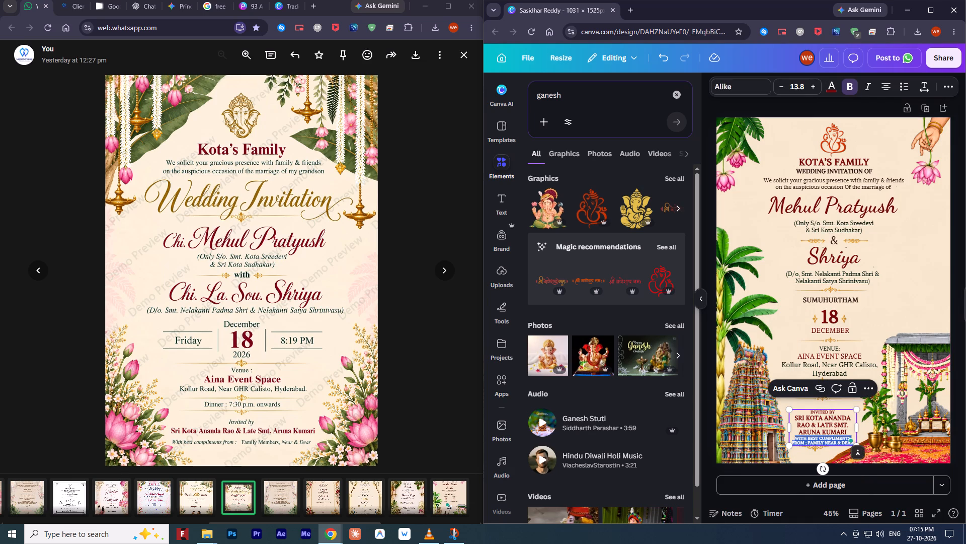
# Remove bold from the best-compliments line and recolour it dark green, sampled from the reference invitation's dark text.
pyautogui.click(847, 84)
pyautogui.click(834, 84)
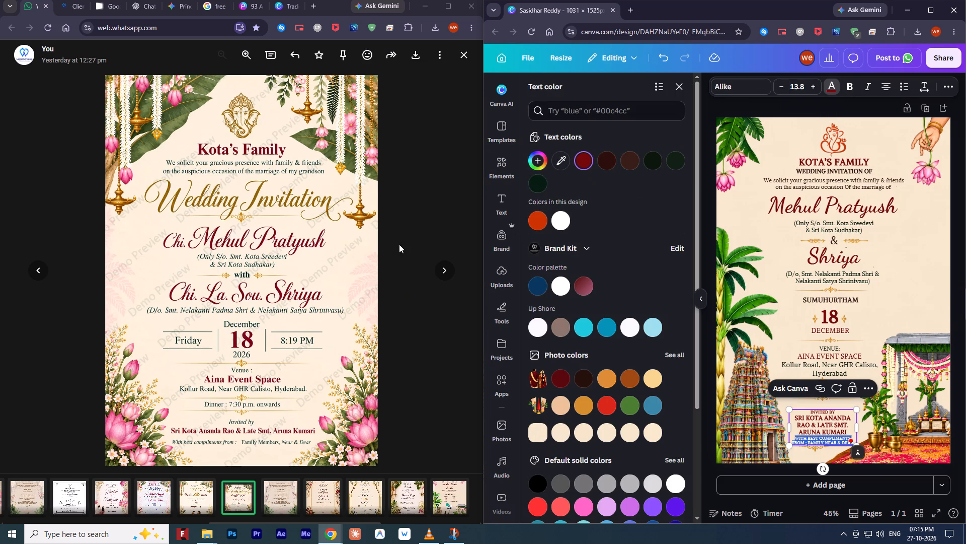
pyautogui.click(563, 155)
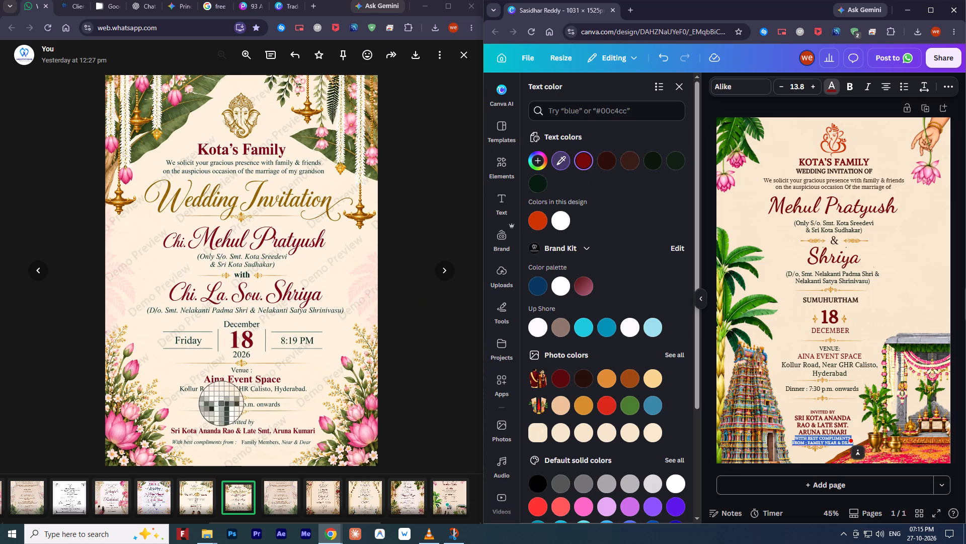
pyautogui.click(222, 403)
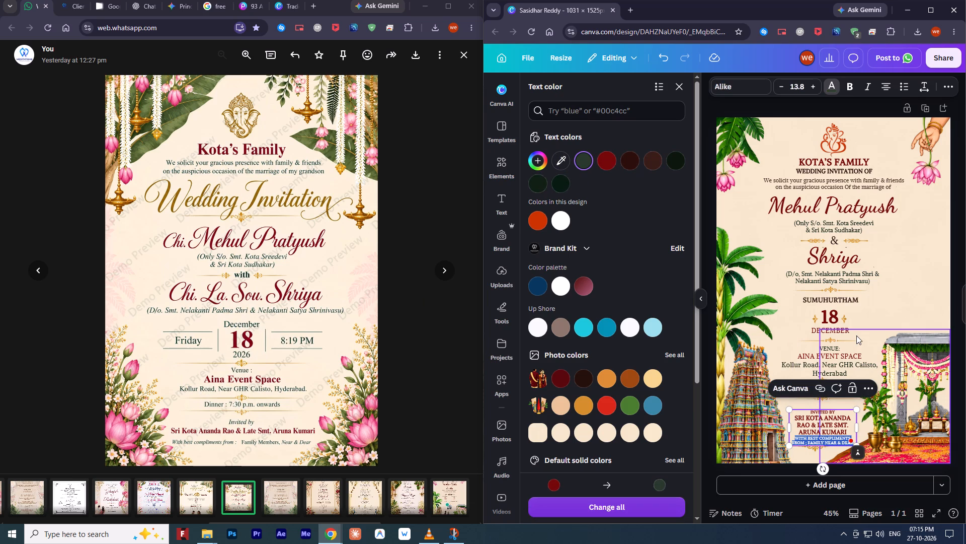
# Recolour the "Invited by" line dark green, sampled from the "8:19 PM" text in the reference invitation.
pyautogui.tripleClick(819, 411)
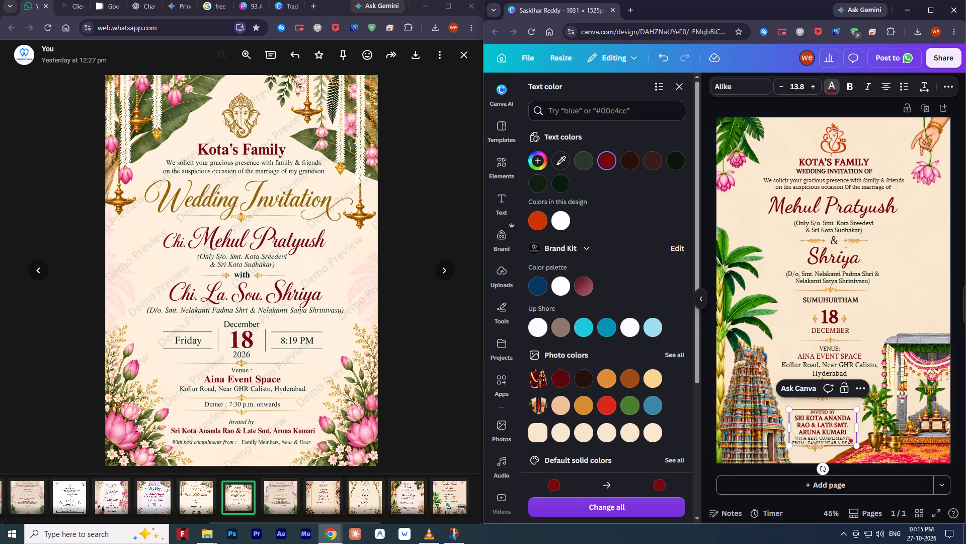
pyautogui.click(832, 88)
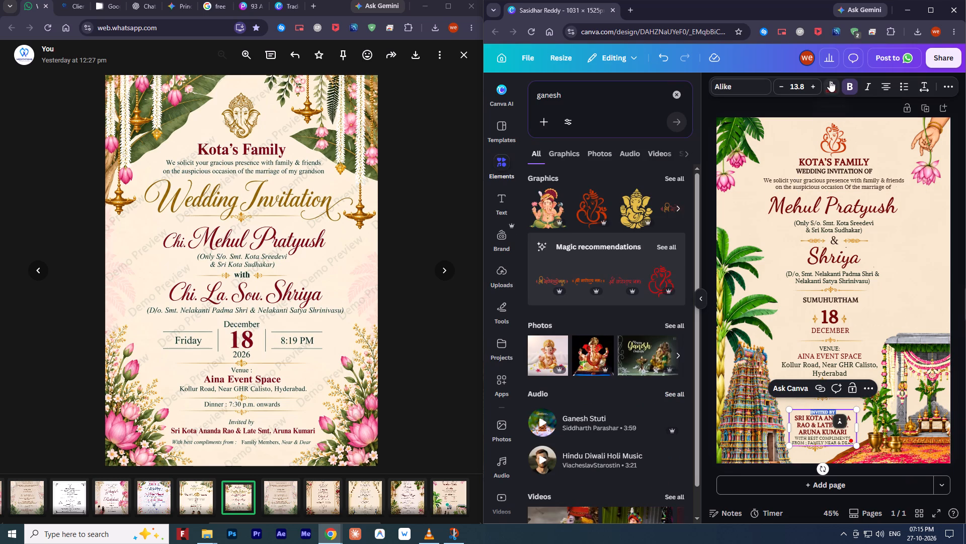
pyautogui.click(830, 86)
pyautogui.click(567, 158)
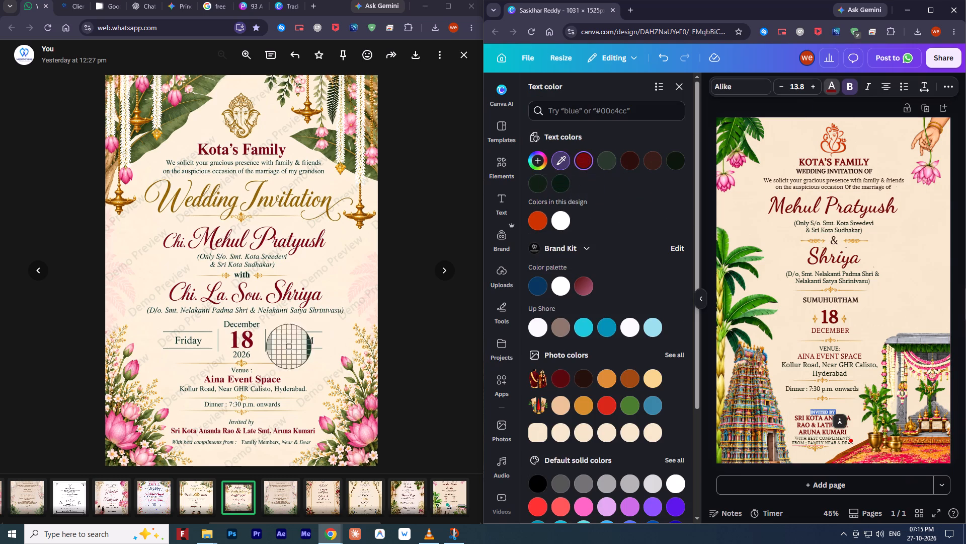
pyautogui.click(296, 341)
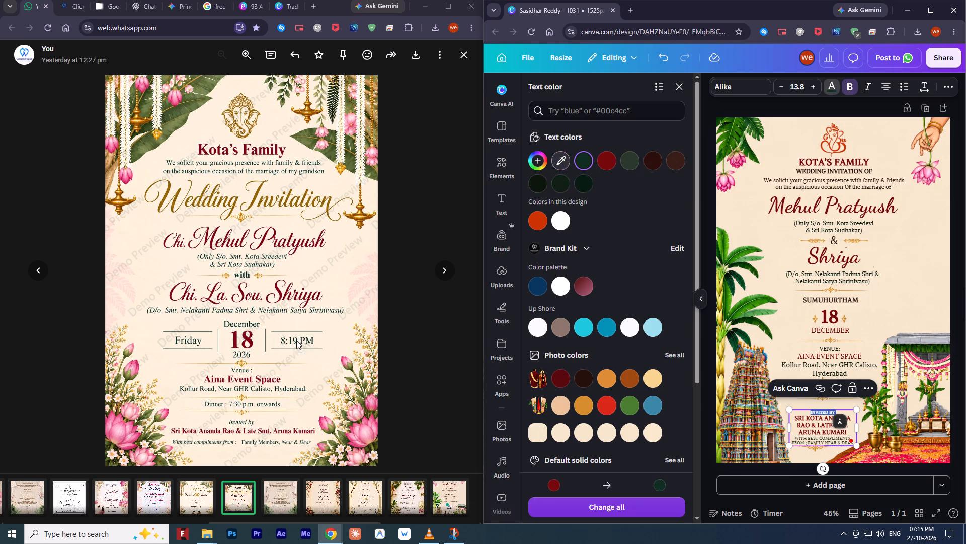
pyautogui.click(852, 282)
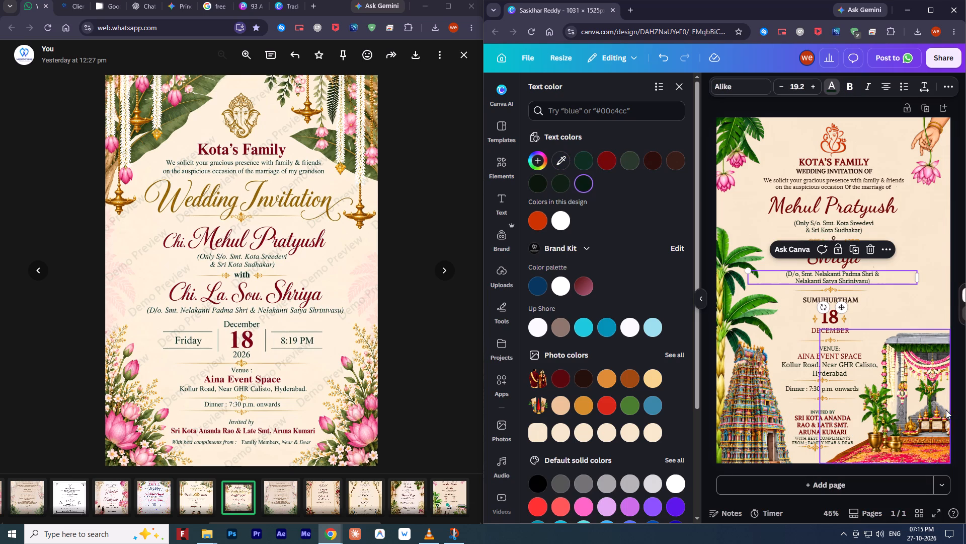
# Unlock the decorated mandap image, shift it partly off the page's right edge to clear the text area, and lock it again.
pyautogui.click(929, 413)
pyautogui.moveTo(917, 417); pyautogui.dragTo(937, 416)
pyautogui.click(907, 412)
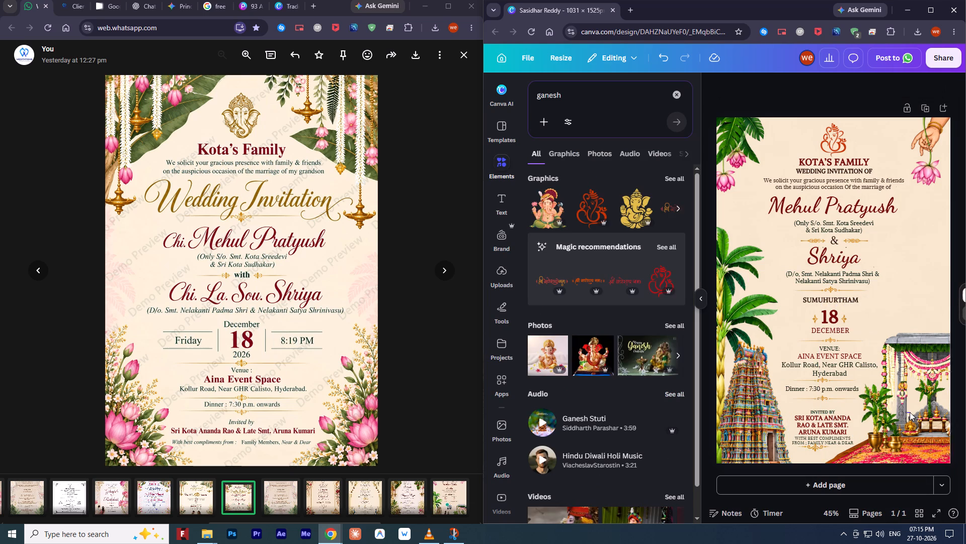
pyautogui.click(903, 411)
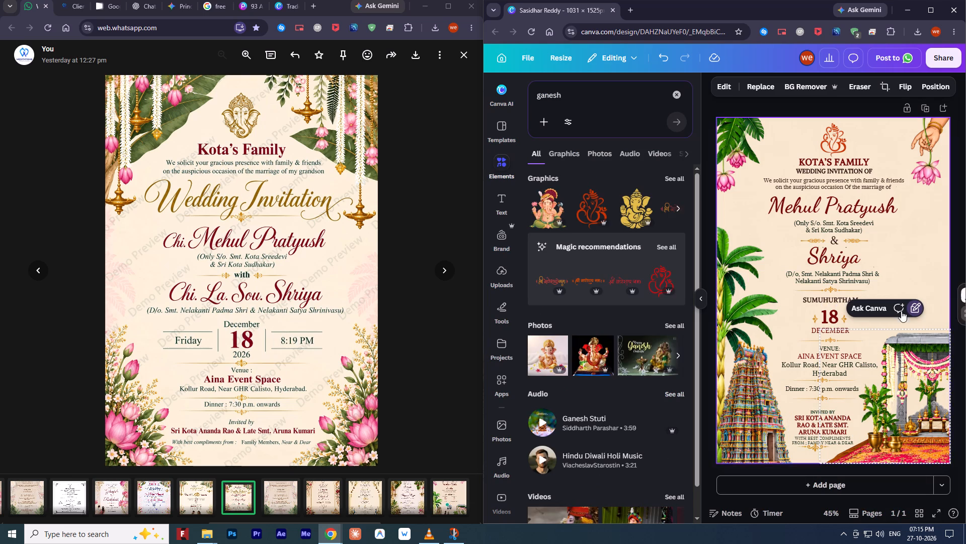
pyautogui.click(911, 310)
pyautogui.click(908, 411)
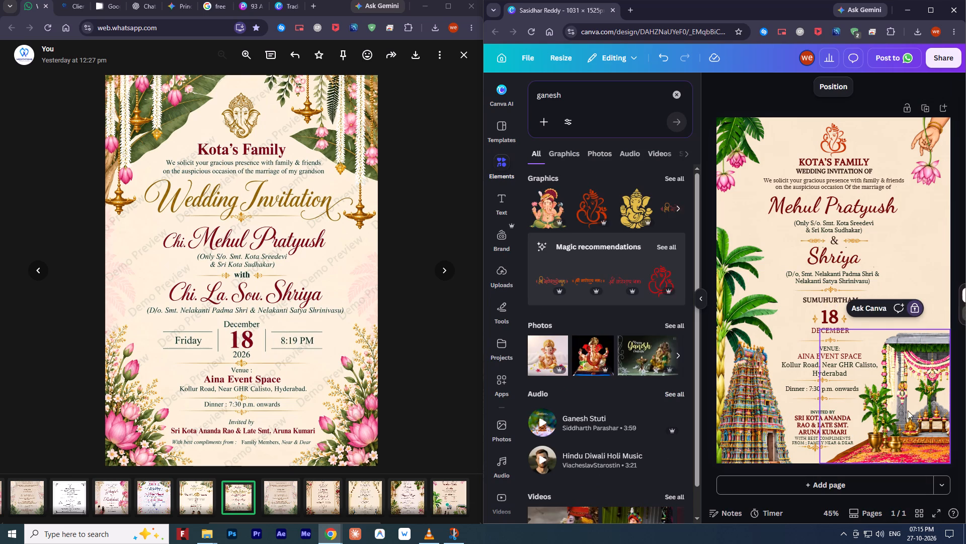
pyautogui.click(908, 375)
pyautogui.click(915, 305)
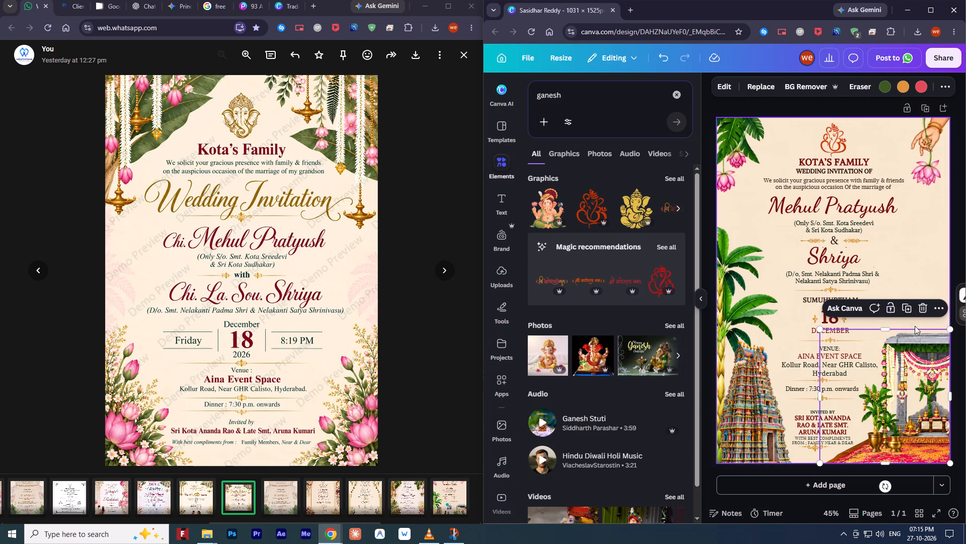
pyautogui.moveTo(899, 410); pyautogui.dragTo(928, 410)
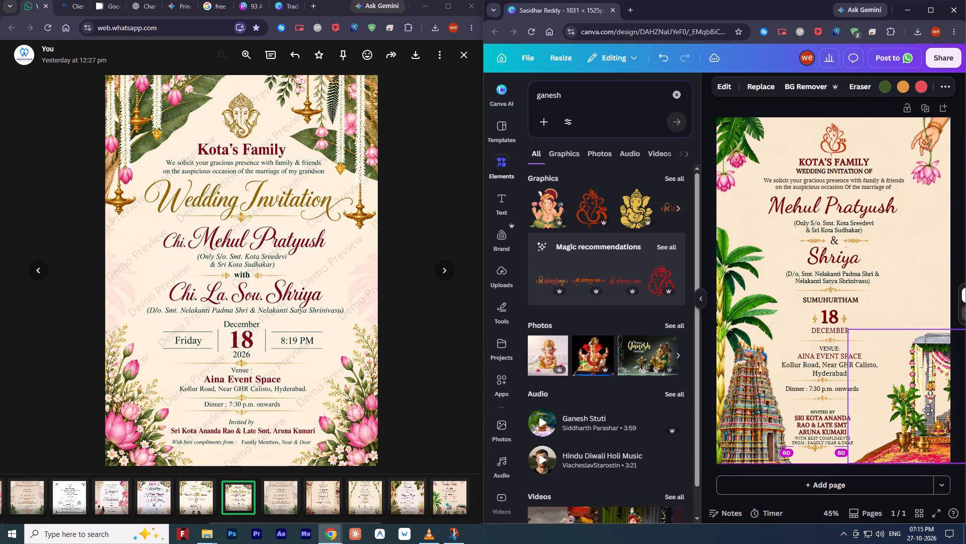
pyautogui.moveTo(928, 410); pyautogui.dragTo(932, 411)
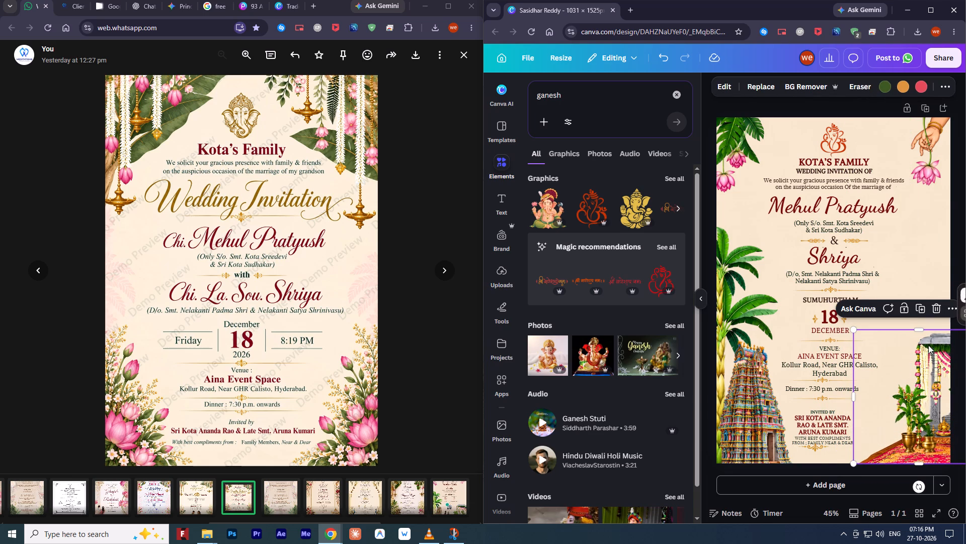
pyautogui.rightClick(912, 402)
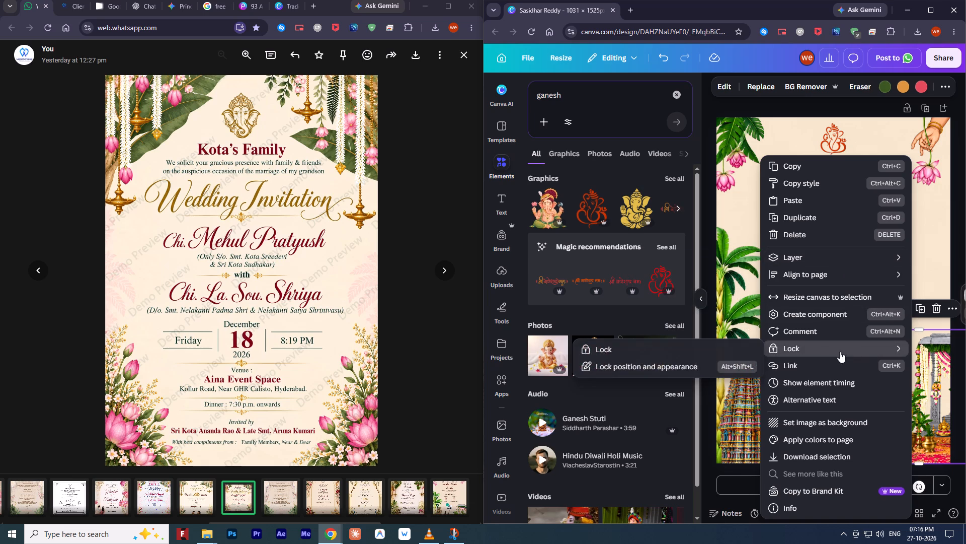
pyautogui.click(657, 351)
pyautogui.click(899, 237)
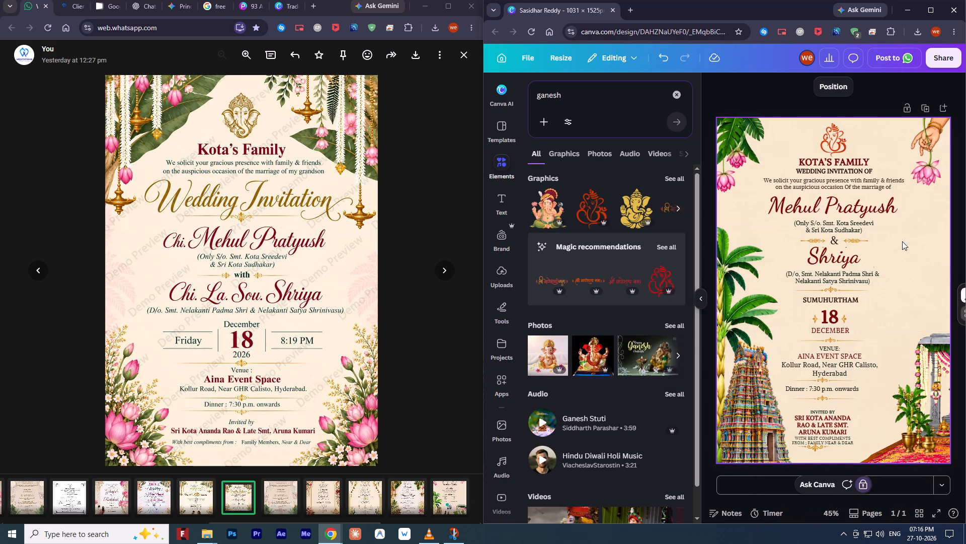
# Widen the closing "Invited by" text box to the right so its lines wrap less.
pyautogui.click(825, 419)
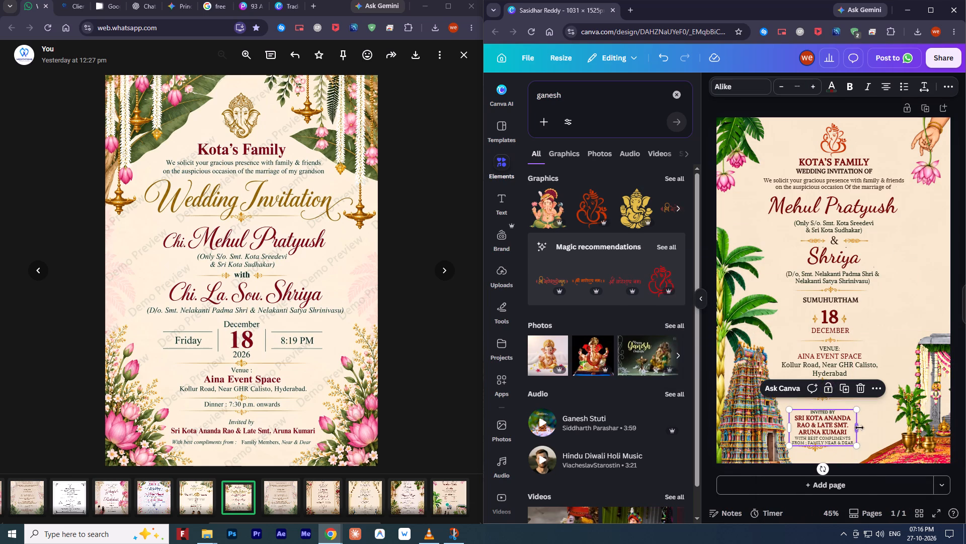
pyautogui.moveTo(859, 427); pyautogui.dragTo(897, 423)
pyautogui.click(902, 281)
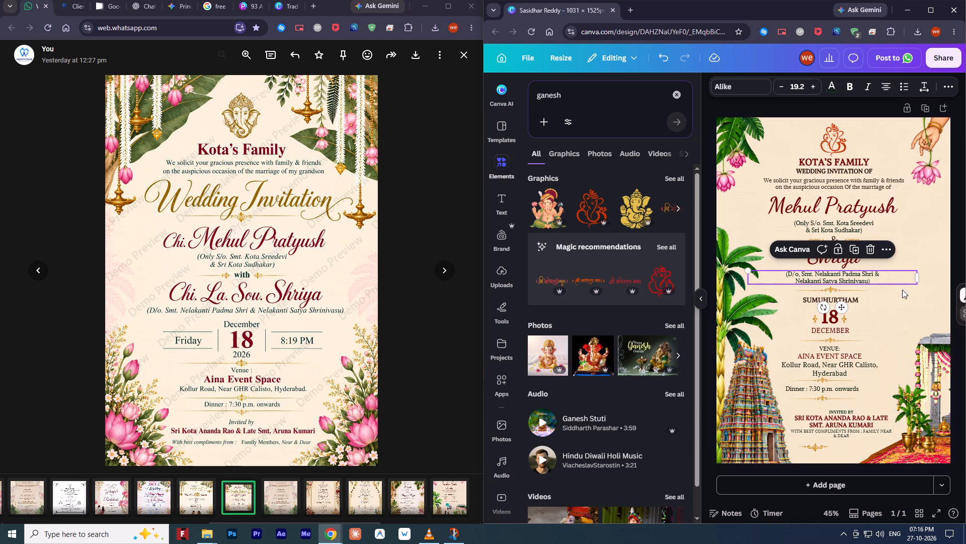
# Select the dinner line together with its two dividers, maximise the design window, and apply bulleted-list formatting to the dinner line.
pyautogui.click(821, 392)
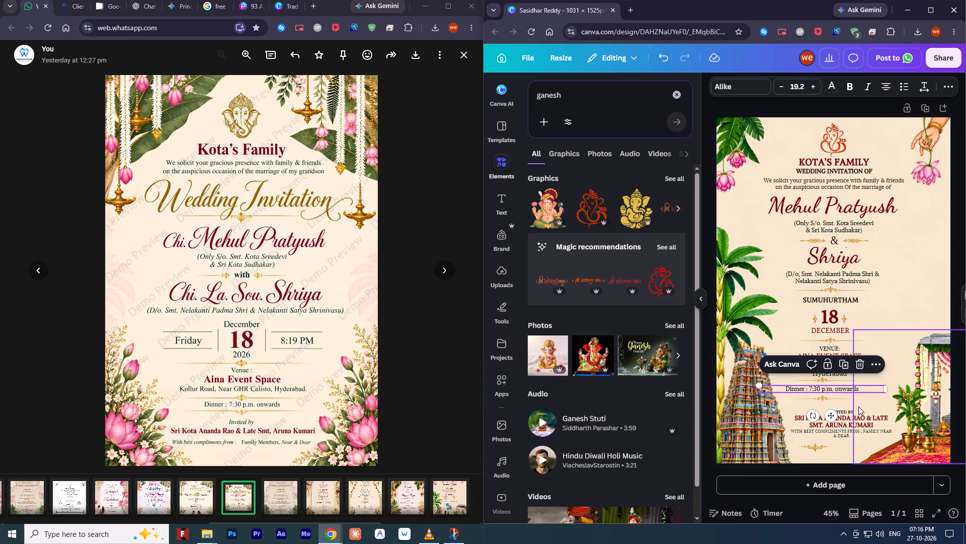
pyautogui.click(858, 406)
pyautogui.click(912, 411)
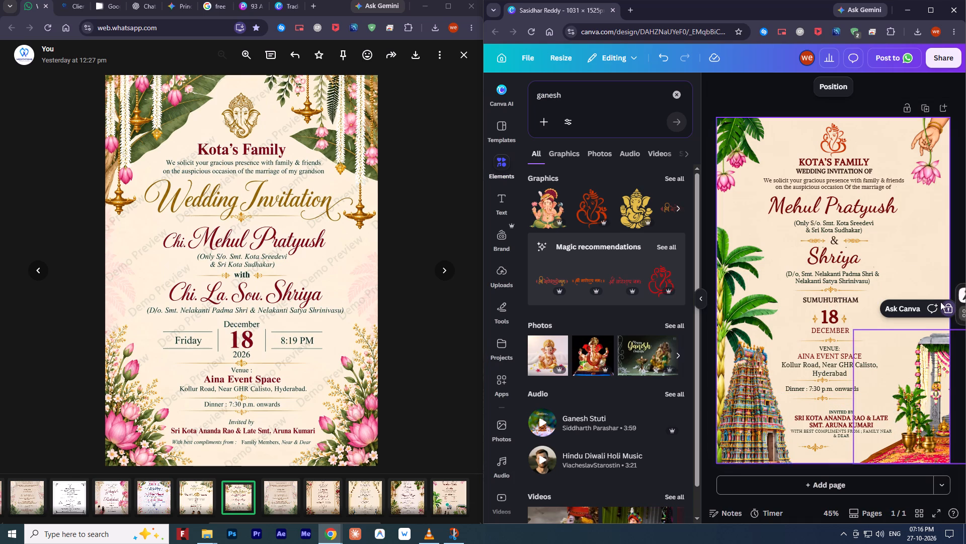
pyautogui.moveTo(875, 403); pyautogui.dragTo(865, 427)
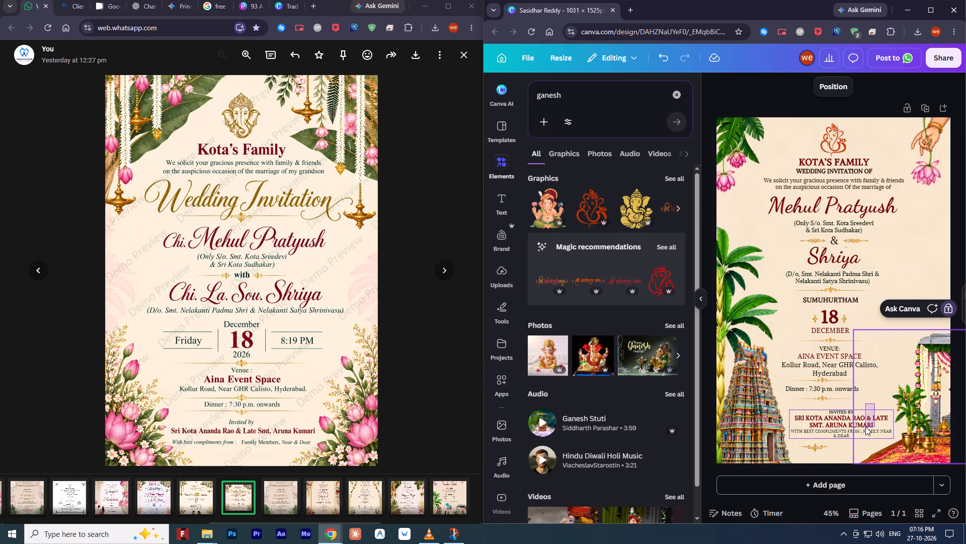
pyautogui.moveTo(865, 427); pyautogui.dragTo(817, 383)
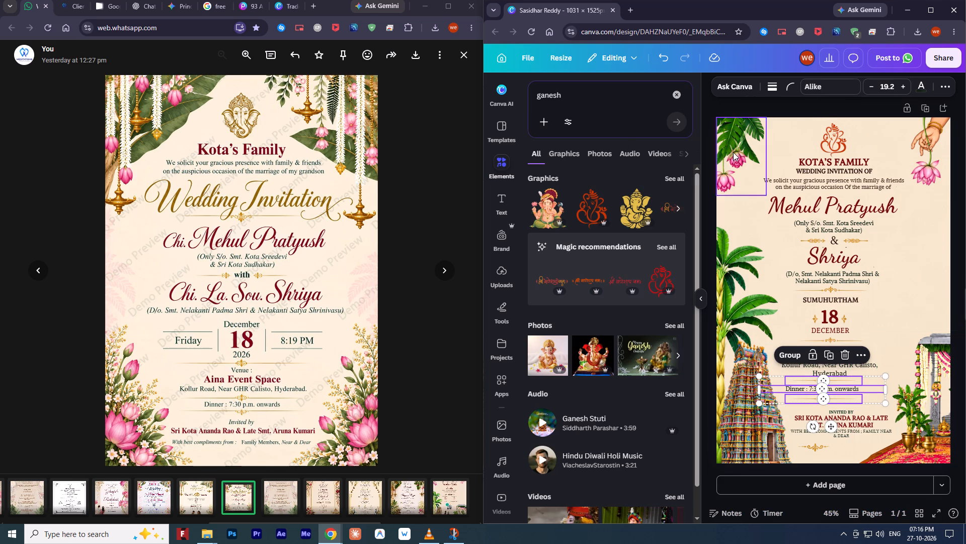
pyautogui.click(928, 11)
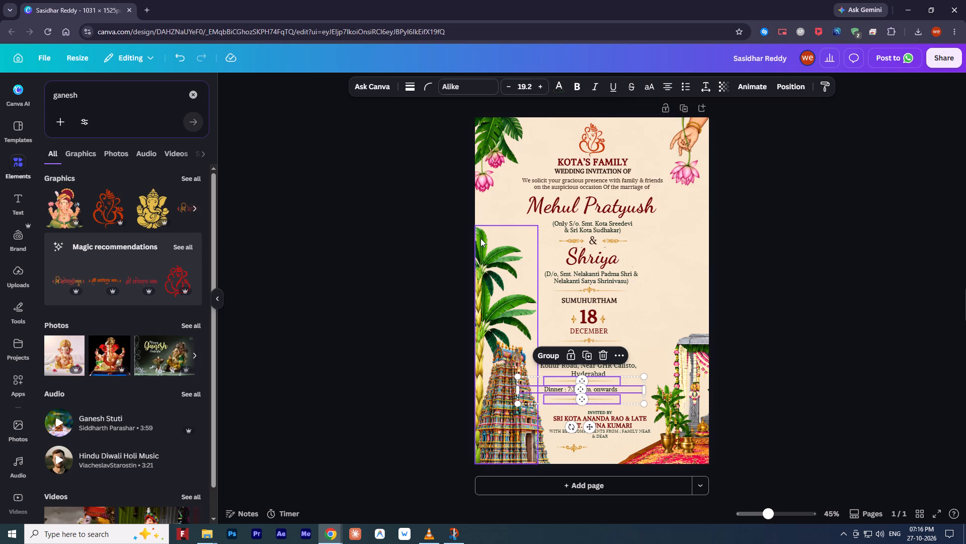
pyautogui.click(12, 202)
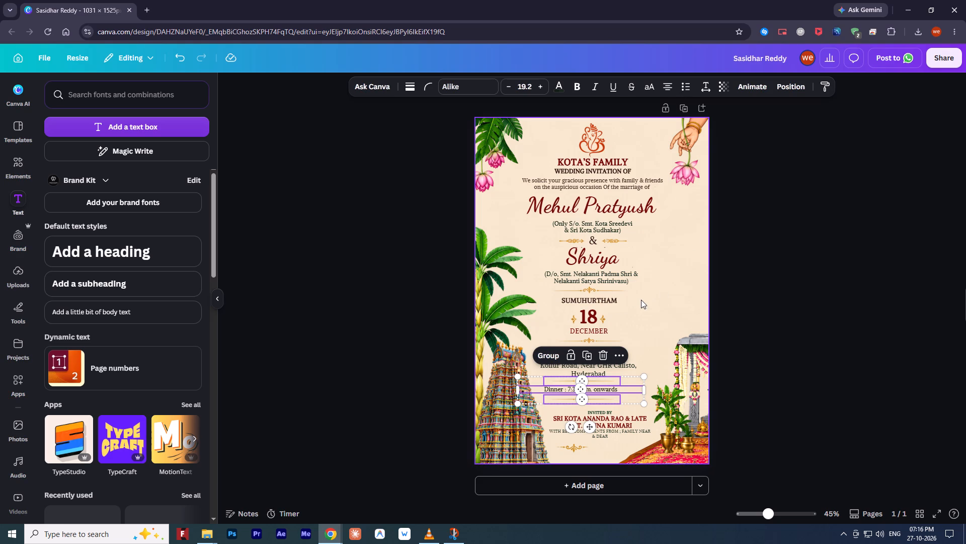
pyautogui.click(684, 89)
pyautogui.click(684, 89)
pyautogui.click(684, 89)
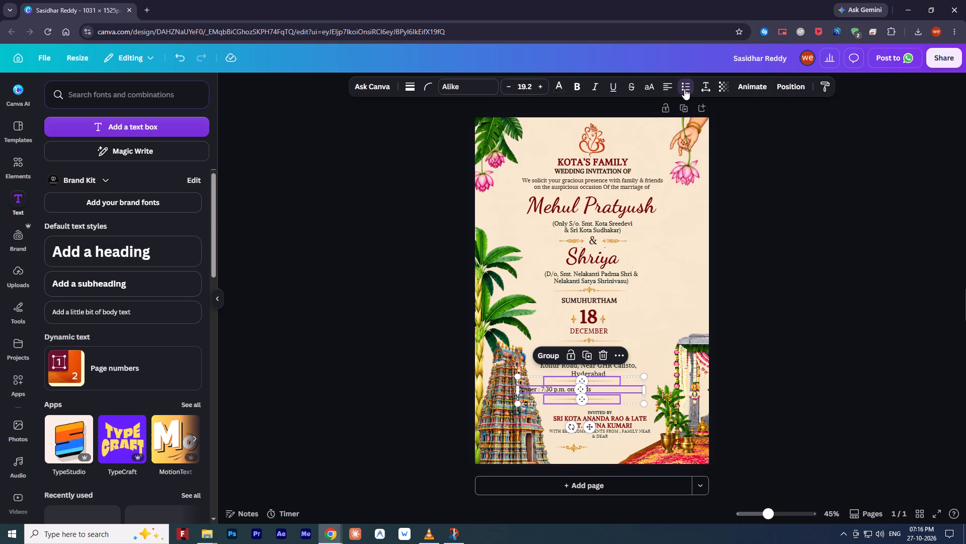
pyautogui.click(684, 89)
# Move the selected dinner line and its two dividers slightly right and down, beneath the venue address.
pyautogui.moveTo(599, 383); pyautogui.dragTo(609, 385)
pyautogui.click(812, 269)
pyautogui.click(616, 391)
pyautogui.click(617, 392)
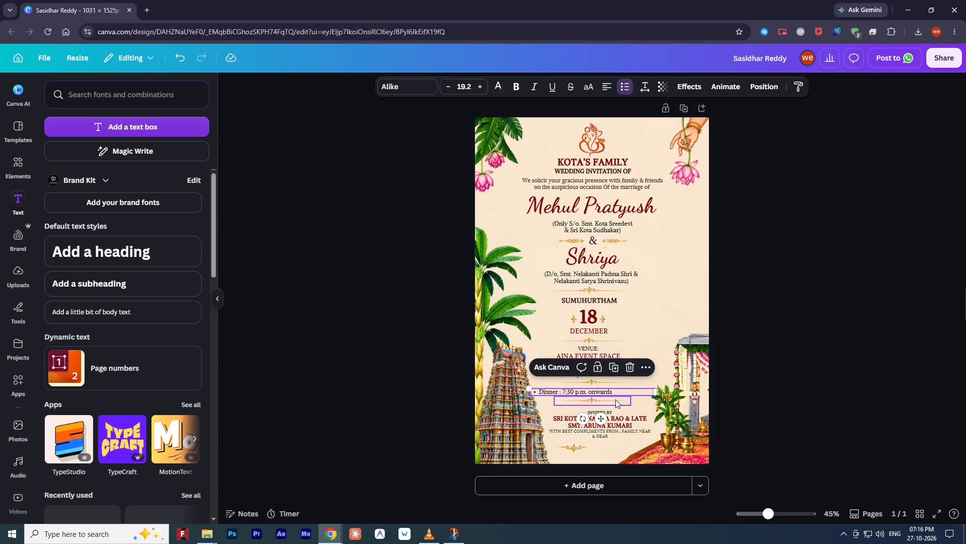
pyautogui.click(606, 399)
pyautogui.click(610, 402)
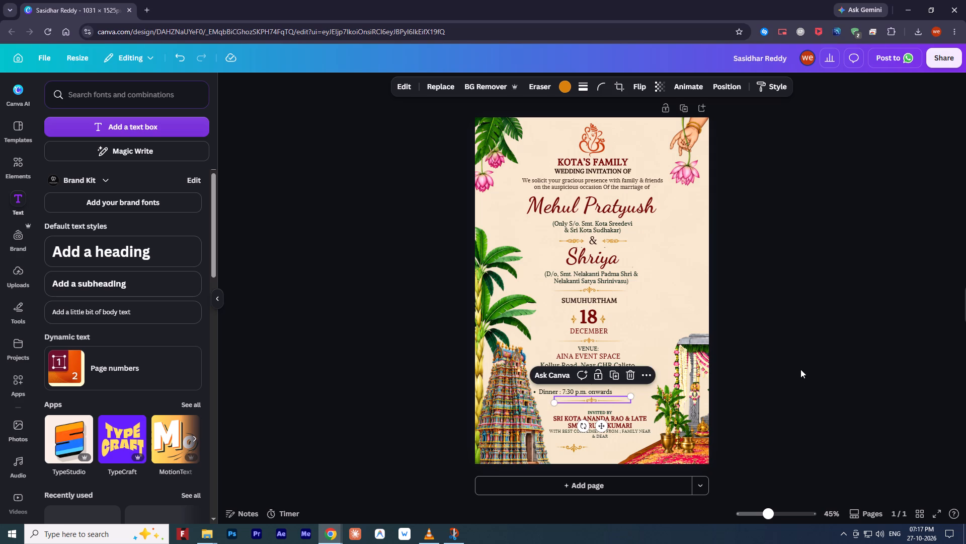
pyautogui.click(789, 329)
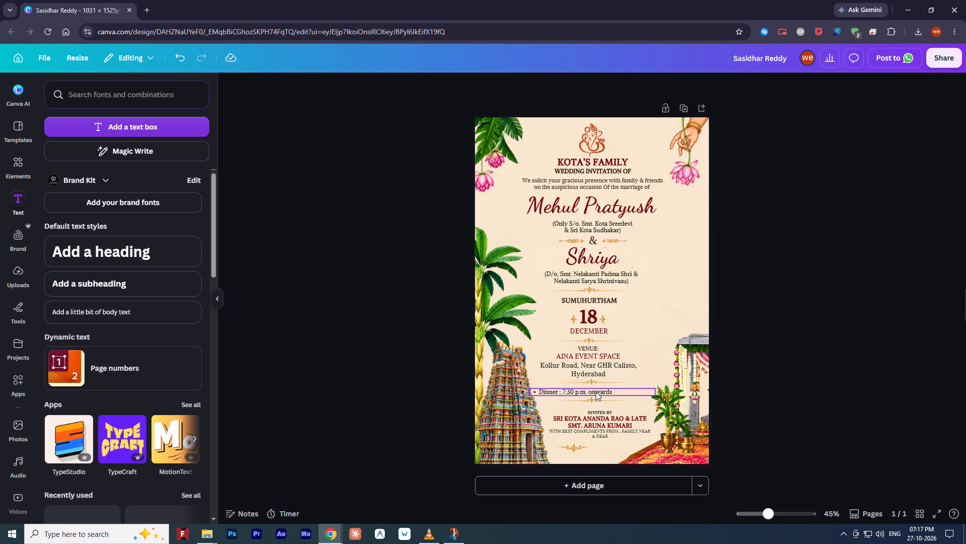
# Centre-align the dinner line's text within its box.
pyautogui.click(596, 392)
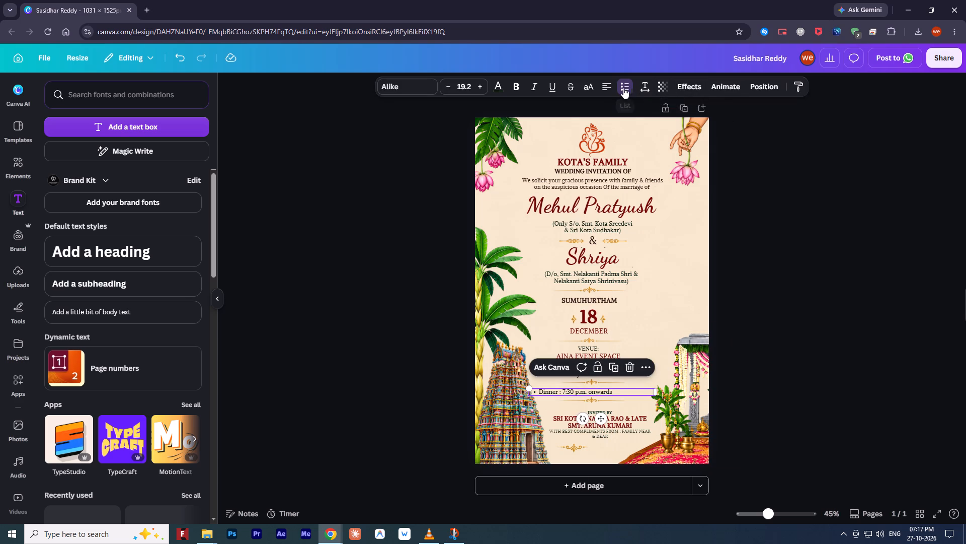
pyautogui.click(610, 86)
pyautogui.click(884, 326)
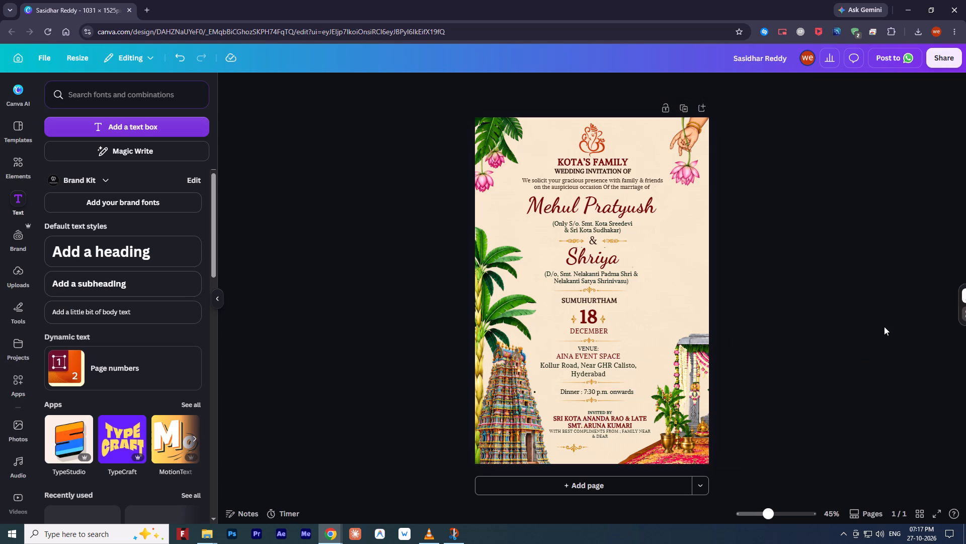
# Select the dinner line together with its two dividers and move them slightly right.
pyautogui.moveTo(628, 406); pyautogui.dragTo(586, 378)
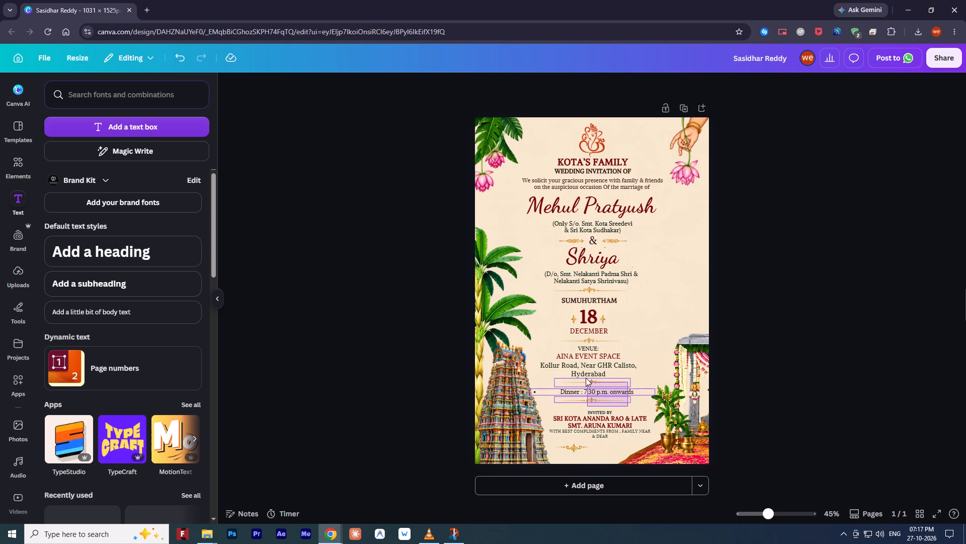
pyautogui.moveTo(586, 378); pyautogui.dragTo(572, 349)
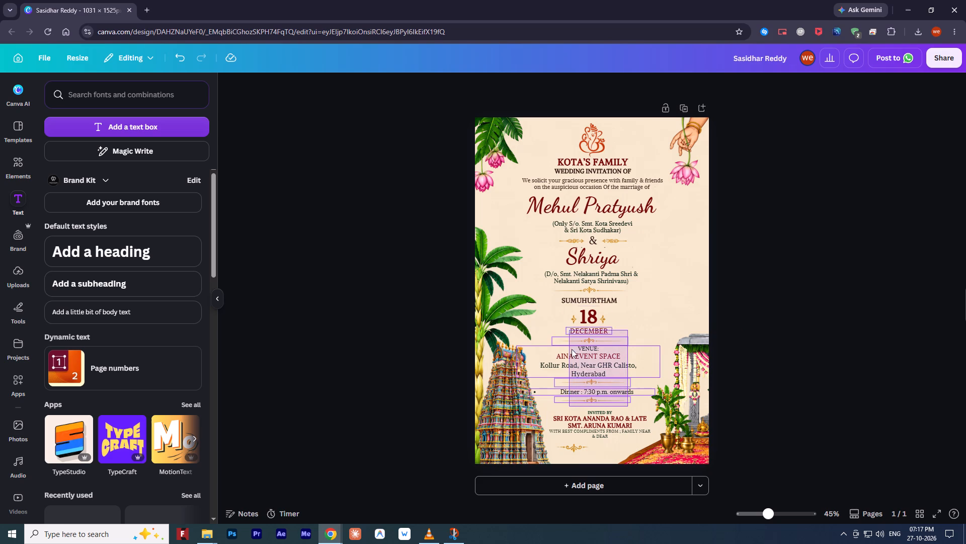
pyautogui.moveTo(572, 349); pyautogui.dragTo(582, 386)
pyautogui.moveTo(606, 398); pyautogui.dragTo(613, 398)
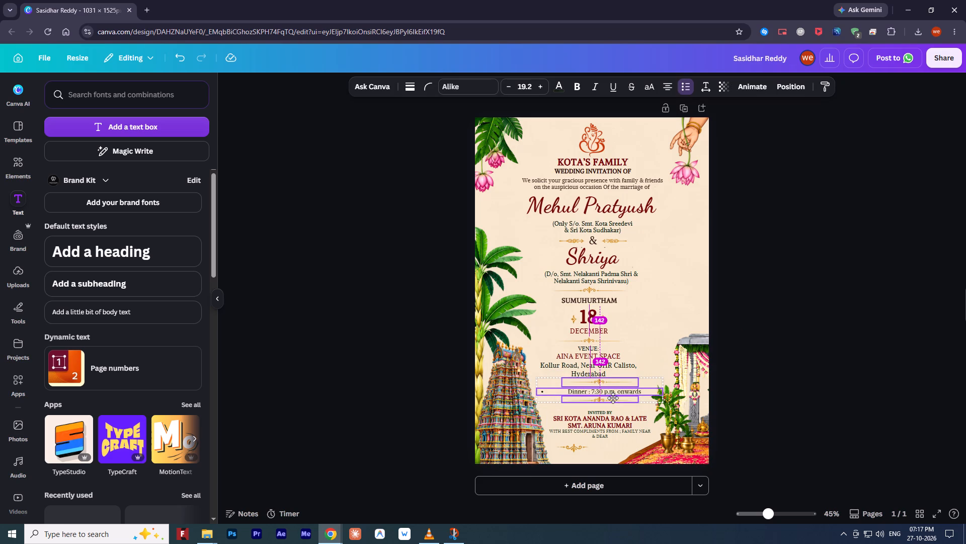
pyautogui.moveTo(613, 398); pyautogui.dragTo(612, 398)
pyautogui.click(680, 285)
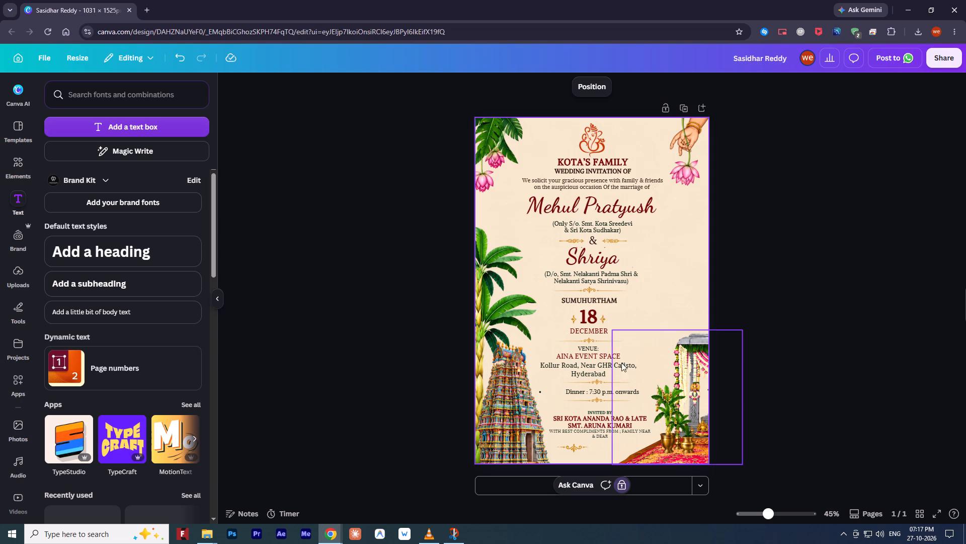
# Select the Sumuhurtham date block, the venue block and their dividers, and shift them slightly right in line with the dinner dividers.
pyautogui.moveTo(640, 376); pyautogui.dragTo(578, 345)
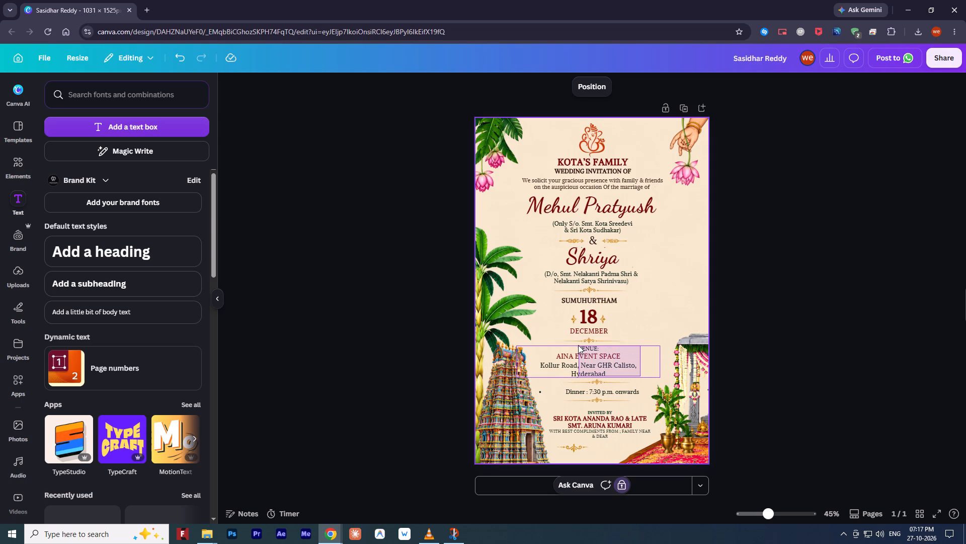
pyautogui.moveTo(578, 345); pyautogui.dragTo(562, 292)
pyautogui.moveTo(595, 347); pyautogui.dragTo(598, 347)
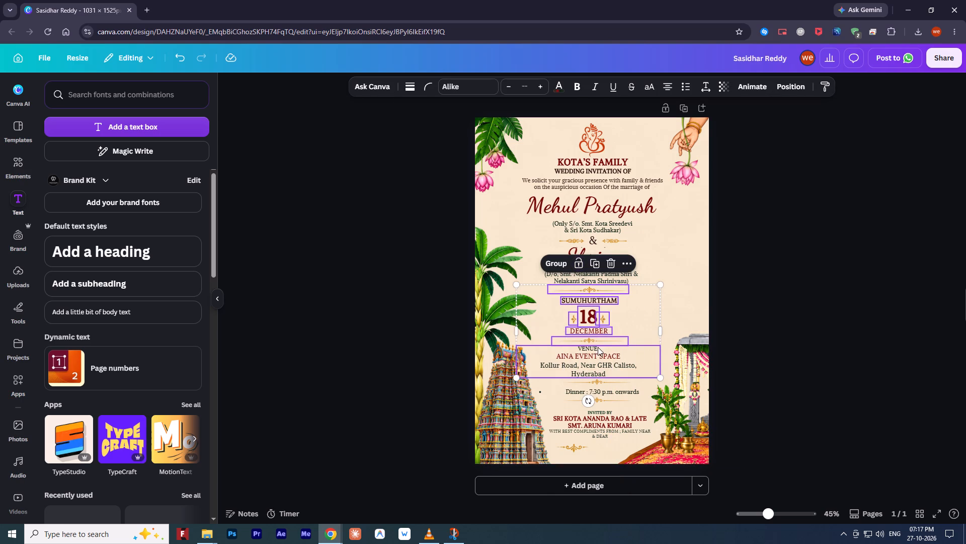
pyautogui.moveTo(598, 347); pyautogui.dragTo(602, 347)
pyautogui.click(905, 244)
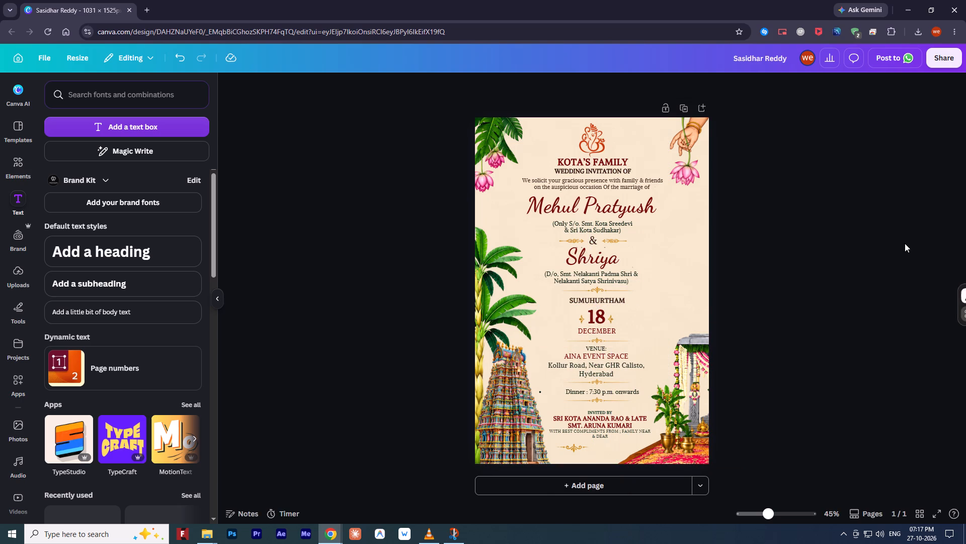
pyautogui.click(849, 252)
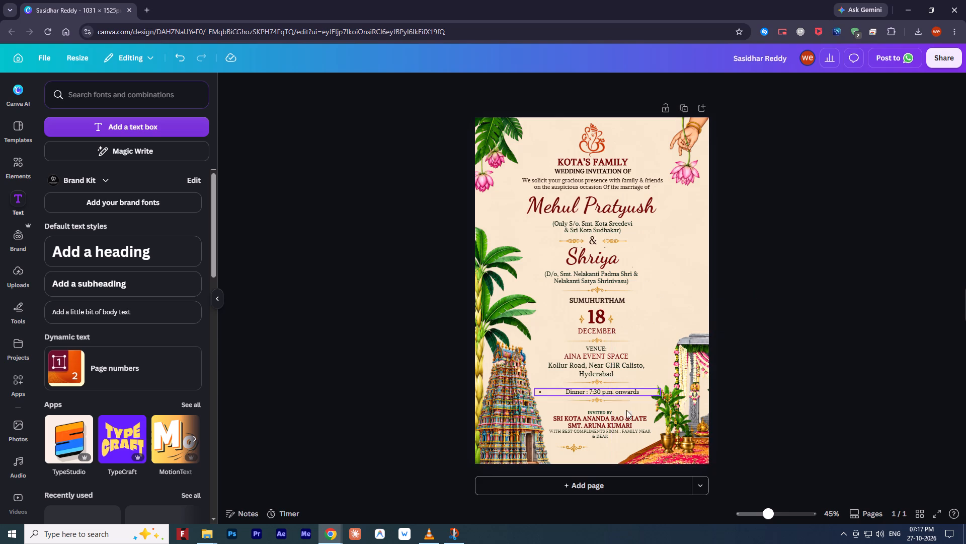
# Move the whole Invited By host block, including its compliments line, slightly up and left beneath the dinner divider.
pyautogui.click(604, 425)
pyautogui.click(607, 428)
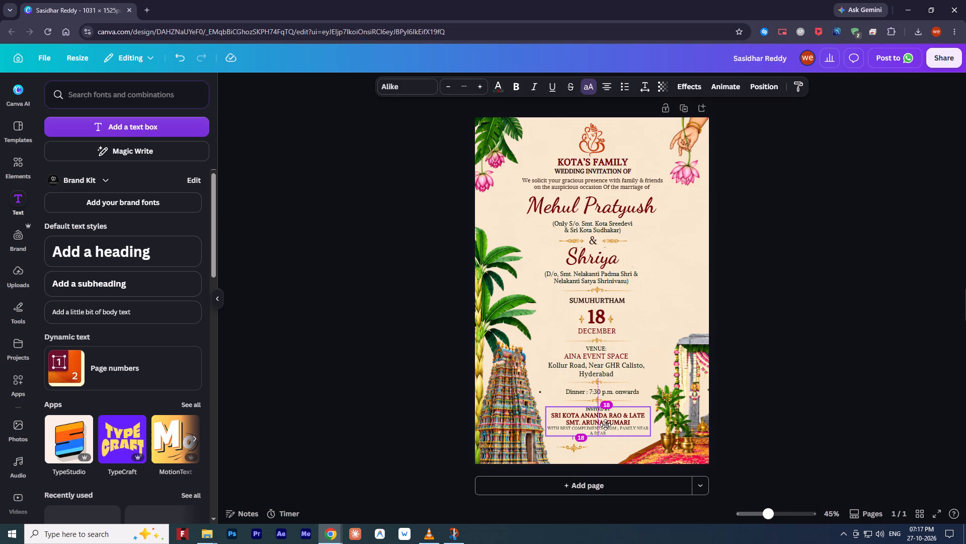
pyautogui.click(897, 258)
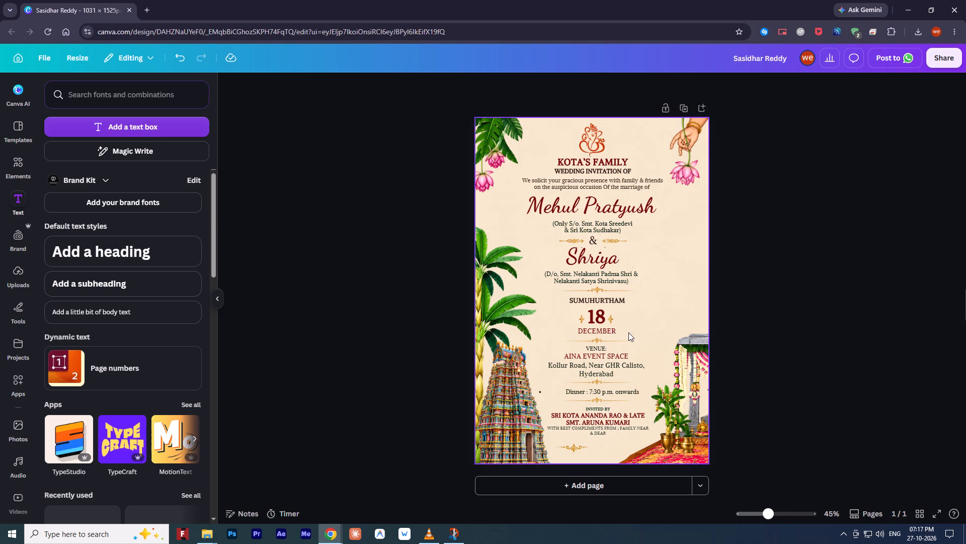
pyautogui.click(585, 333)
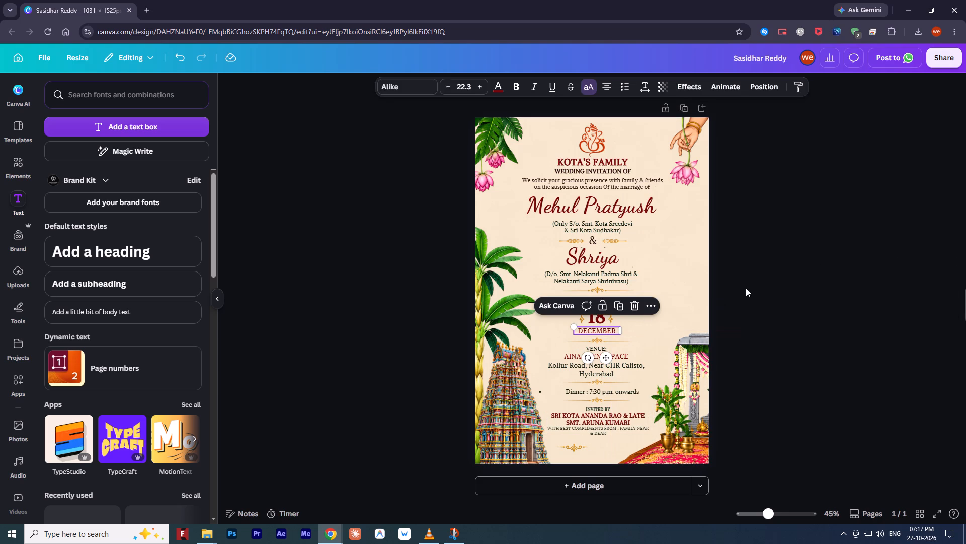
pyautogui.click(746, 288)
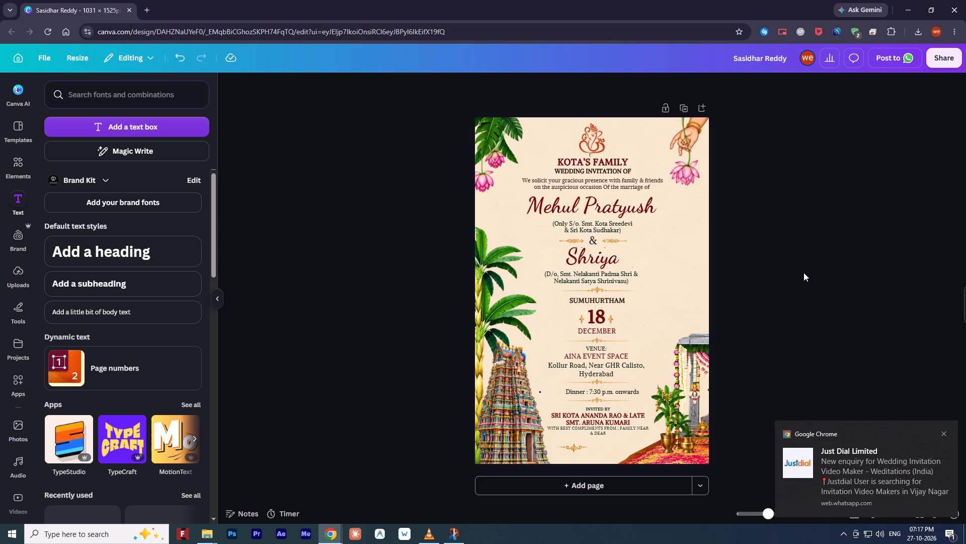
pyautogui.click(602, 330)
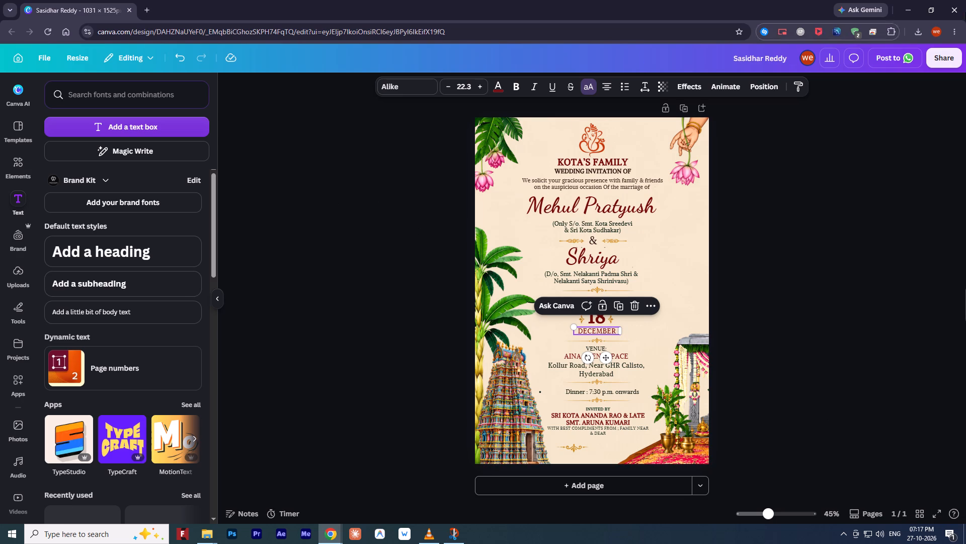
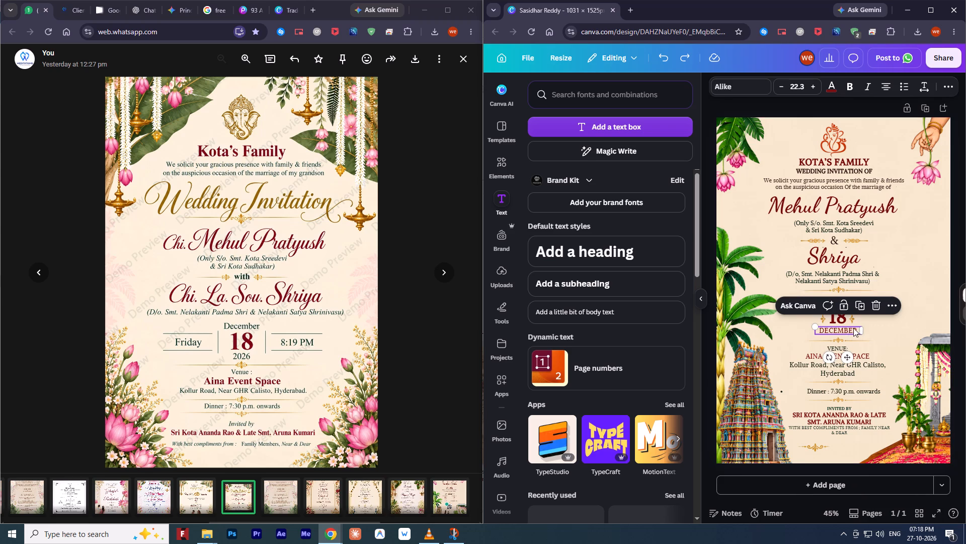
pyautogui.click(856, 328)
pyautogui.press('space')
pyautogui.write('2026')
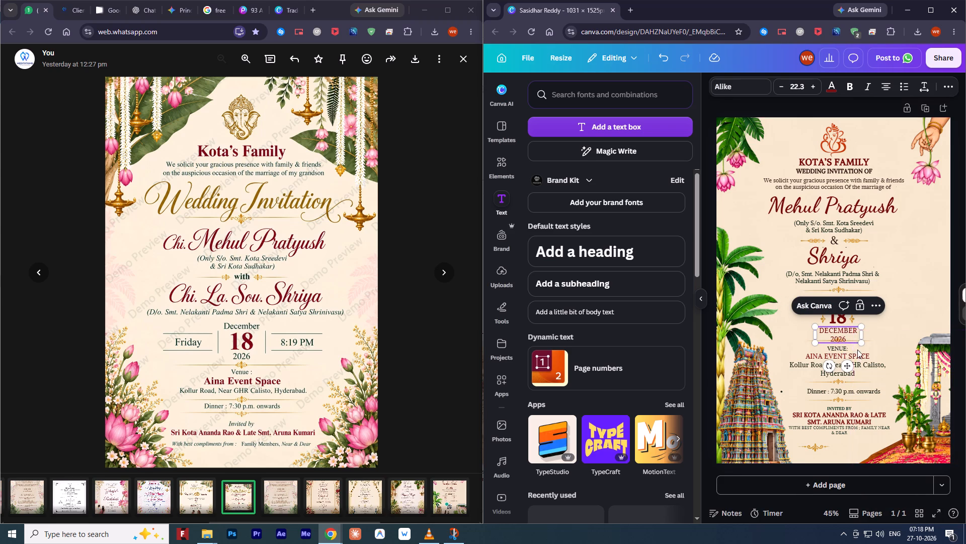
# Widen the DECEMBER 2026 text box so it fits on one line, and shift it slightly left to centre it beneath the 18.
pyautogui.moveTo(862, 334); pyautogui.dragTo(865, 334)
pyautogui.moveTo(865, 334); pyautogui.dragTo(877, 333)
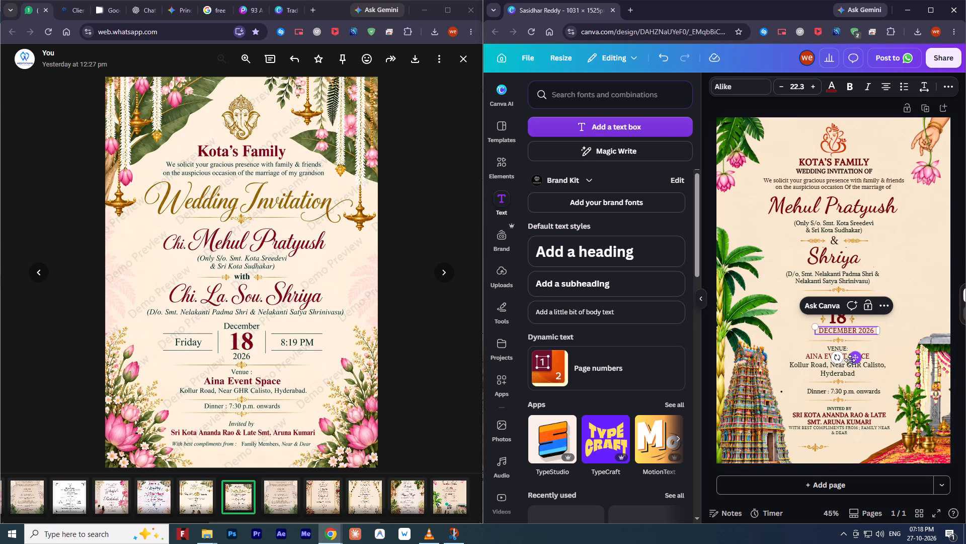
pyautogui.moveTo(853, 360); pyautogui.dragTo(845, 360)
pyautogui.click(912, 246)
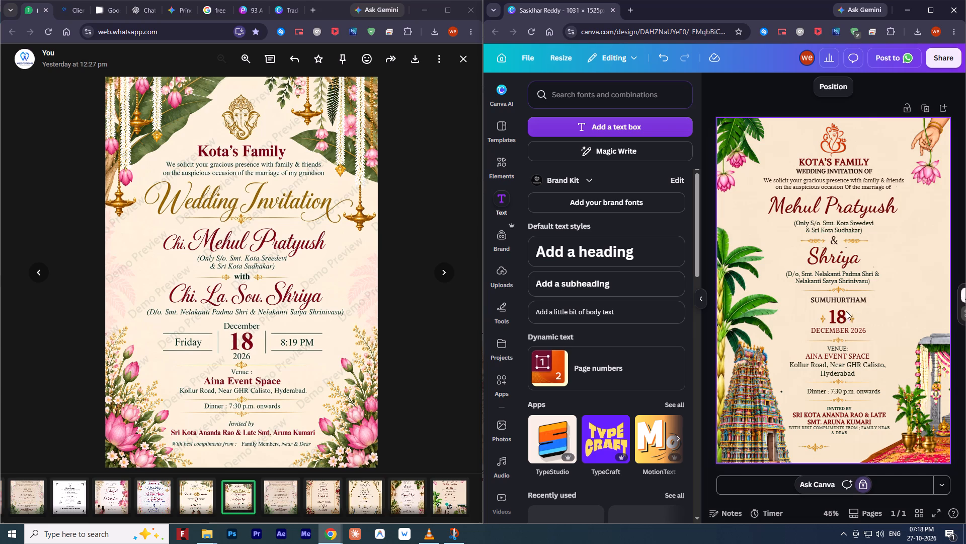
# Select the DECEMBER 2026 text line beneath the 18.
pyautogui.click(816, 330)
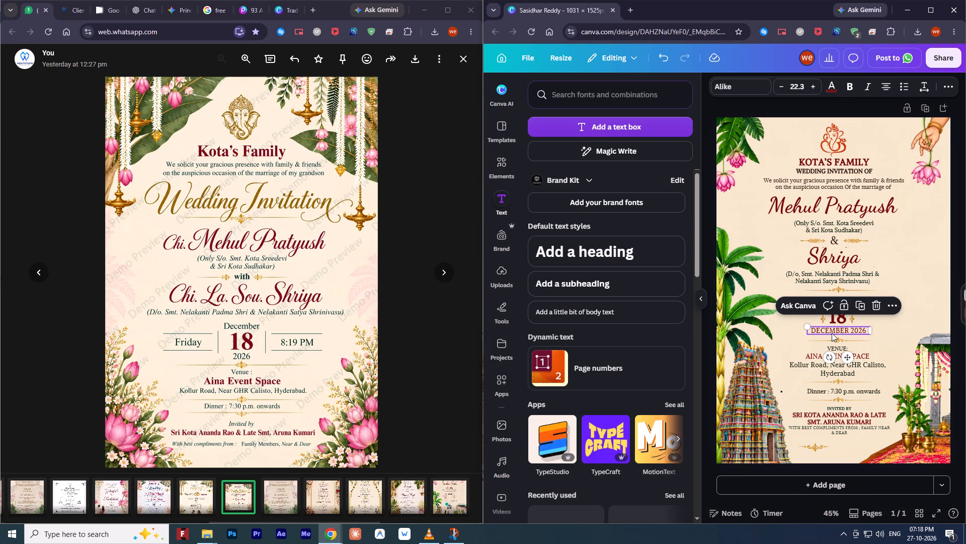
# Duplicate the DECEMBER 2026 text and place the copy just right of the 18 in the date block.
pyautogui.press('Down')
pyautogui.click(937, 303)
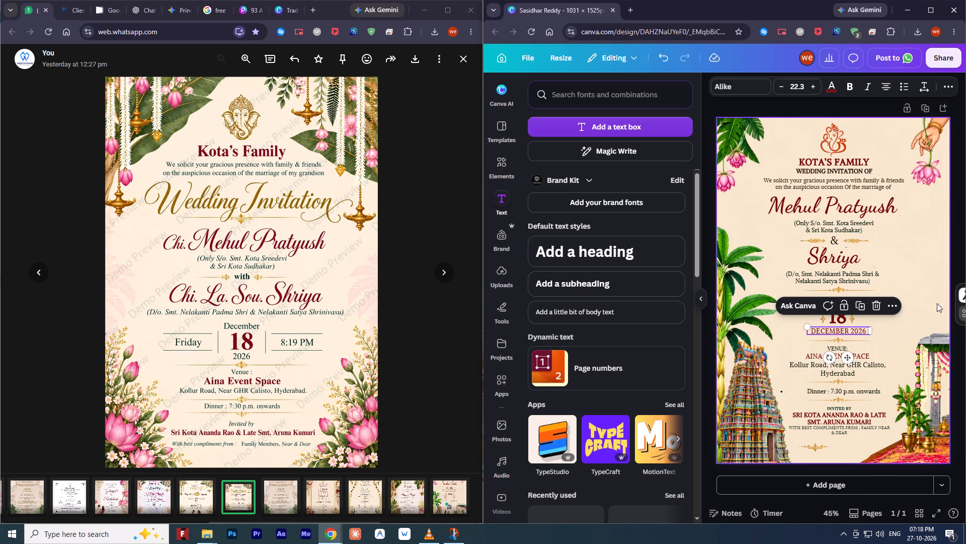
pyautogui.click(850, 328)
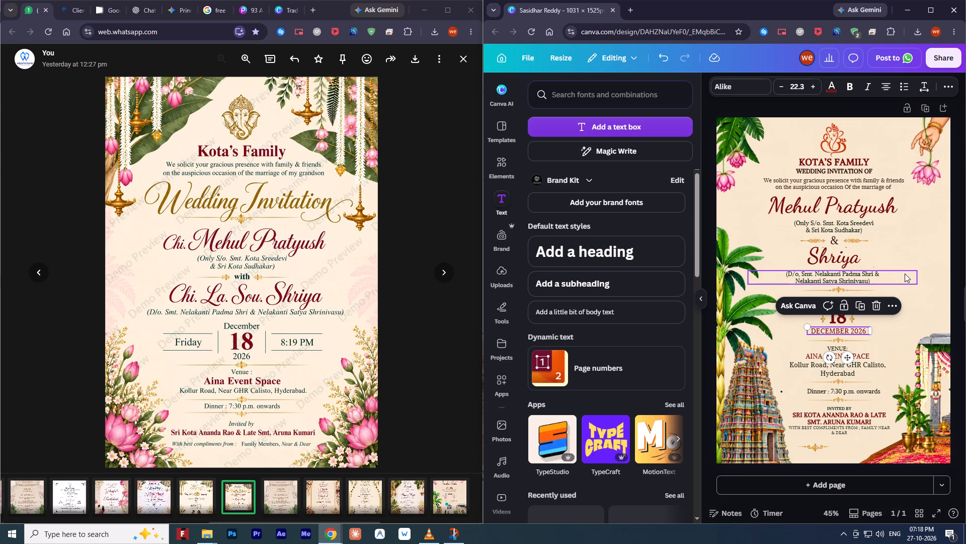
pyautogui.click(923, 228)
pyautogui.click(853, 274)
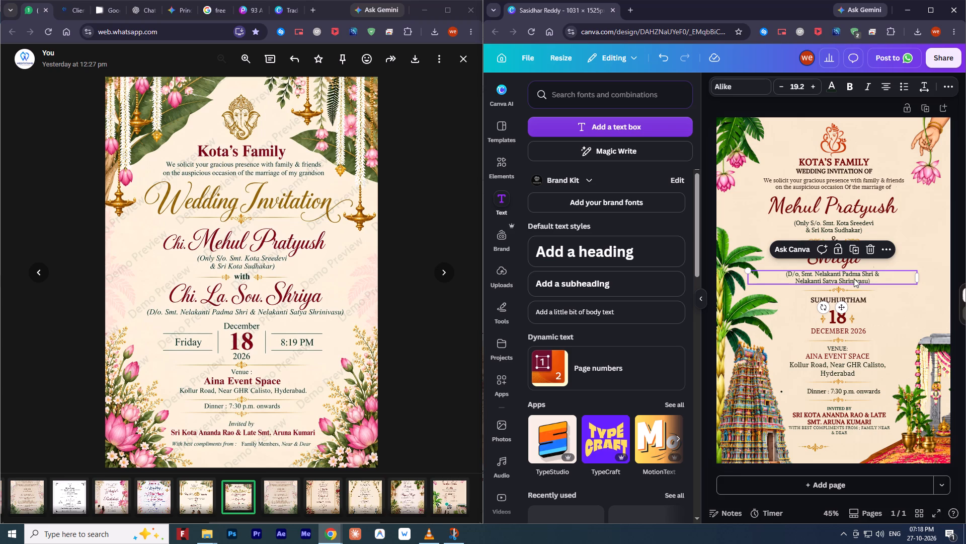
pyautogui.click(848, 327)
pyautogui.click(858, 305)
pyautogui.moveTo(849, 336); pyautogui.dragTo(900, 307)
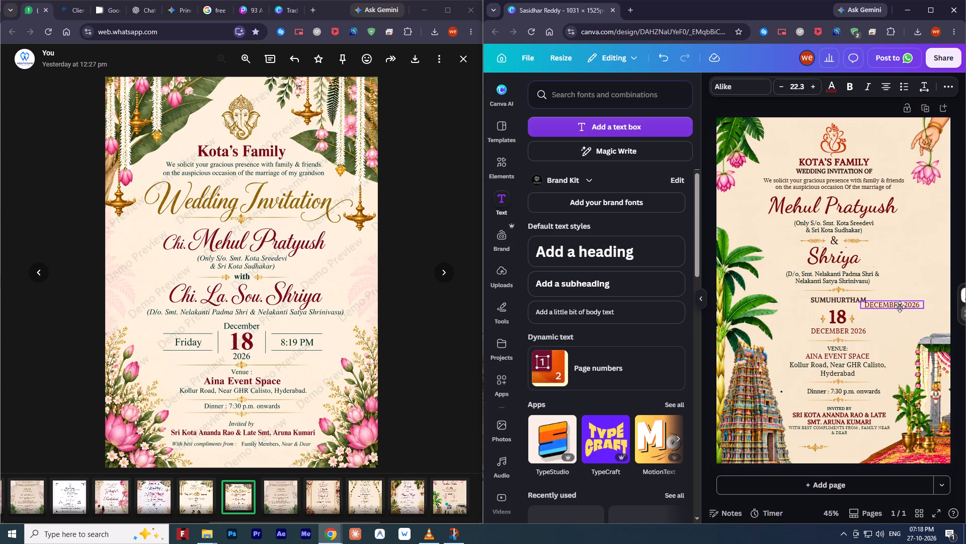
pyautogui.moveTo(900, 307); pyautogui.dragTo(902, 319)
# Replace the copied text beside the 18 with the time 8:19 Pm.
pyautogui.doubleClick(902, 319)
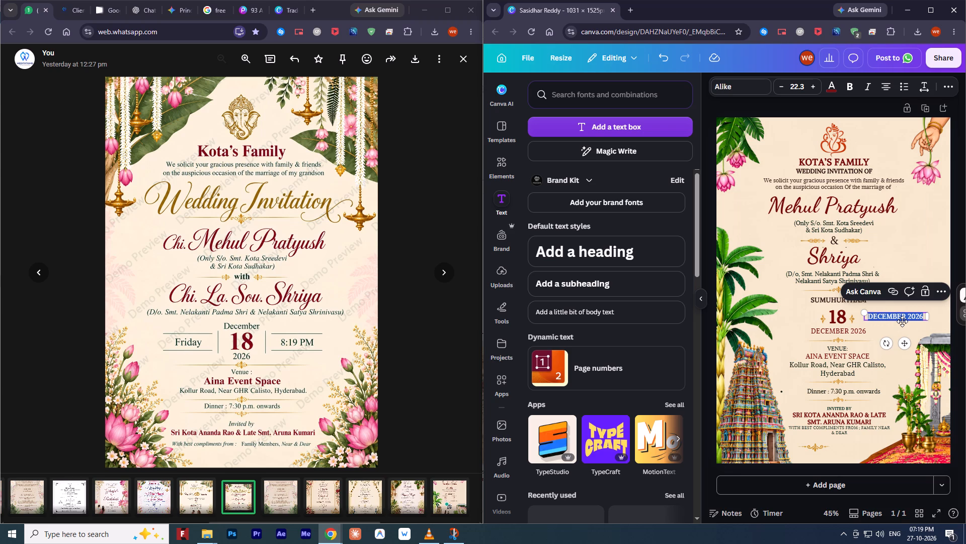
pyautogui.press('8')
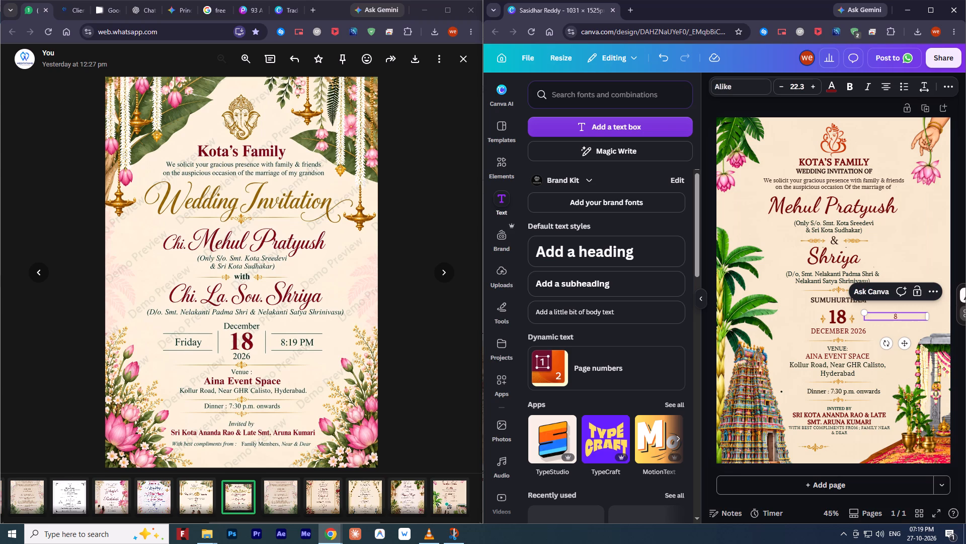
pyautogui.hotkey('shift', ':')
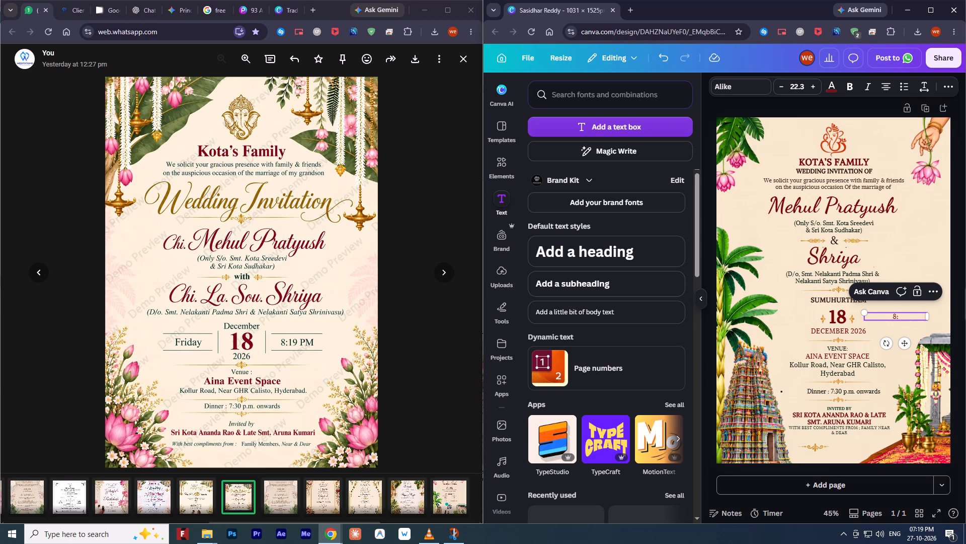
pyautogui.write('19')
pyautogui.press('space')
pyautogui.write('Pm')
# Move the 8:19 PM text closer to the 18's right-hand ornament and make it bold.
pyautogui.moveTo(905, 342); pyautogui.dragTo(899, 343)
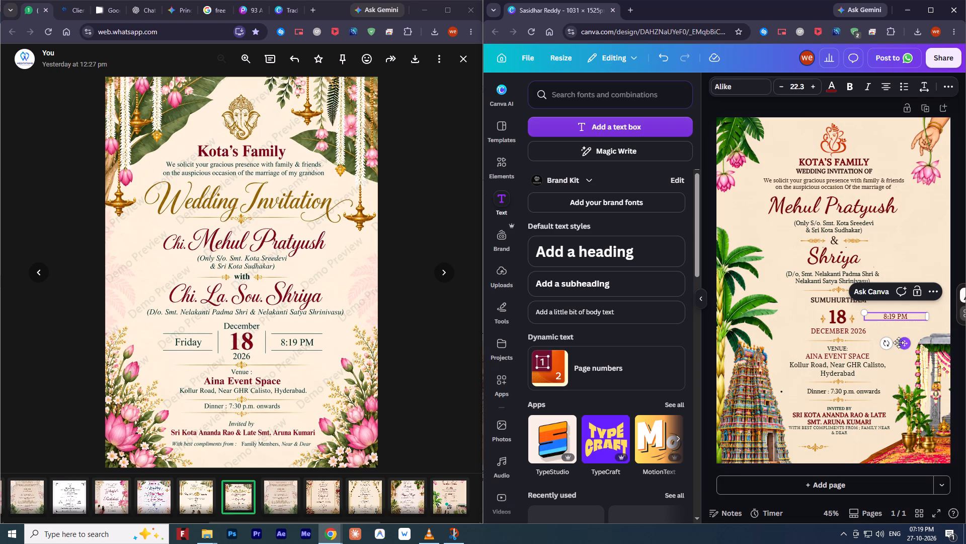
pyautogui.moveTo(899, 343); pyautogui.dragTo(884, 344)
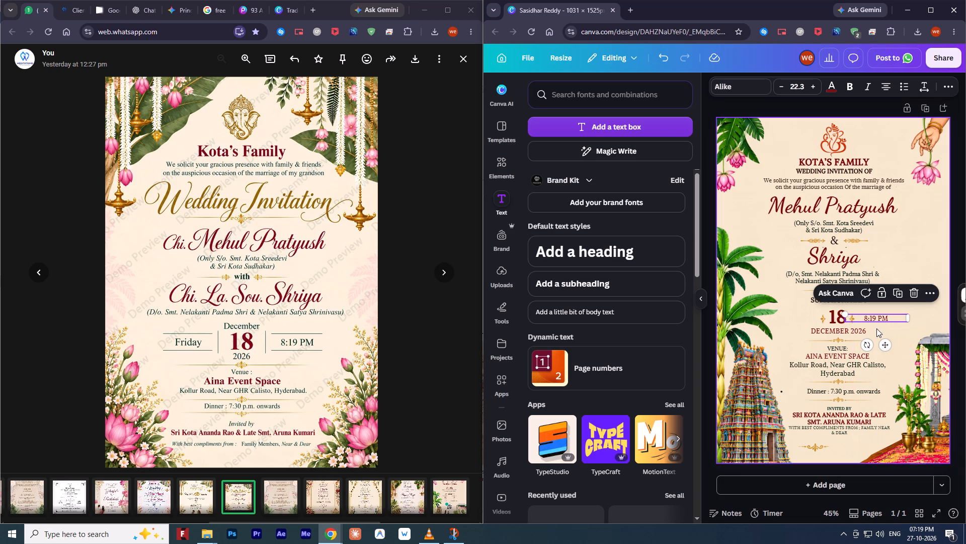
pyautogui.click(850, 85)
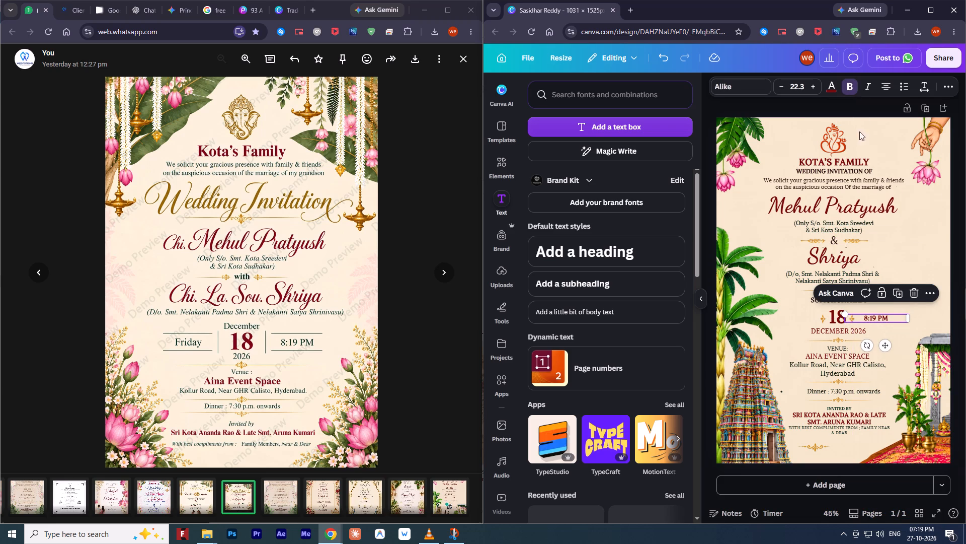
# Duplicate the bold 8:19 PM text and place the copy just left of the 18, level with the original.
pyautogui.click(901, 292)
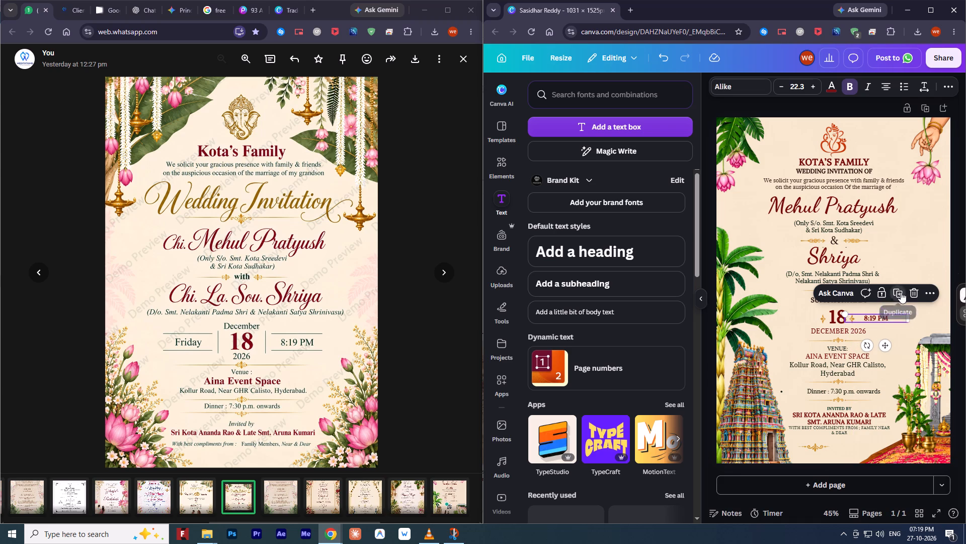
pyautogui.moveTo(924, 331); pyautogui.dragTo(821, 342)
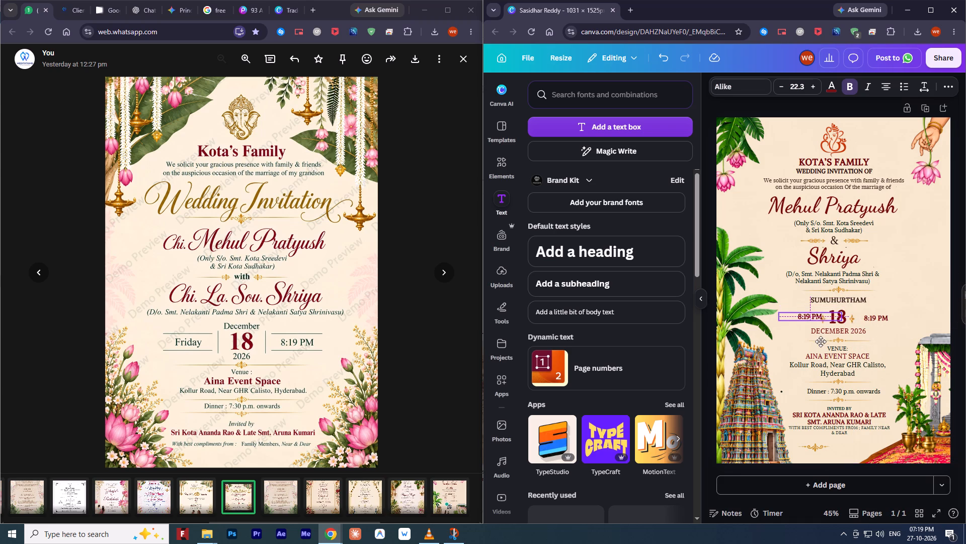
pyautogui.moveTo(821, 342); pyautogui.dragTo(815, 344)
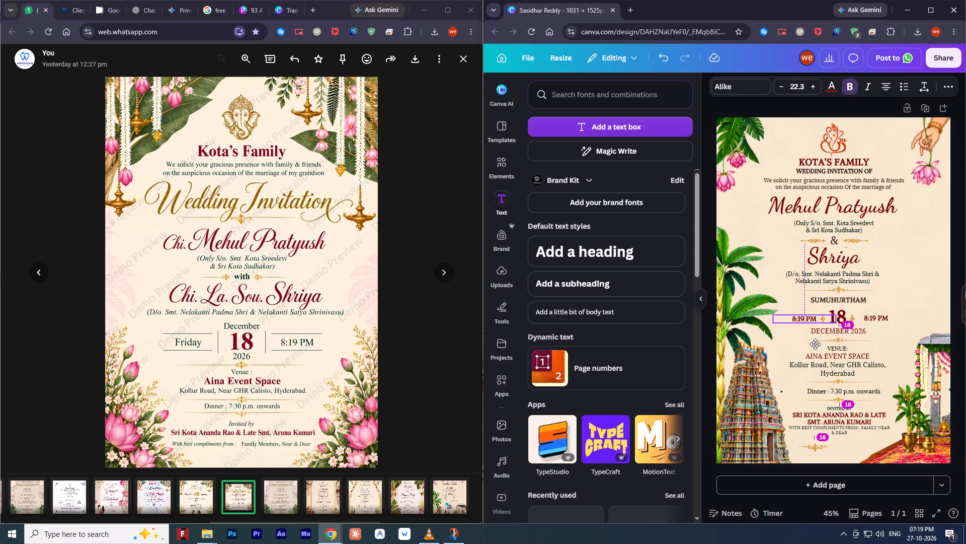
pyautogui.moveTo(815, 344); pyautogui.dragTo(819, 343)
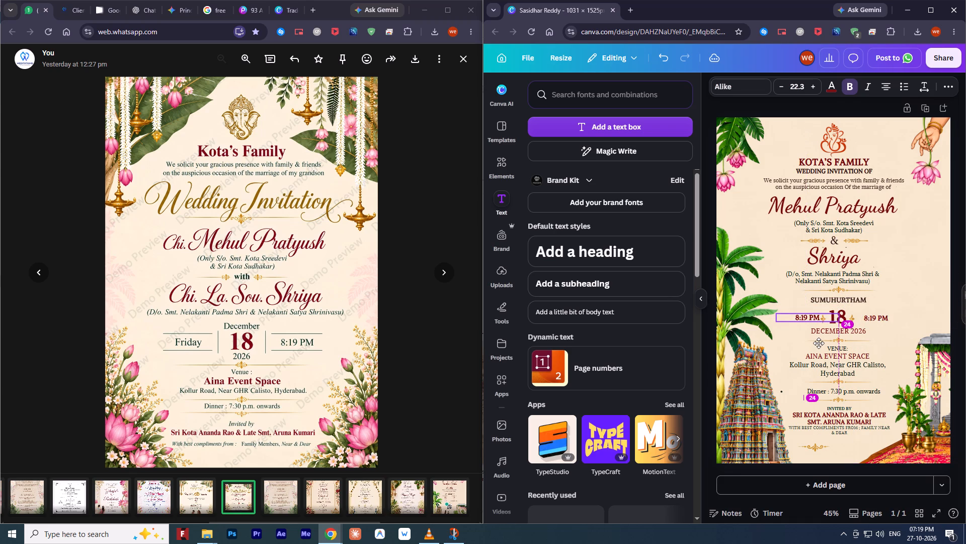
pyautogui.moveTo(819, 343); pyautogui.dragTo(817, 344)
# Replace the copied time left of the 18 with Friday and turn off its all-uppercase formatting.
pyautogui.doubleClick(806, 317)
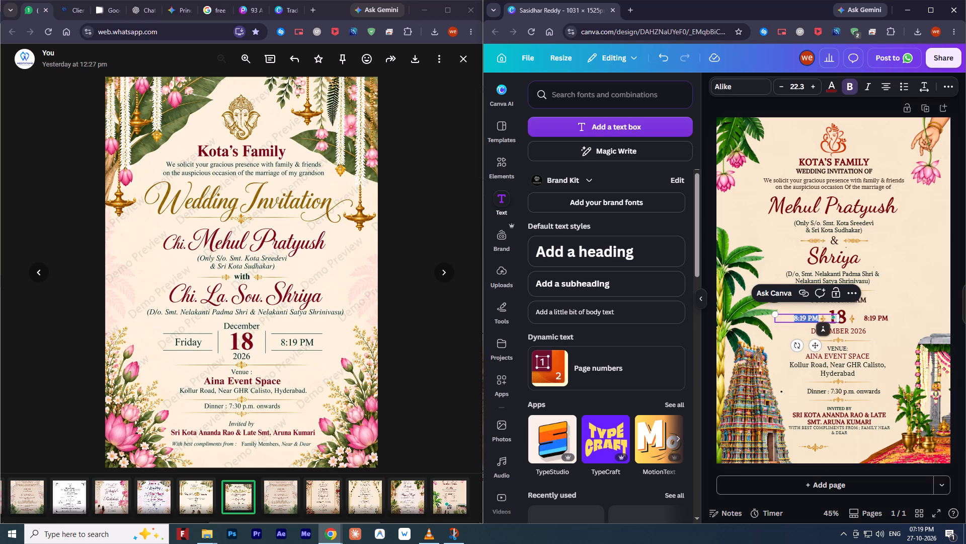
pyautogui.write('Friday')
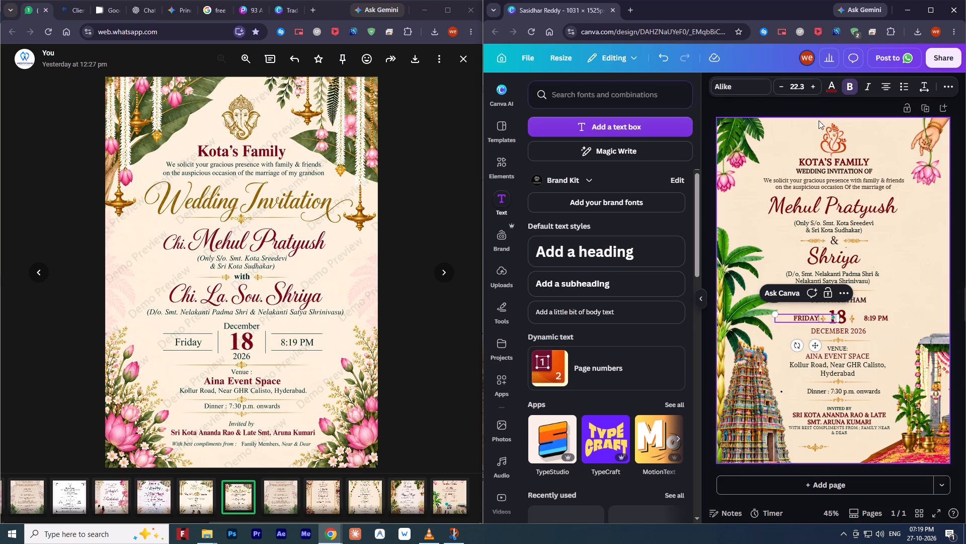
pyautogui.click(809, 316)
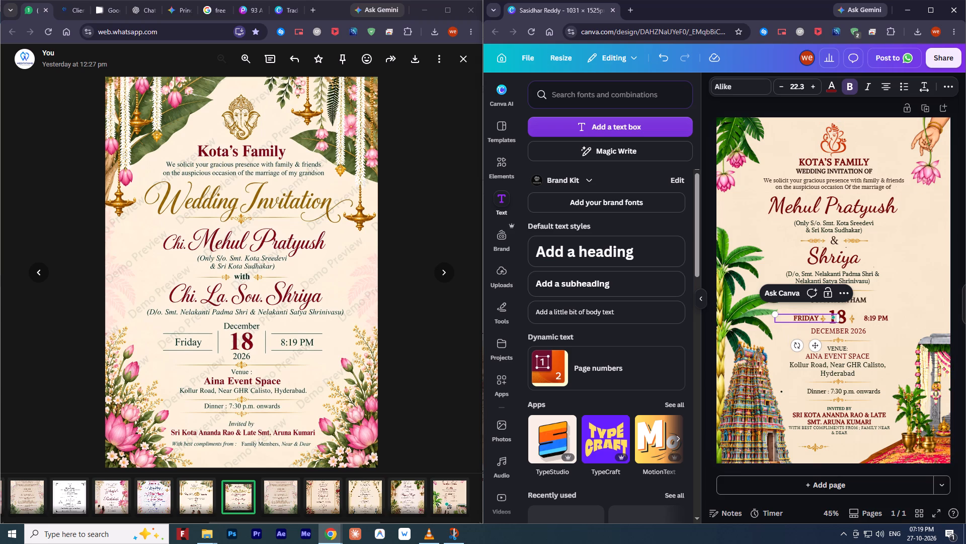
pyautogui.click(818, 344)
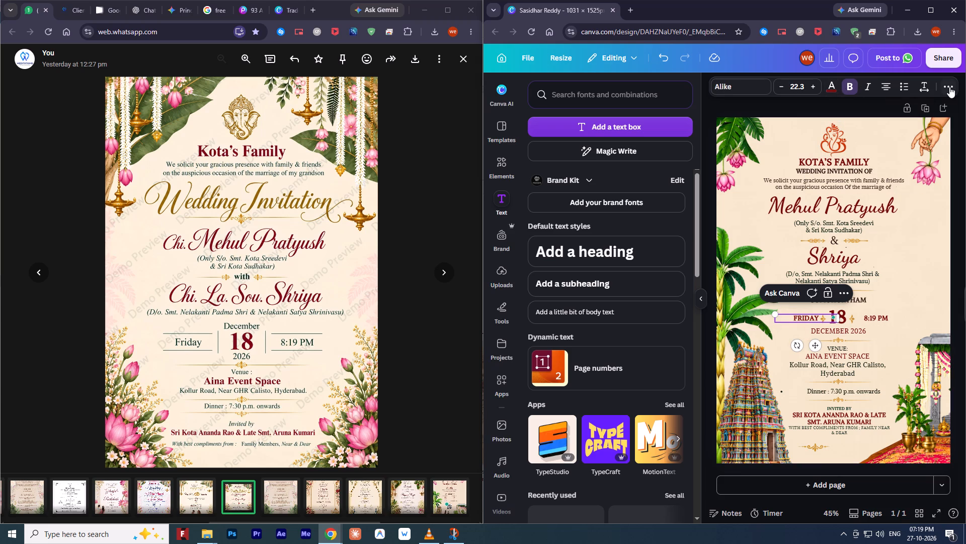
pyautogui.click(949, 87)
pyautogui.click(798, 108)
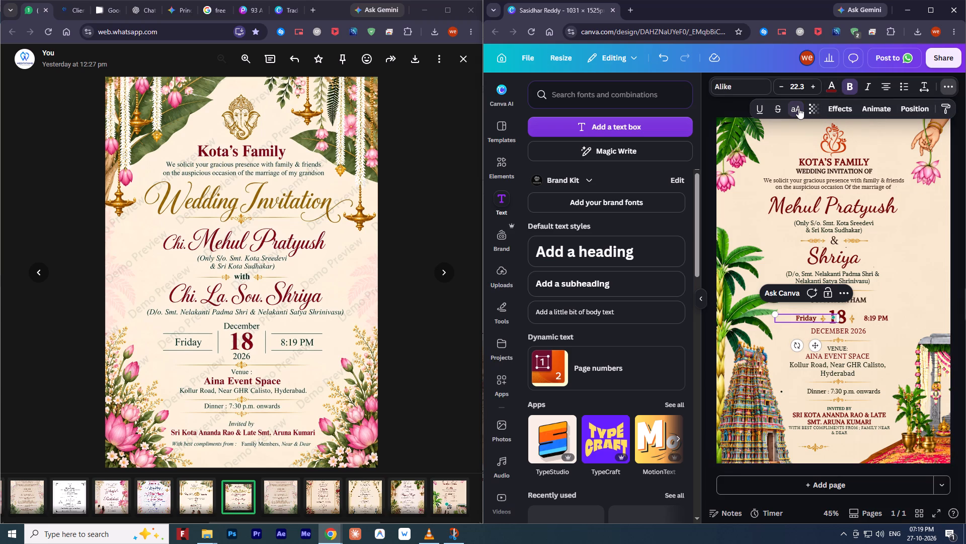
# Nudge the Friday text slightly left, away from the ornament beside the 18.
pyautogui.click(925, 288)
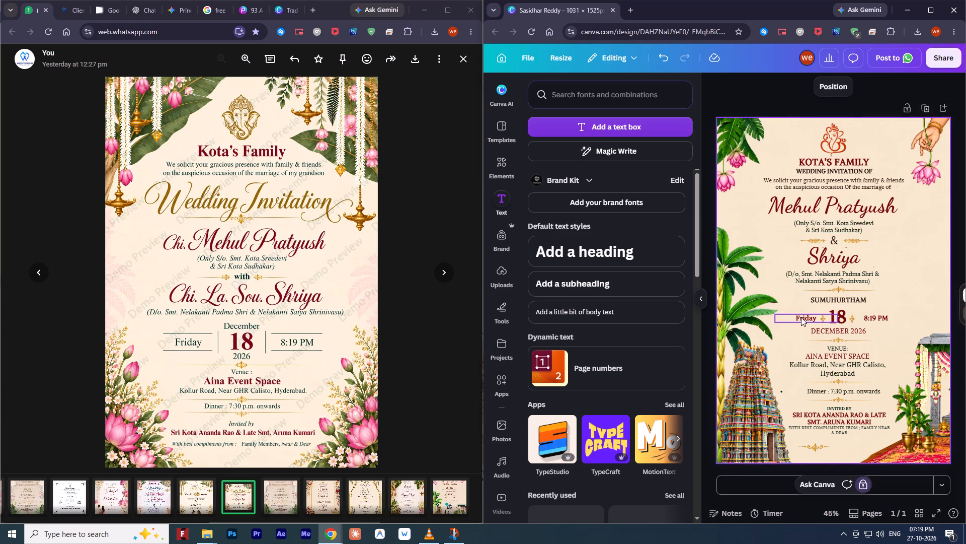
pyautogui.click(802, 318)
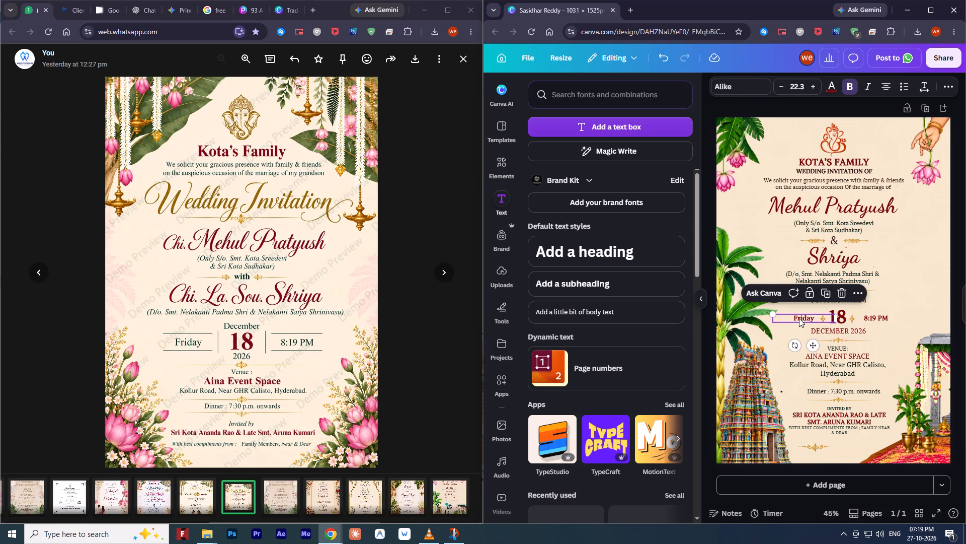
pyautogui.click(920, 265)
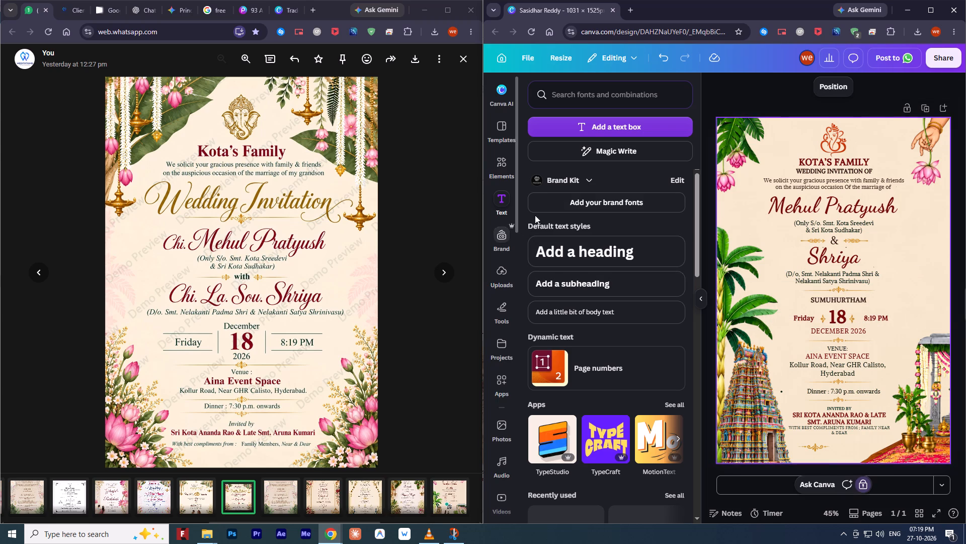
# Search the design elements for lines.
pyautogui.scroll(-5, 580, 249)
pyautogui.scroll(2, 580, 249)
pyautogui.scroll(-1, 580, 249)
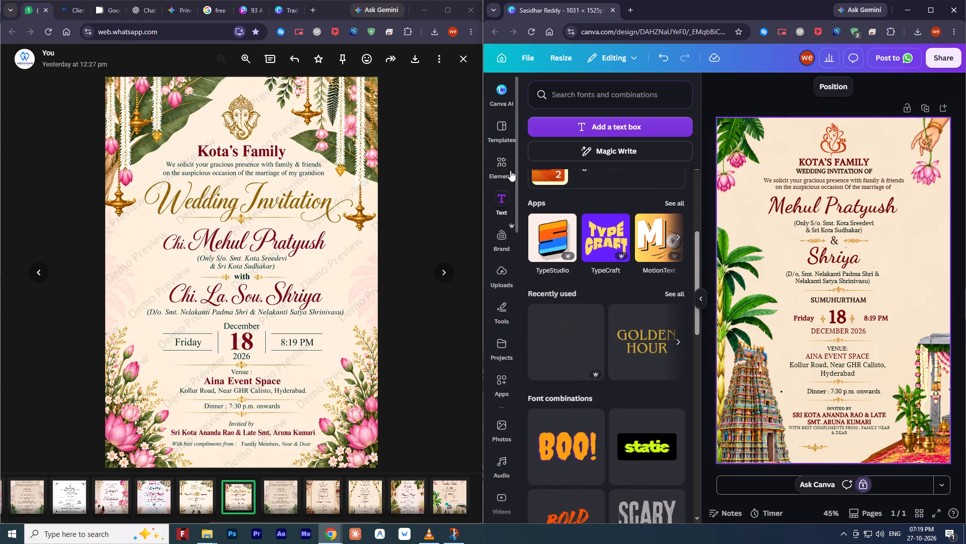
pyautogui.click(502, 166)
pyautogui.tripleClick(577, 93)
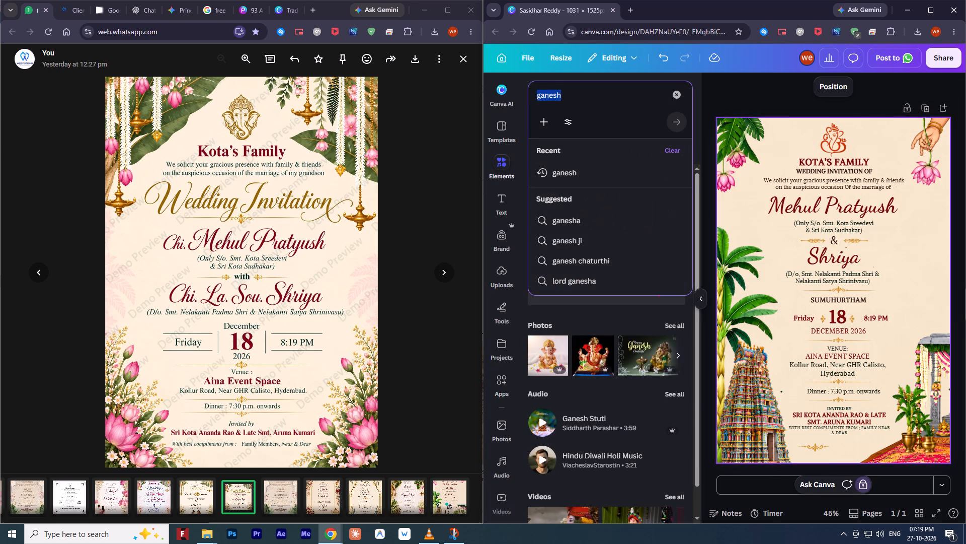
pyautogui.press('BackSpace')
pyautogui.write('lines')
pyautogui.press('Return')
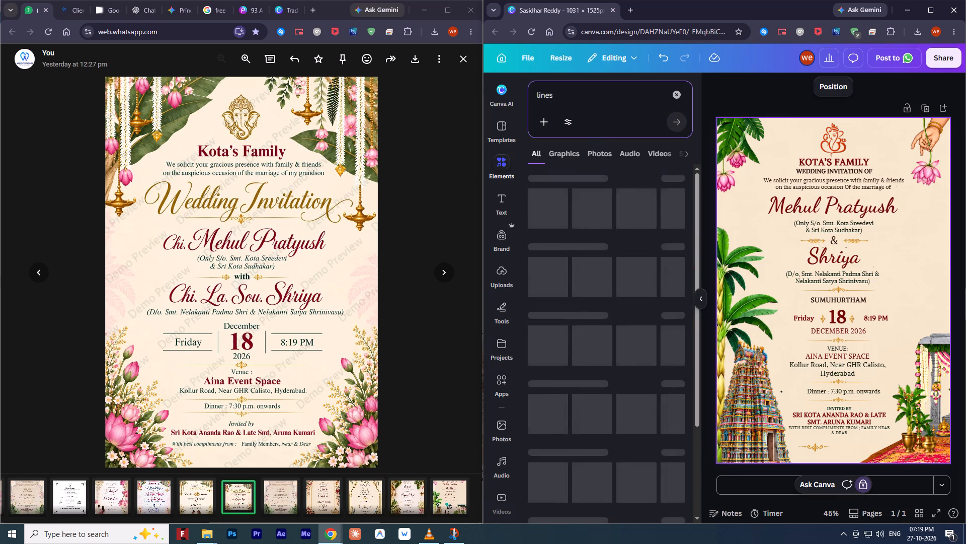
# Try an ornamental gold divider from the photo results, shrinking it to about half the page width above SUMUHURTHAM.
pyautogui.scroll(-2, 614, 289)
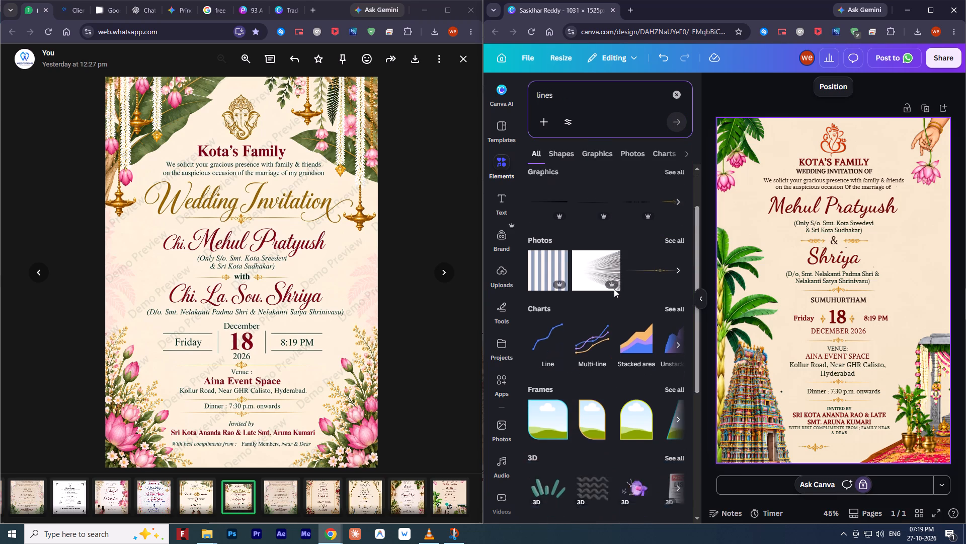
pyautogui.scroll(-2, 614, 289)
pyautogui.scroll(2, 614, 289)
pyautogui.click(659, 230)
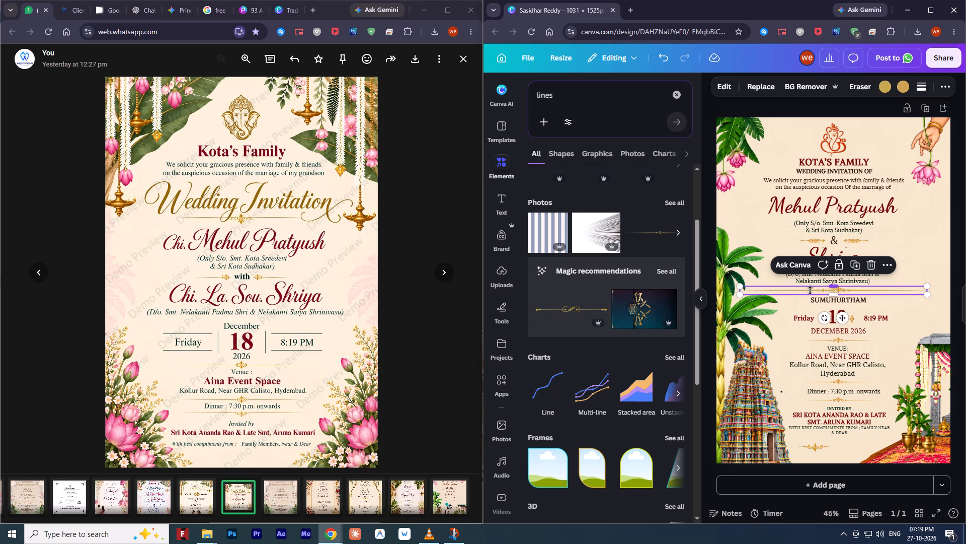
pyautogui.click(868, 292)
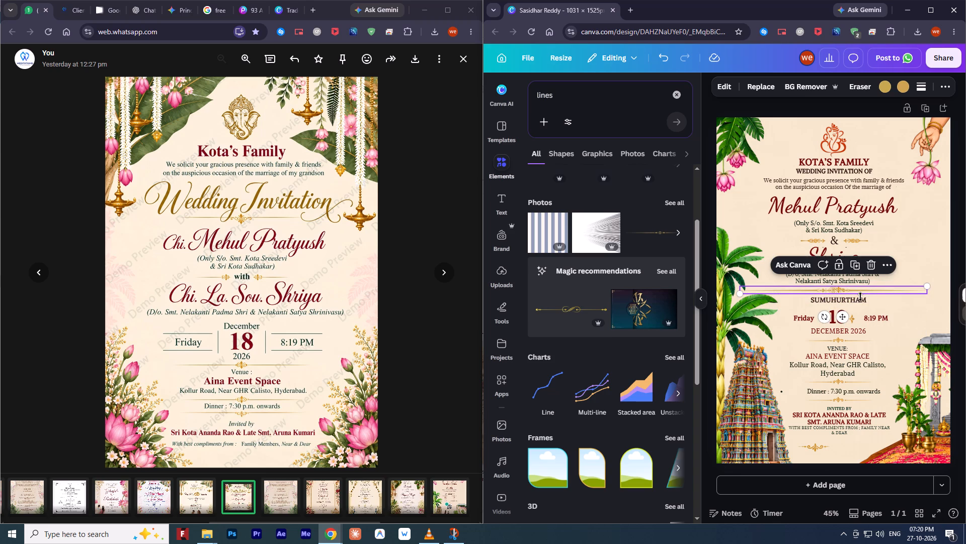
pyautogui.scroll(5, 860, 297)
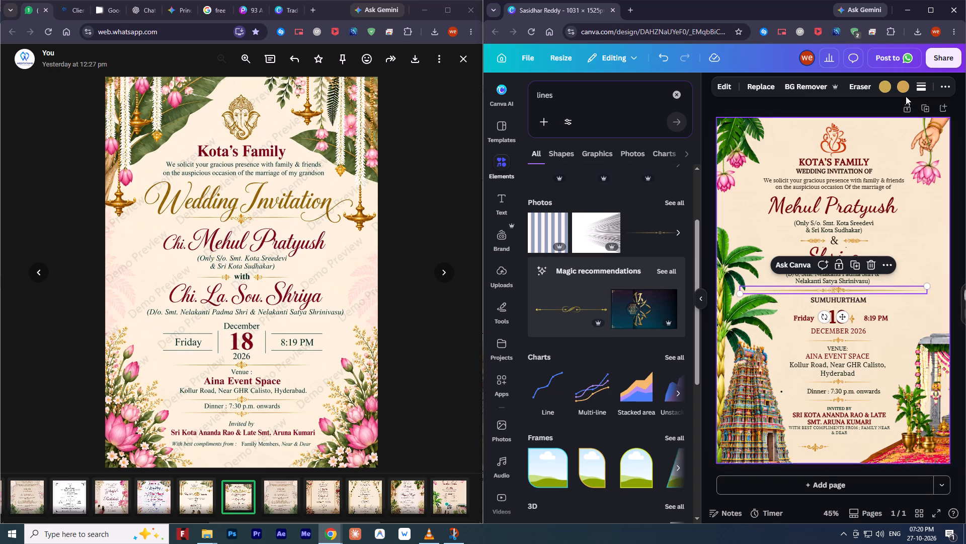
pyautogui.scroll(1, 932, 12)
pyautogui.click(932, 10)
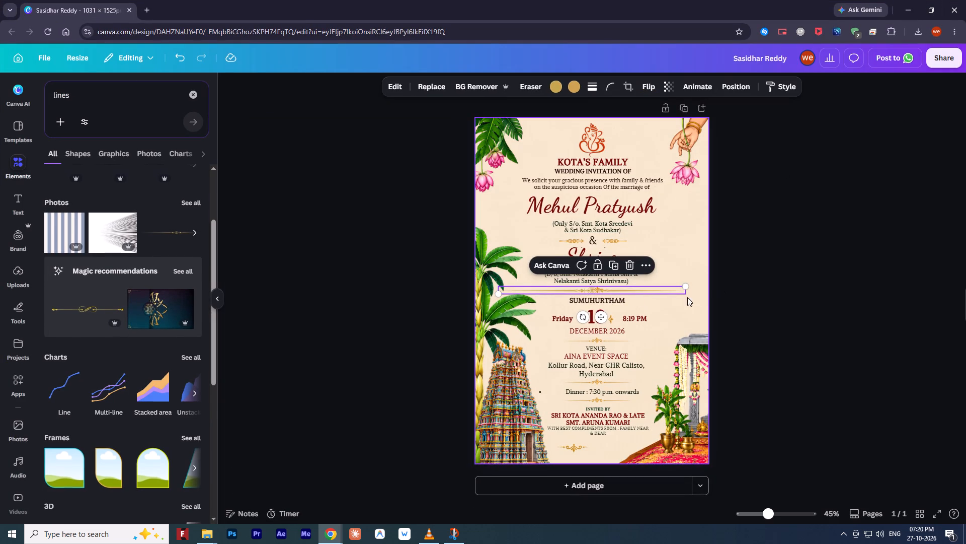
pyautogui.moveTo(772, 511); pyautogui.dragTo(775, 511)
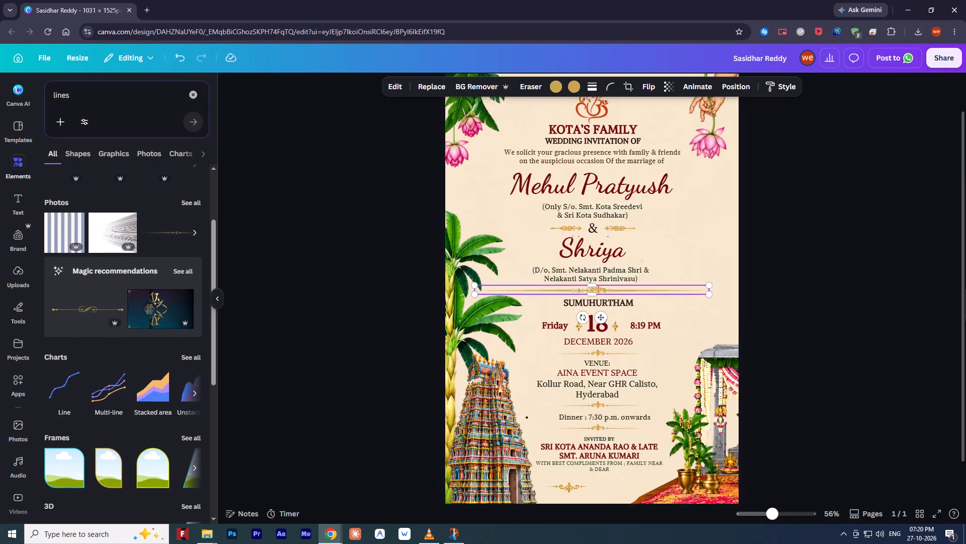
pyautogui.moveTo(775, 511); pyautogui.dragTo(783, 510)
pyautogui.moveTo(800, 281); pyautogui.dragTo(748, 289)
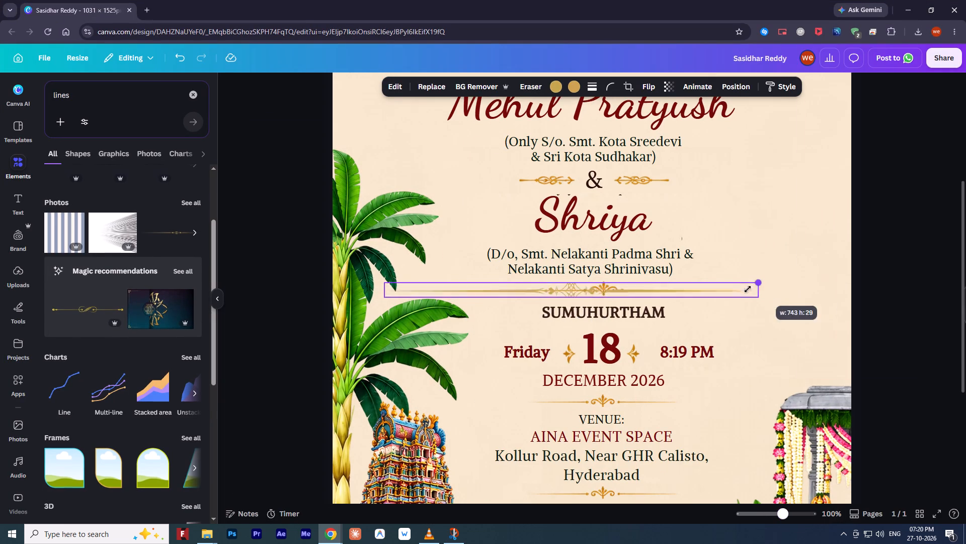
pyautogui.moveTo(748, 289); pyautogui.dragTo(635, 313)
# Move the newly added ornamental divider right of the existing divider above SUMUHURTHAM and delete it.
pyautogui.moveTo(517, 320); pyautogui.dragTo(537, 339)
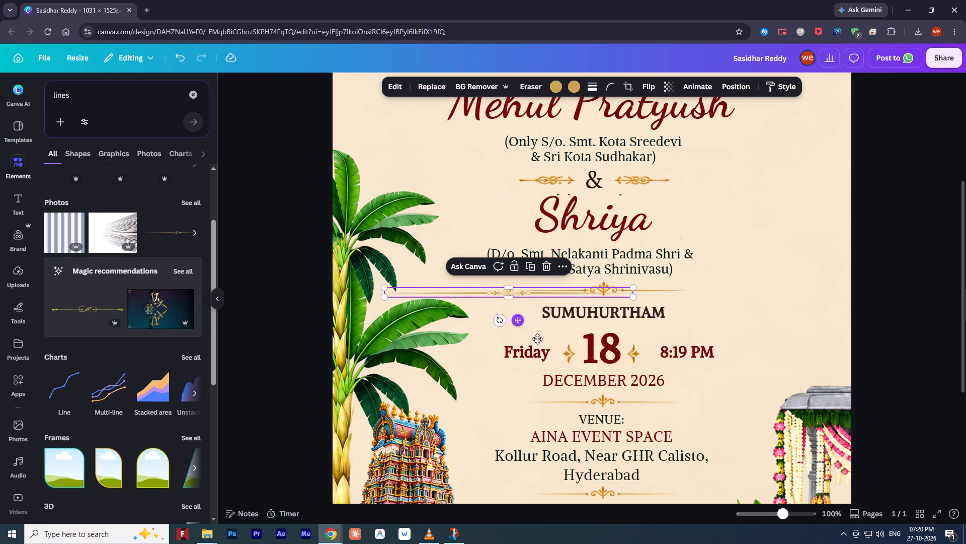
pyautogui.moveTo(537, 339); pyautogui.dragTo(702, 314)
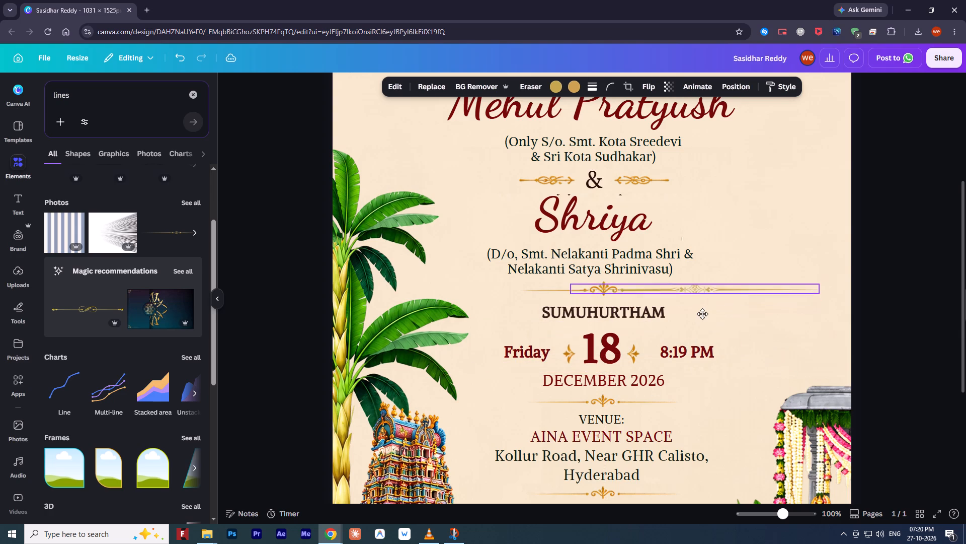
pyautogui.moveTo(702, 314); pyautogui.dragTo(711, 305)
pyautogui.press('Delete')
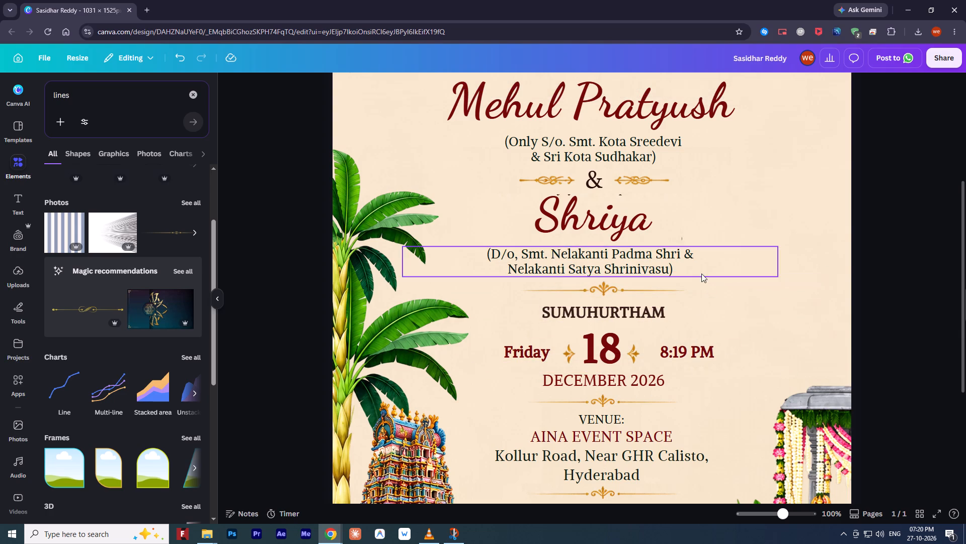
# Insert the plain straight line from the shape results for lines.
pyautogui.scroll(-4, 110, 236)
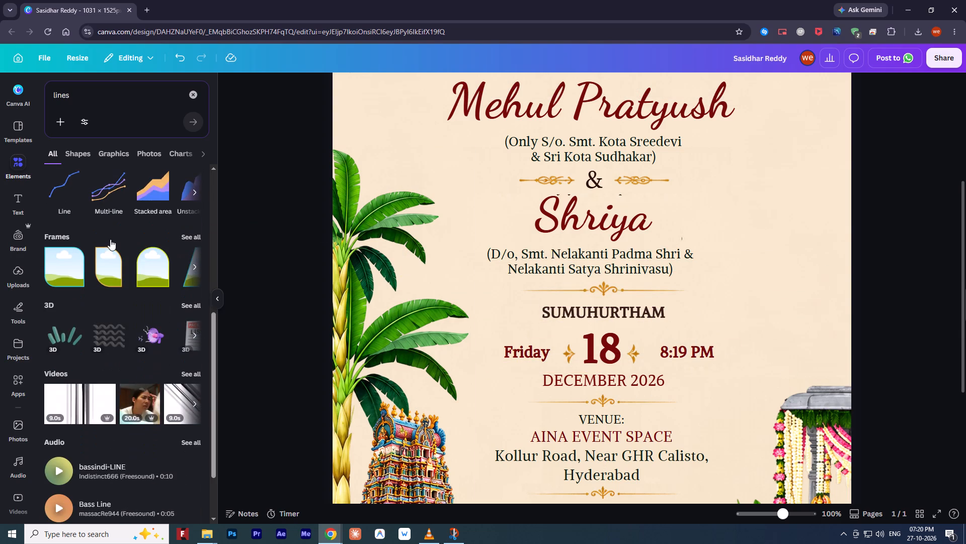
pyautogui.scroll(-9, 114, 241)
pyautogui.scroll(2, 114, 241)
pyautogui.scroll(-1, 114, 241)
pyautogui.scroll(6, 114, 241)
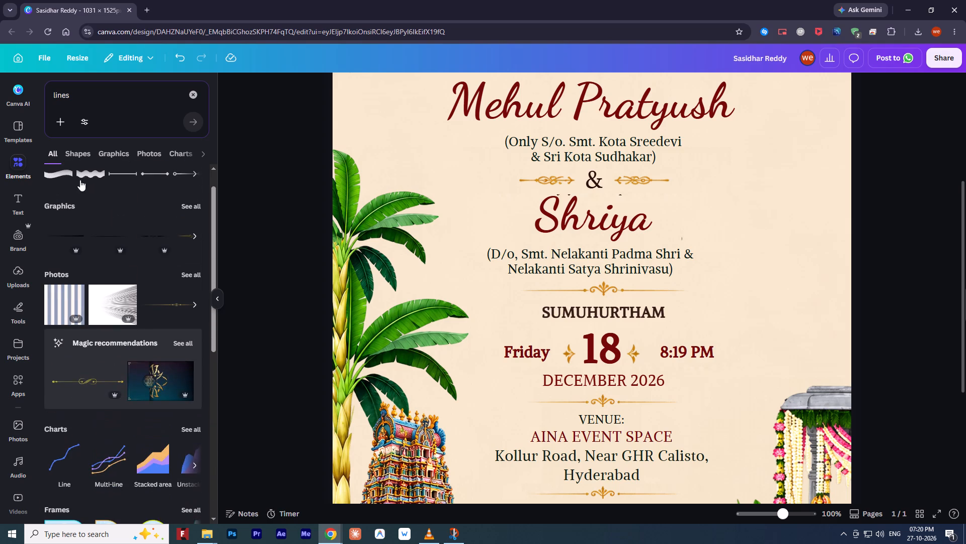
pyautogui.click(77, 156)
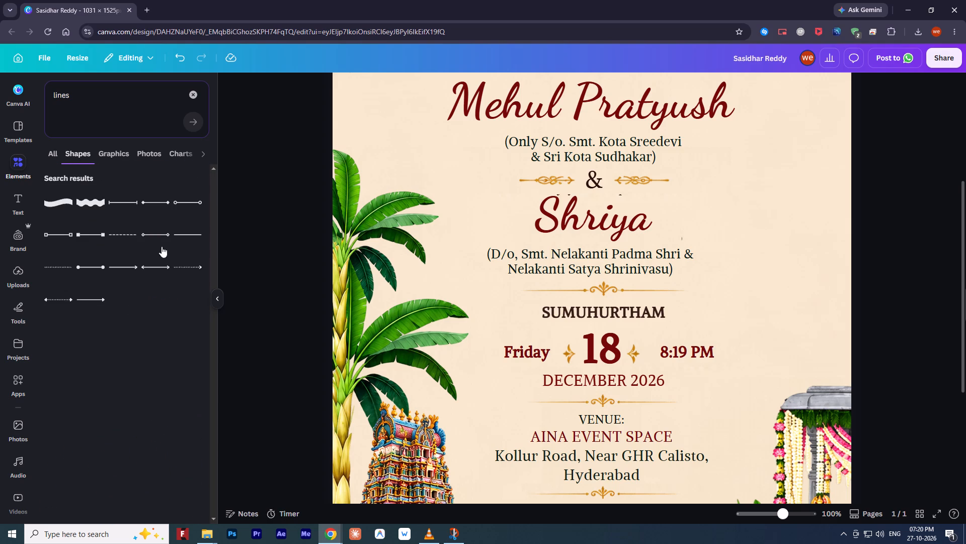
pyautogui.click(188, 231)
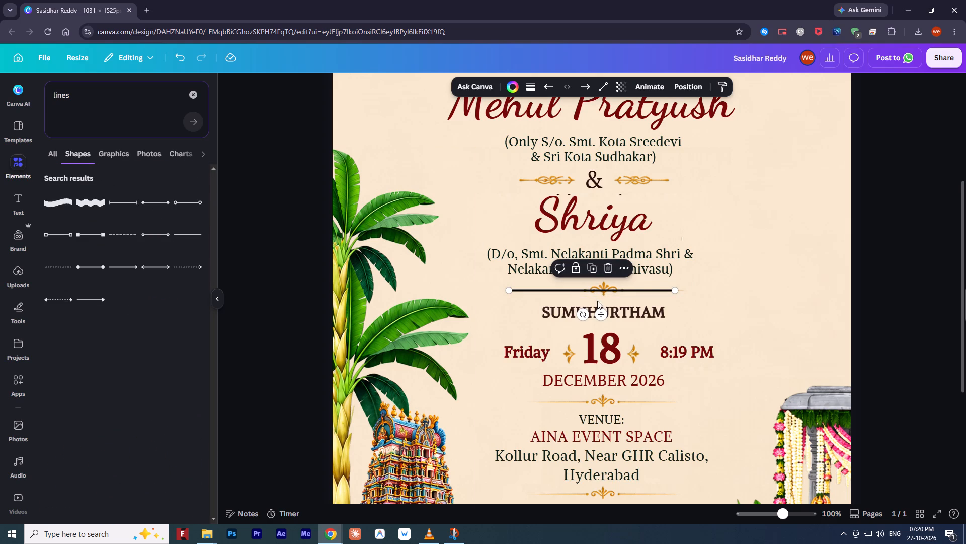
# Lengthen the black line to span from Friday to 8:19 PM and place it between SUMUHURTHAM and the date row.
pyautogui.moveTo(676, 288); pyautogui.dragTo(683, 288)
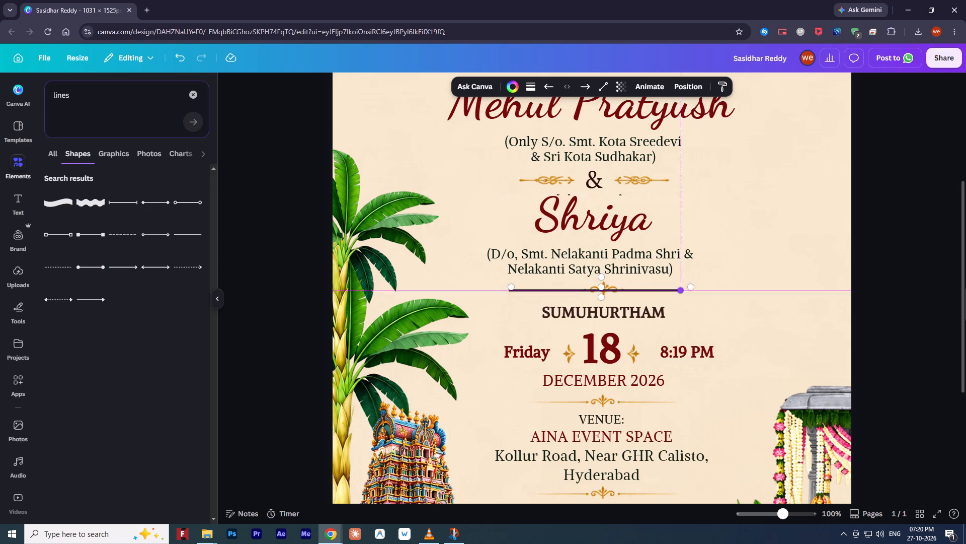
pyautogui.moveTo(683, 288); pyautogui.dragTo(722, 287)
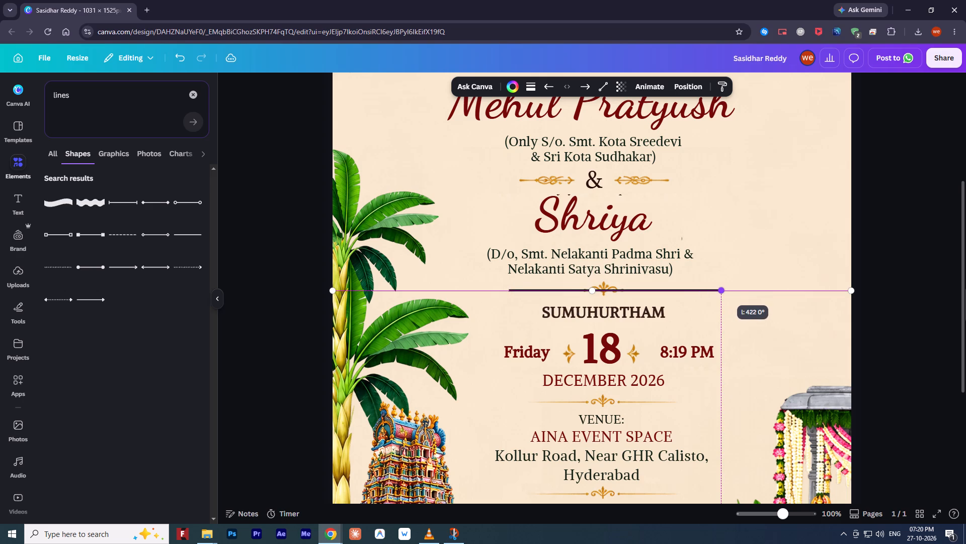
pyautogui.moveTo(722, 287); pyautogui.dragTo(715, 287)
pyautogui.moveTo(619, 314); pyautogui.dragTo(610, 358)
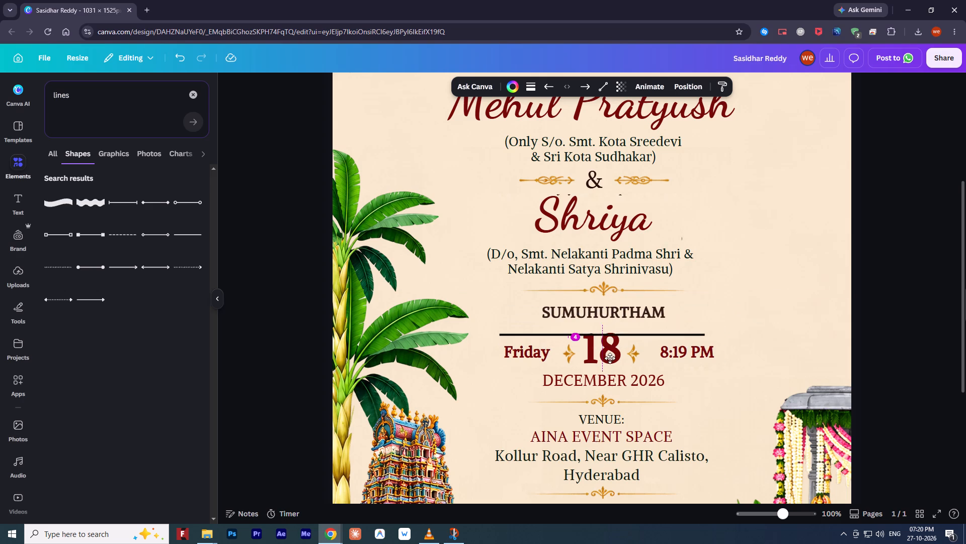
pyautogui.moveTo(610, 358); pyautogui.dragTo(611, 350)
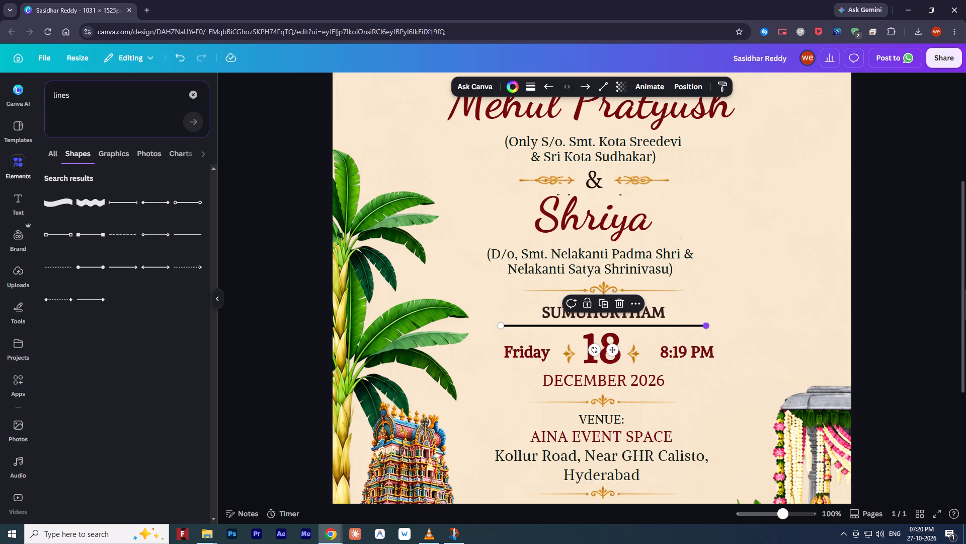
pyautogui.moveTo(706, 326); pyautogui.dragTo(721, 326)
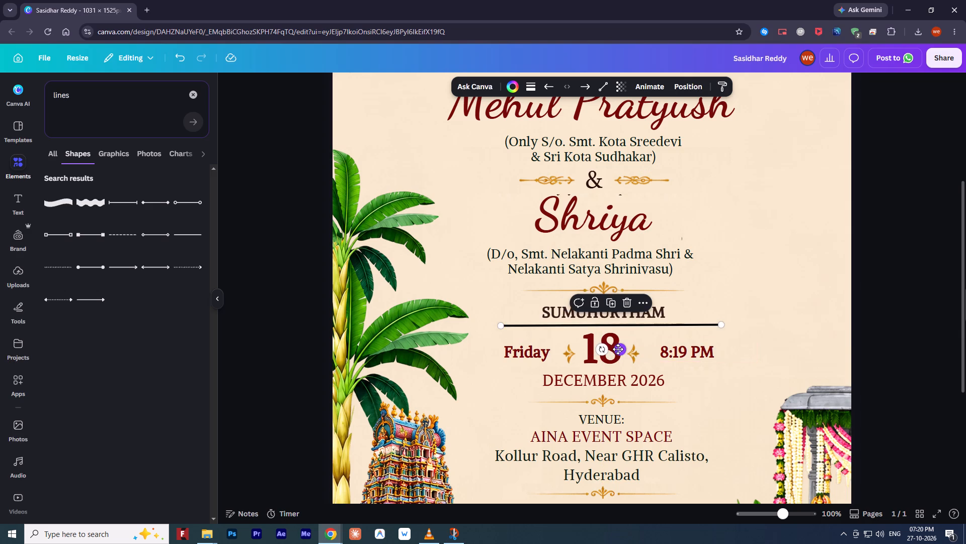
pyautogui.moveTo(618, 349); pyautogui.dragTo(613, 352)
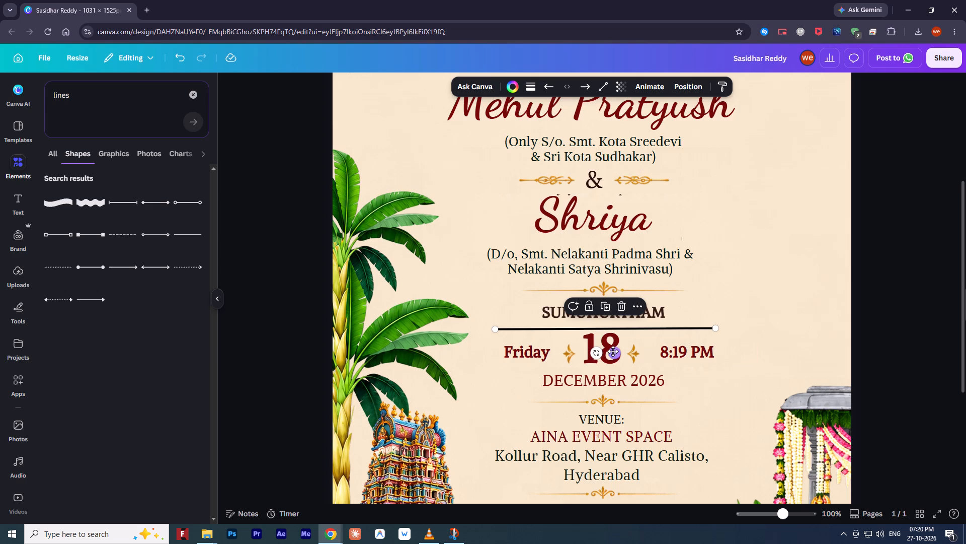
# Recolour the line between SUMUHURTHAM and the date row to the light orange-gold from the photo colours.
pyautogui.click(511, 84)
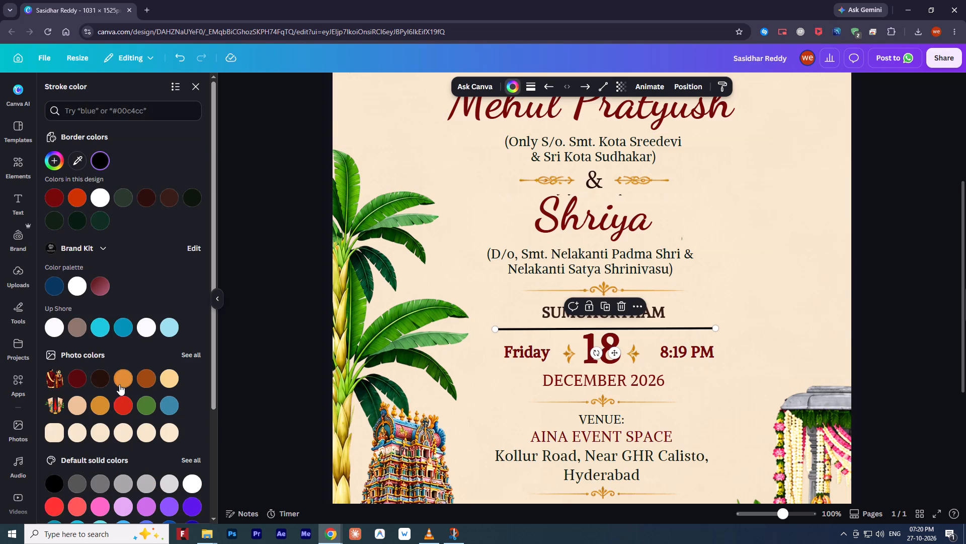
pyautogui.click(142, 377)
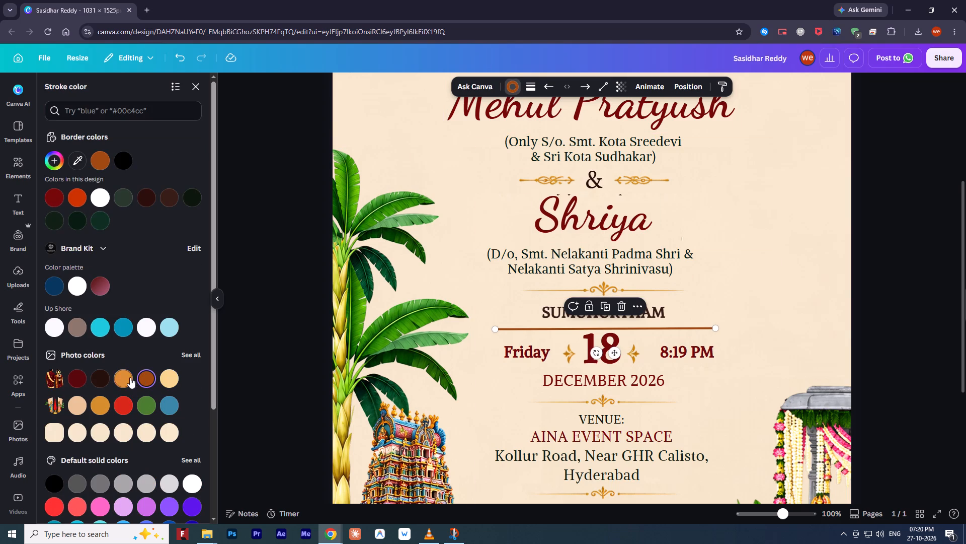
pyautogui.click(128, 376)
pyautogui.click(835, 276)
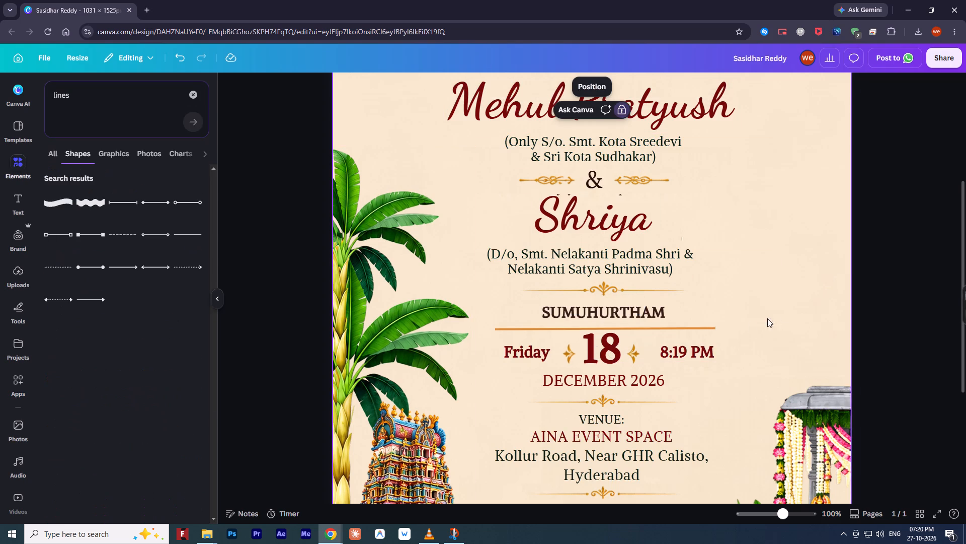
# Duplicate the orange-gold line and place the copy between the date row and DECEMBER 2026, aligned with the line above.
pyautogui.click(624, 328)
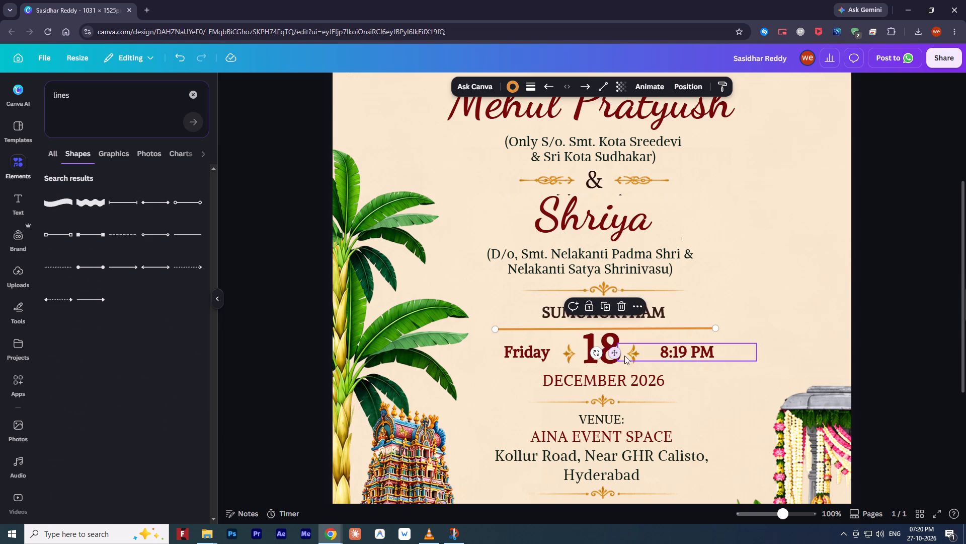
pyautogui.click(608, 307)
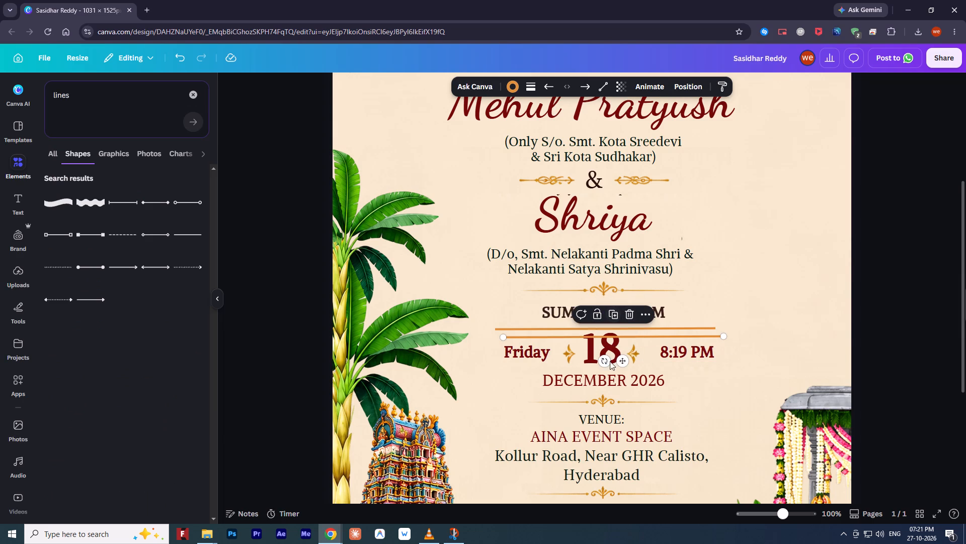
pyautogui.moveTo(622, 361); pyautogui.dragTo(618, 391)
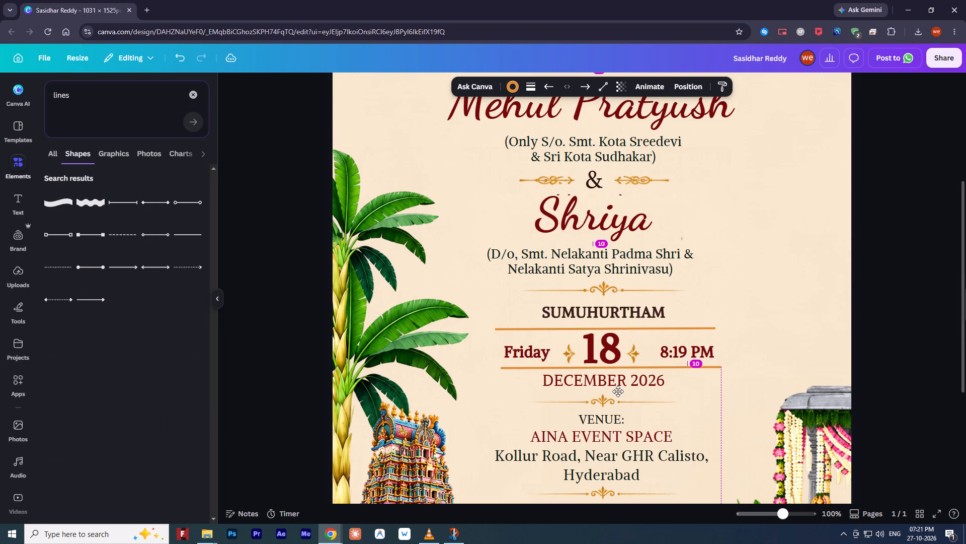
pyautogui.moveTo(618, 391); pyautogui.dragTo(616, 394)
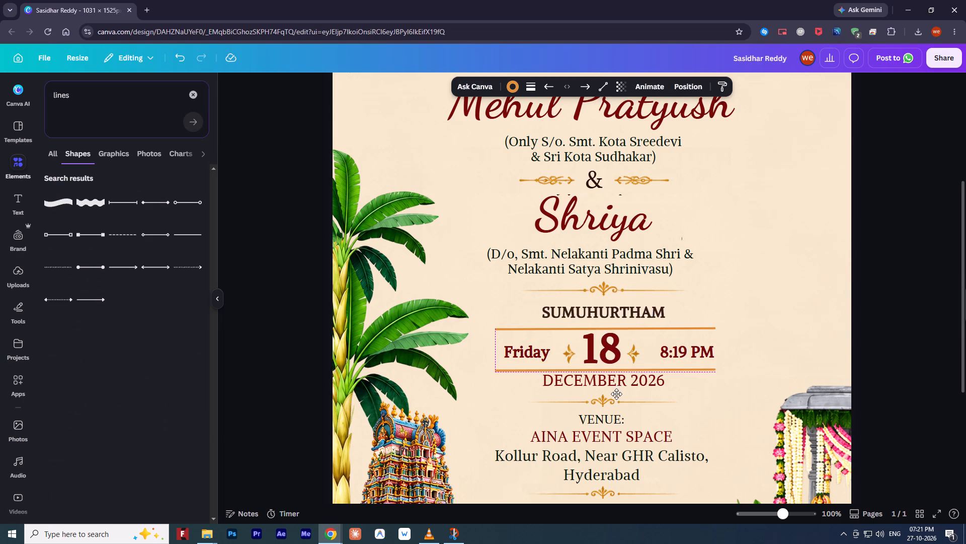
pyautogui.moveTo(616, 394); pyautogui.dragTo(615, 394)
pyautogui.click(749, 271)
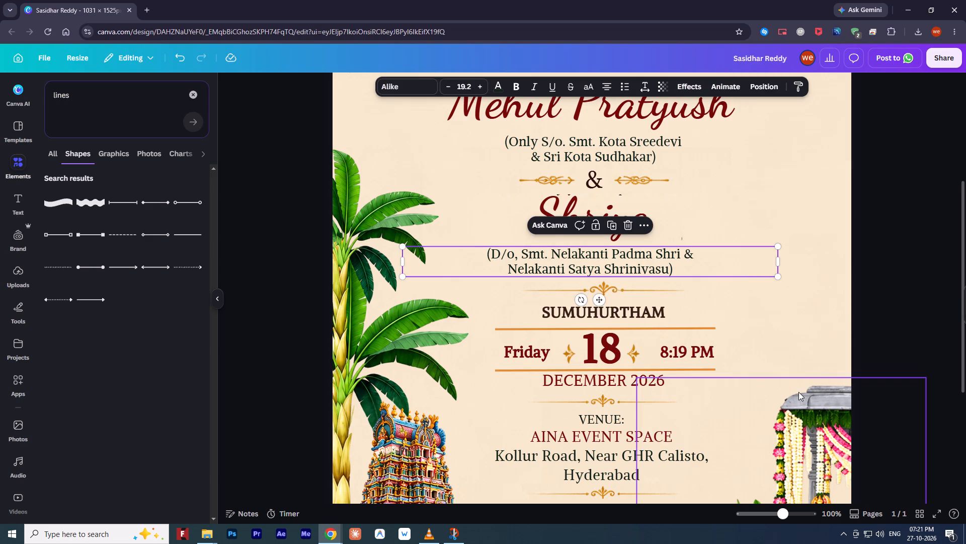
pyautogui.click(776, 354)
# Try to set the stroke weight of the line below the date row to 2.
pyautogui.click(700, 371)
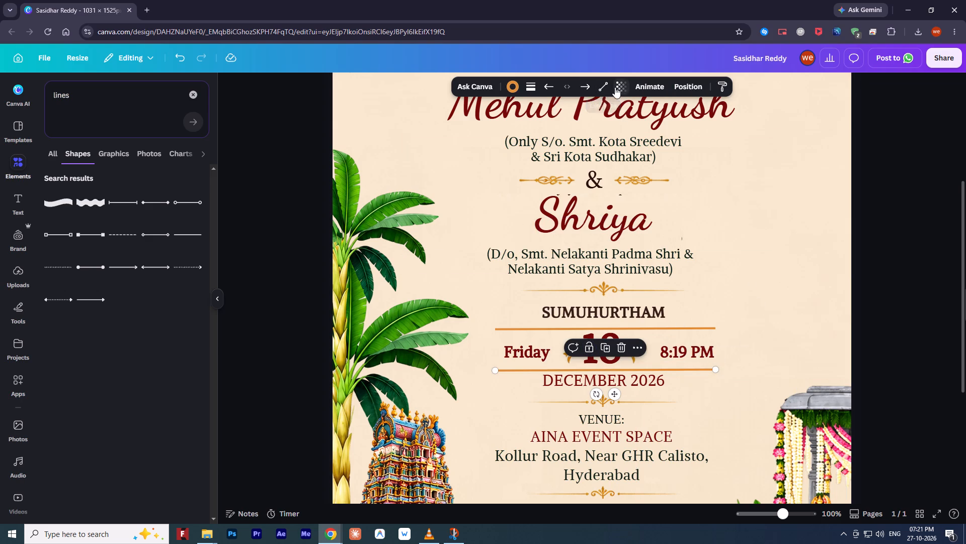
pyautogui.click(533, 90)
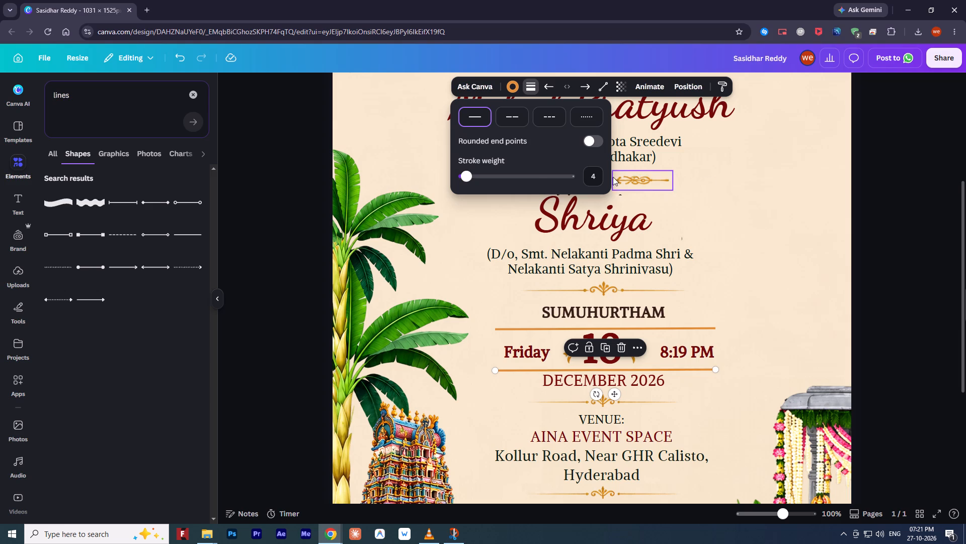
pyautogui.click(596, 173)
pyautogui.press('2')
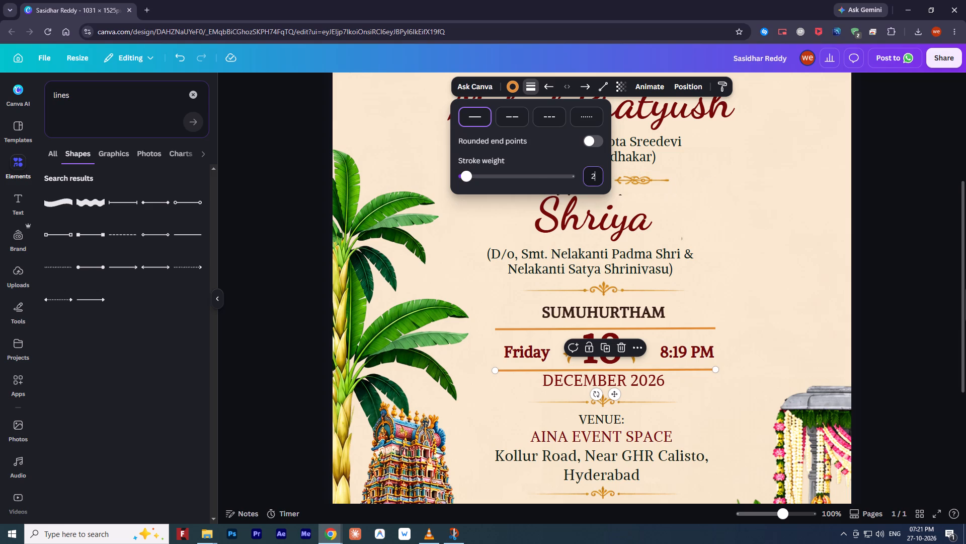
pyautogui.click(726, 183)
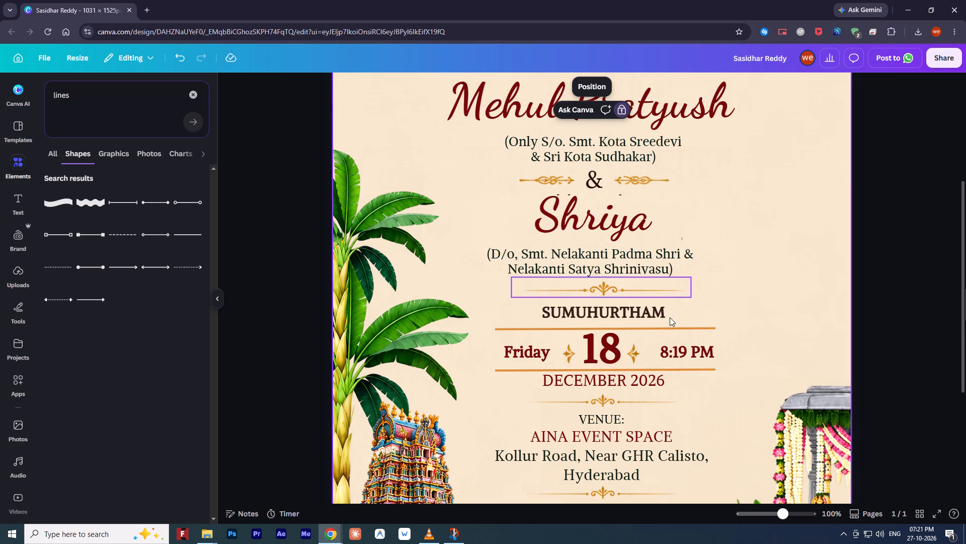
# Set the stroke weight of the line above the date row to 2.
pyautogui.click(671, 325)
pyautogui.click(527, 86)
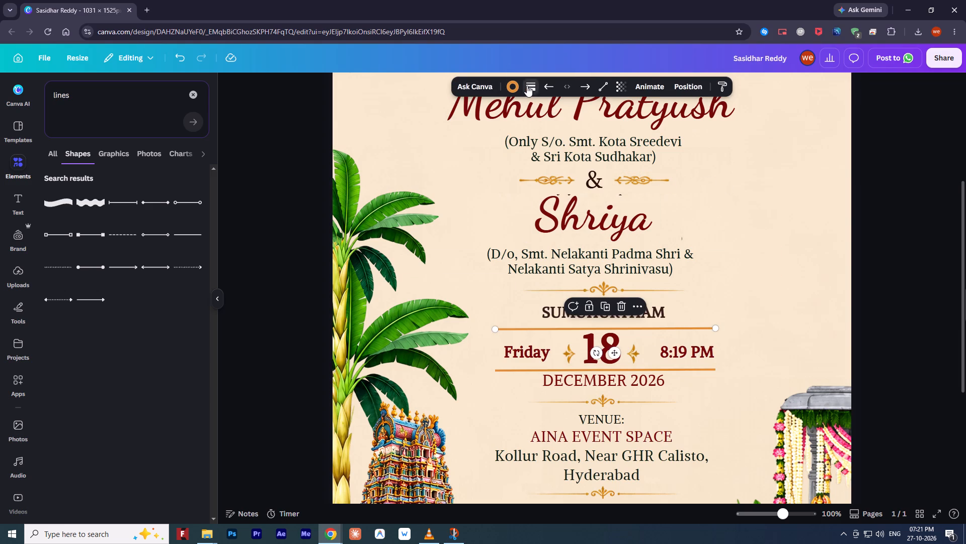
pyautogui.click(595, 177)
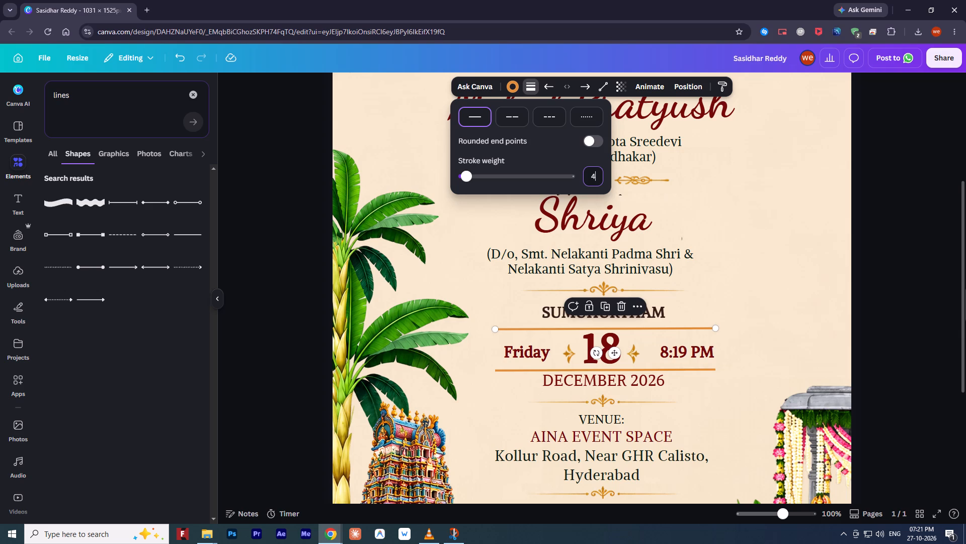
pyautogui.press('2')
pyautogui.press('Return')
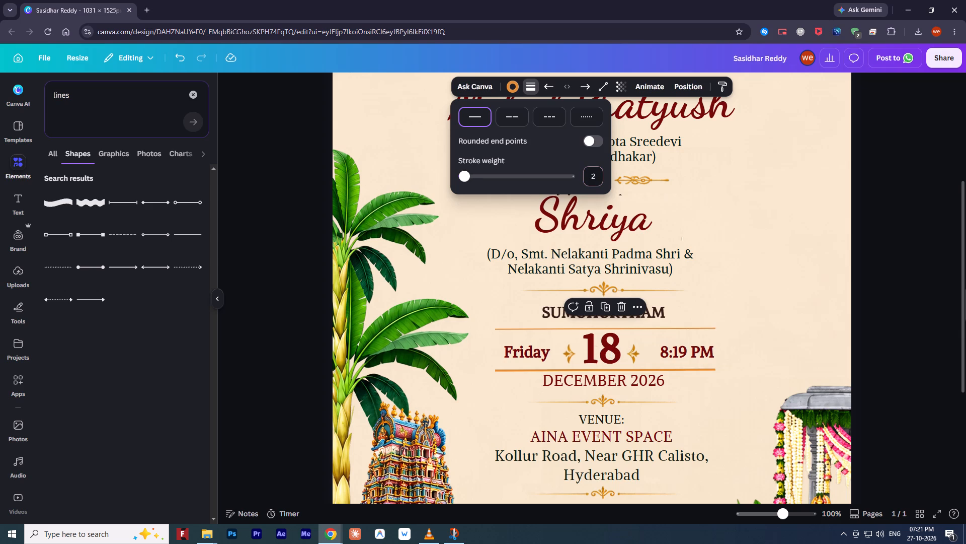
# Set the stroke weight of the line below the date row to 2.
pyautogui.click(671, 370)
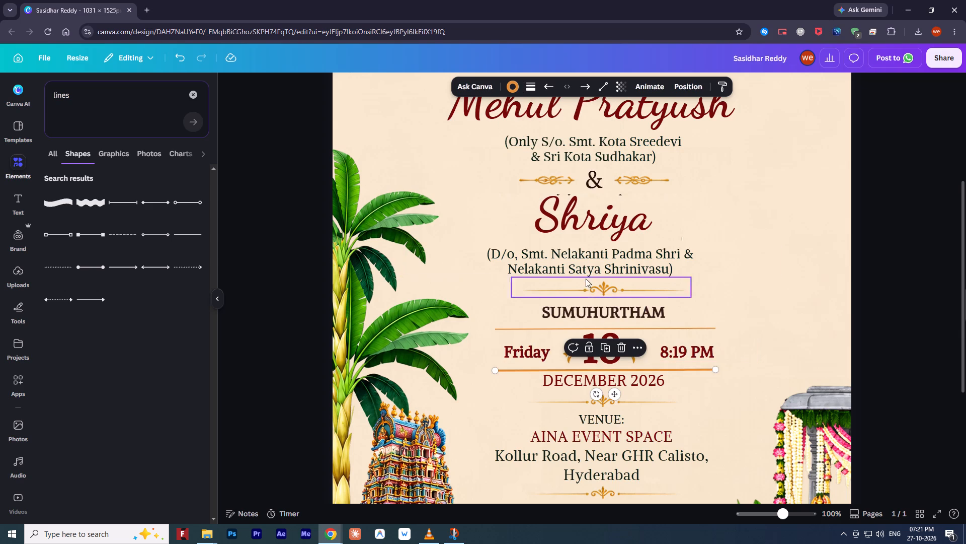
pyautogui.click(533, 83)
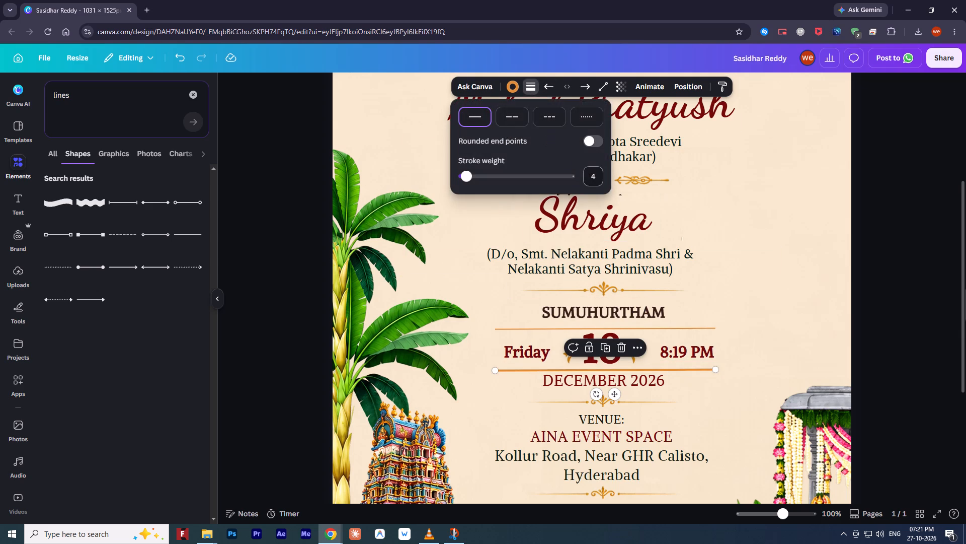
pyautogui.click(592, 178)
pyautogui.press('2')
pyautogui.press('Return')
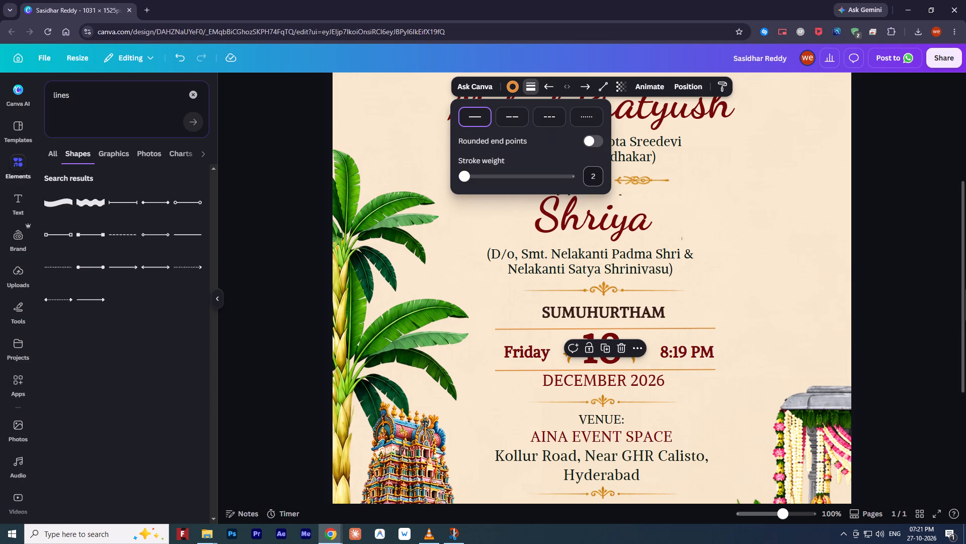
pyautogui.click(740, 246)
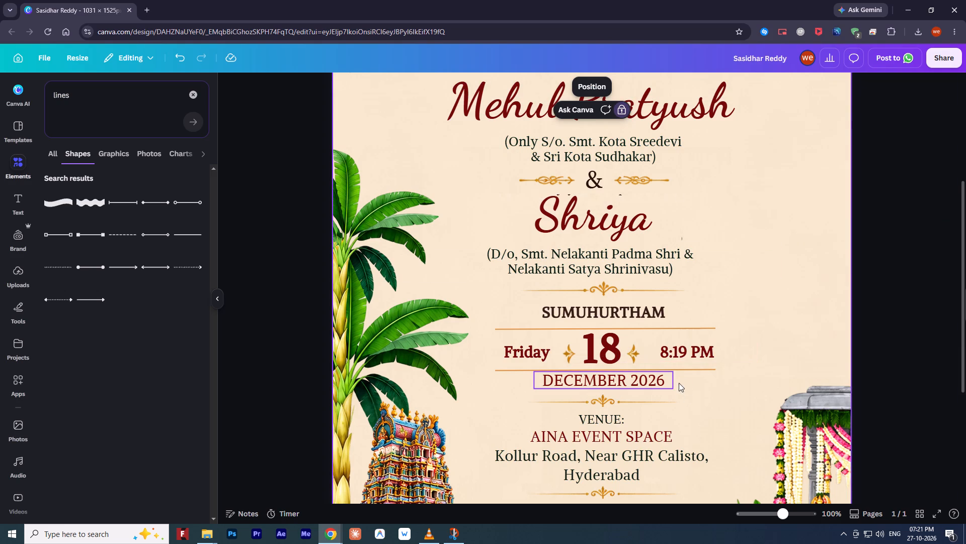
# Nudge the DECEMBER 2026 text slightly down, away from the line above it.
pyautogui.click(593, 382)
pyautogui.press('Down')
pyautogui.press('Down')
pyautogui.press('Down')
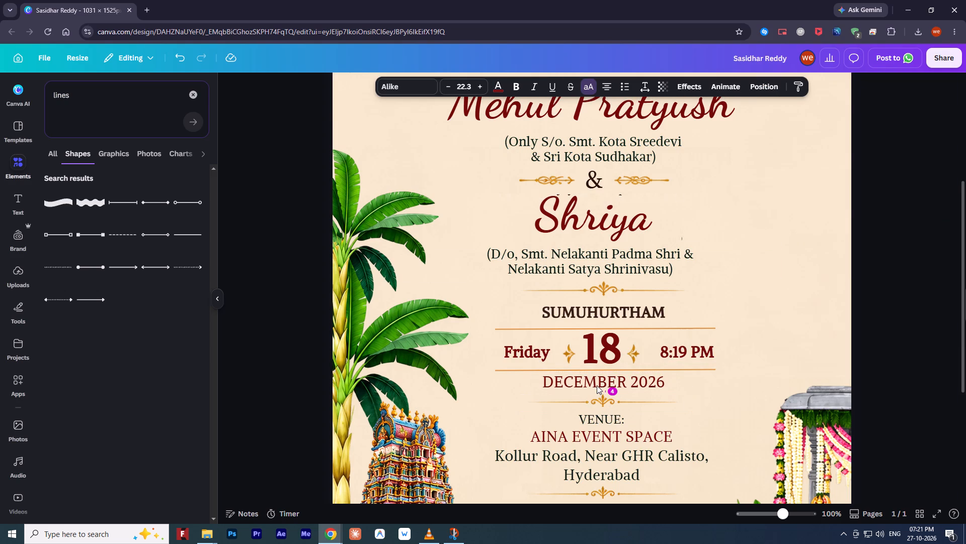
pyautogui.press('Down')
# Nudge the SUMUHURTHAM heading slightly up, closer to the ornamental divider above it.
pyautogui.click(605, 305)
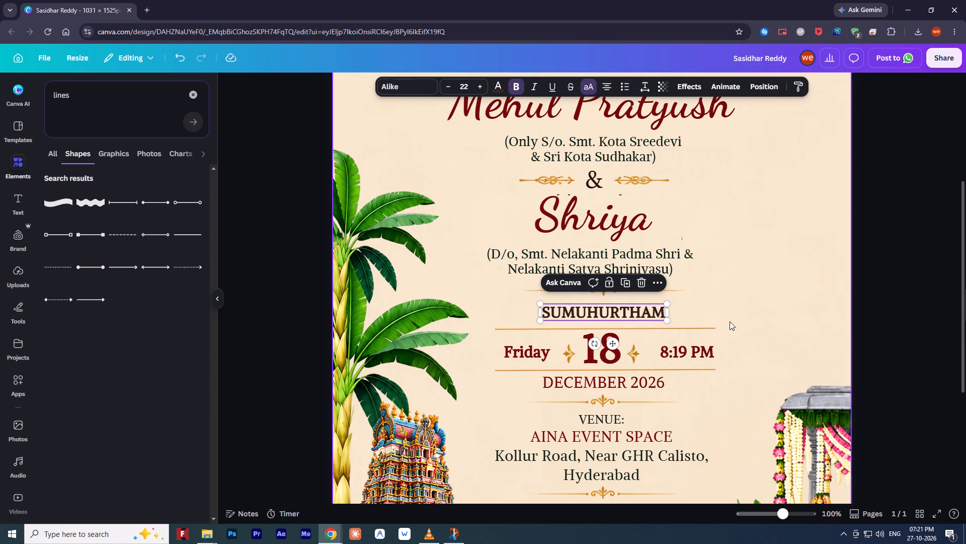
pyautogui.press('Up')
pyautogui.press('Up')
pyautogui.press('Up')
pyautogui.press('Up')
pyautogui.press('Up')
pyautogui.press('Up')
pyautogui.press('Up')
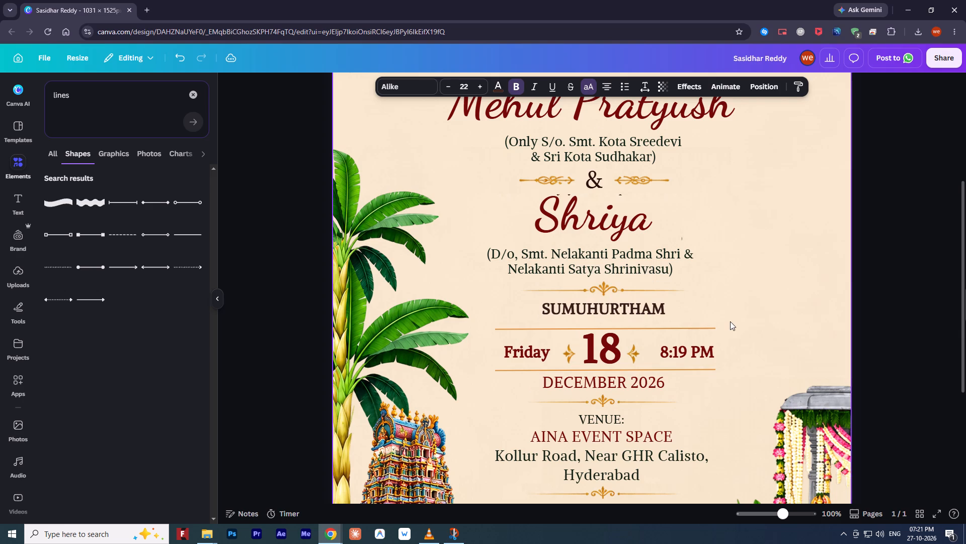
# Move the Friday, 18 and 8:19 PM row together with its ornaments and both lines slightly up.
pyautogui.moveTo(501, 318); pyautogui.dragTo(585, 372)
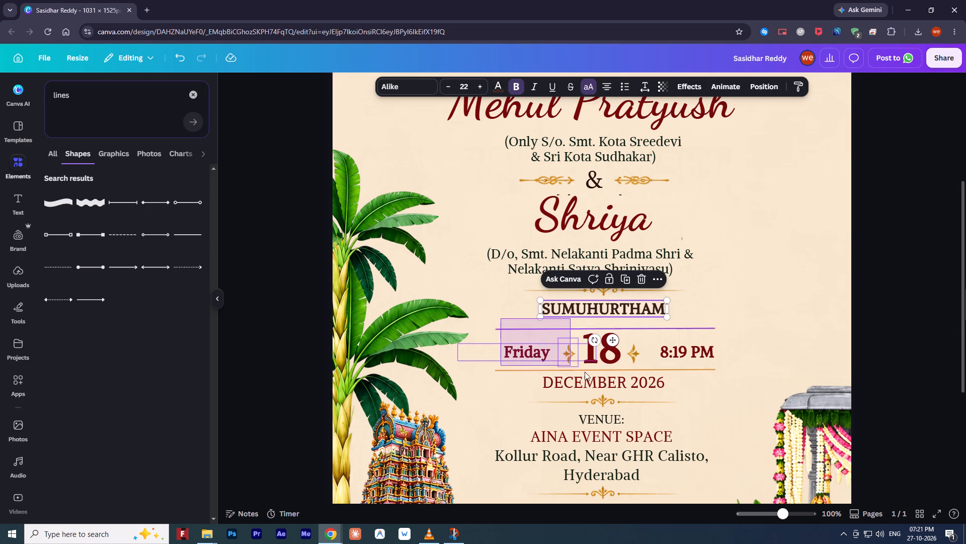
pyautogui.moveTo(585, 372); pyautogui.dragTo(705, 371)
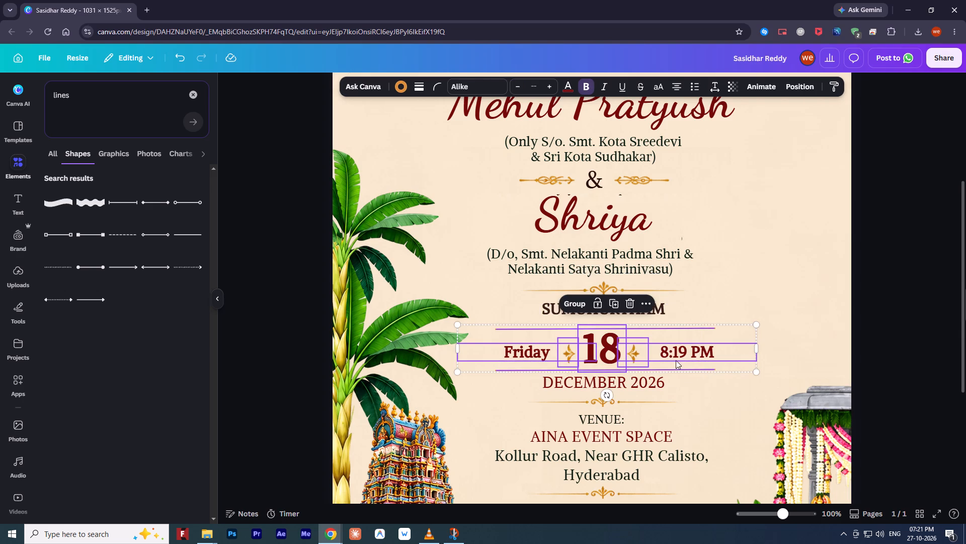
pyautogui.moveTo(604, 346); pyautogui.dragTo(605, 341)
pyautogui.click(765, 276)
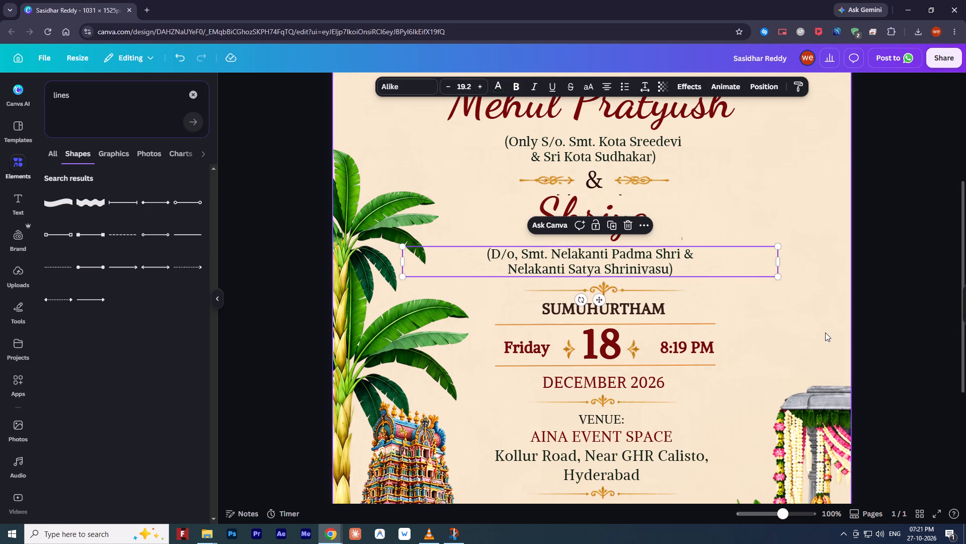
pyautogui.click(825, 332)
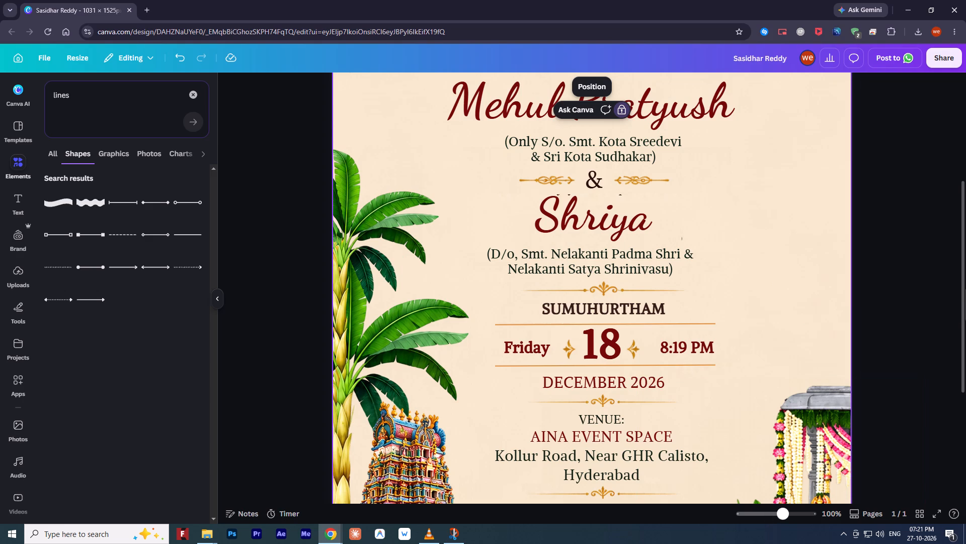
# Nudge the 8:19 PM text slightly left, closer to the ornament beside the 18.
pyautogui.moveTo(786, 512); pyautogui.dragTo(773, 515)
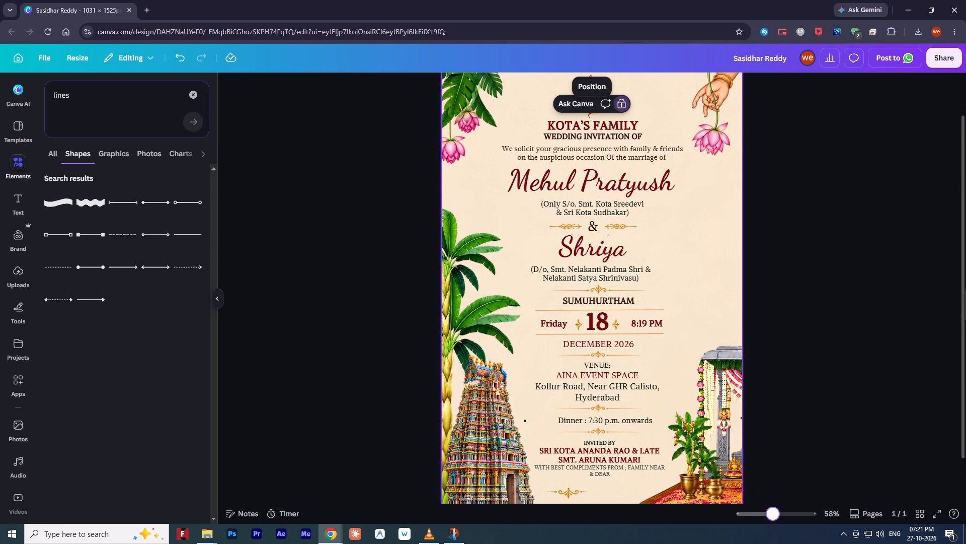
pyautogui.moveTo(773, 515); pyautogui.dragTo(771, 515)
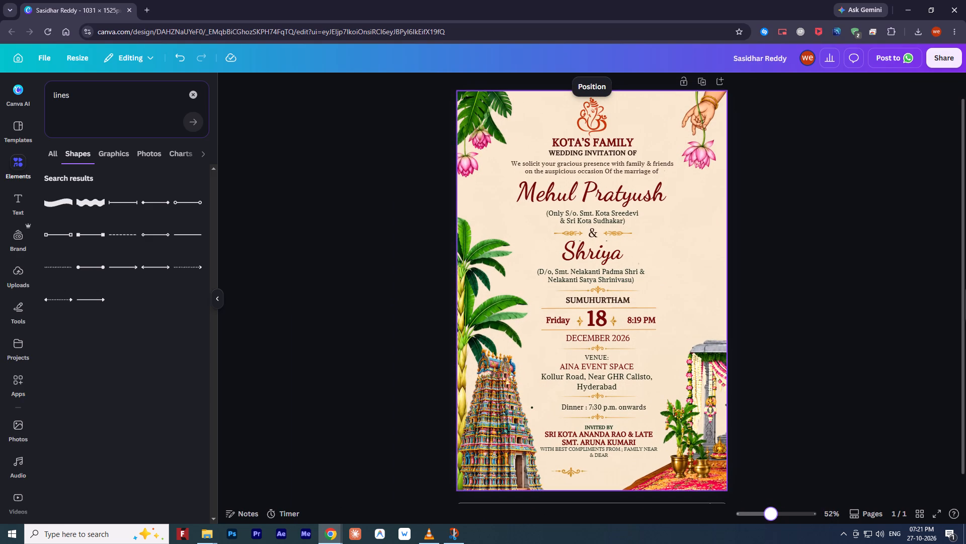
pyautogui.moveTo(771, 515); pyautogui.dragTo(771, 515)
pyautogui.click(816, 291)
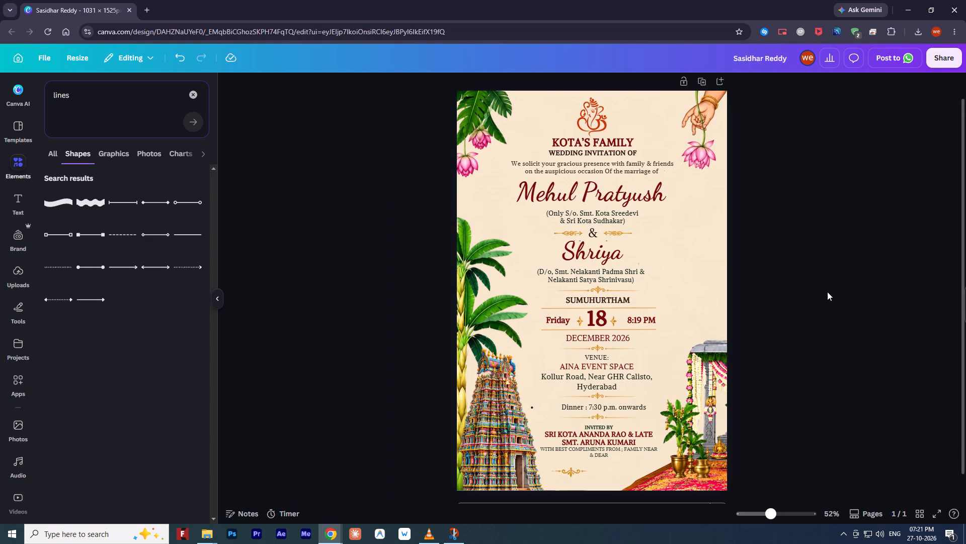
pyautogui.click(829, 292)
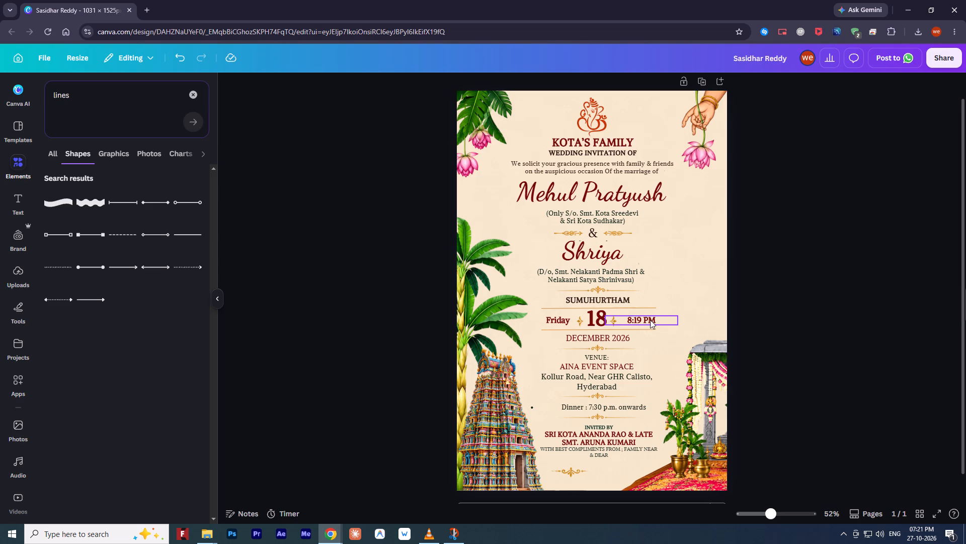
pyautogui.click(650, 319)
pyautogui.press('Left')
pyautogui.press('Left')
pyautogui.press('Left')
pyautogui.press('Left')
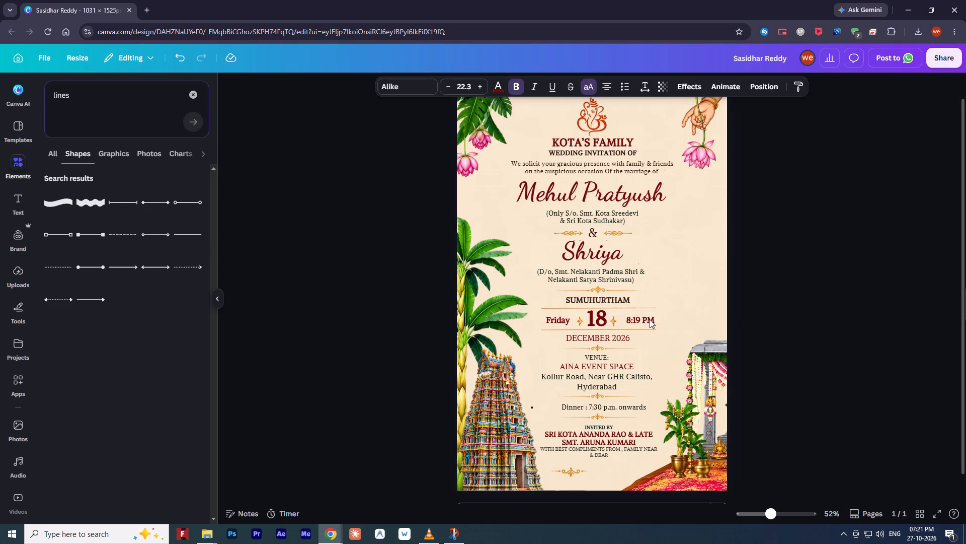
pyautogui.press('Left')
pyautogui.press('Left')
pyautogui.press('Left')
pyautogui.press('Left')
pyautogui.press('Left')
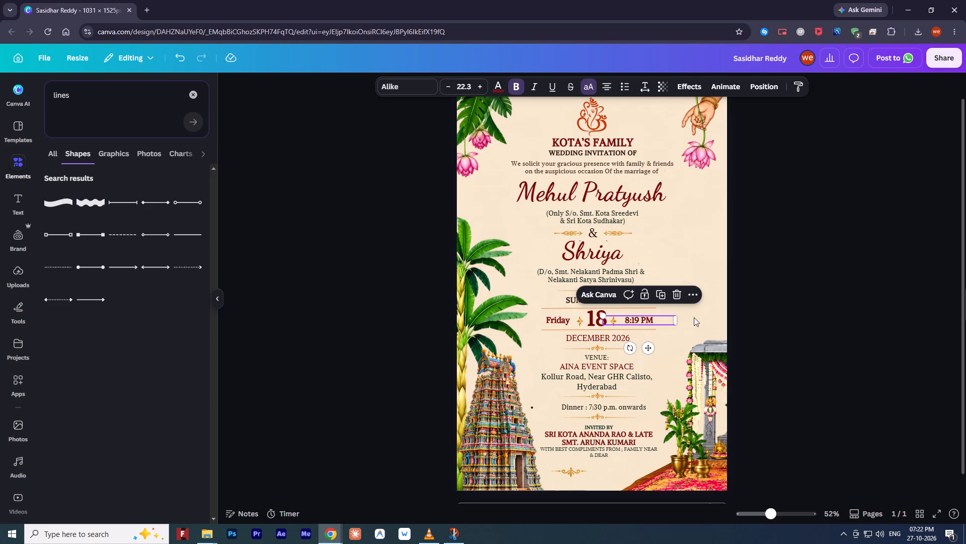
pyautogui.click(802, 285)
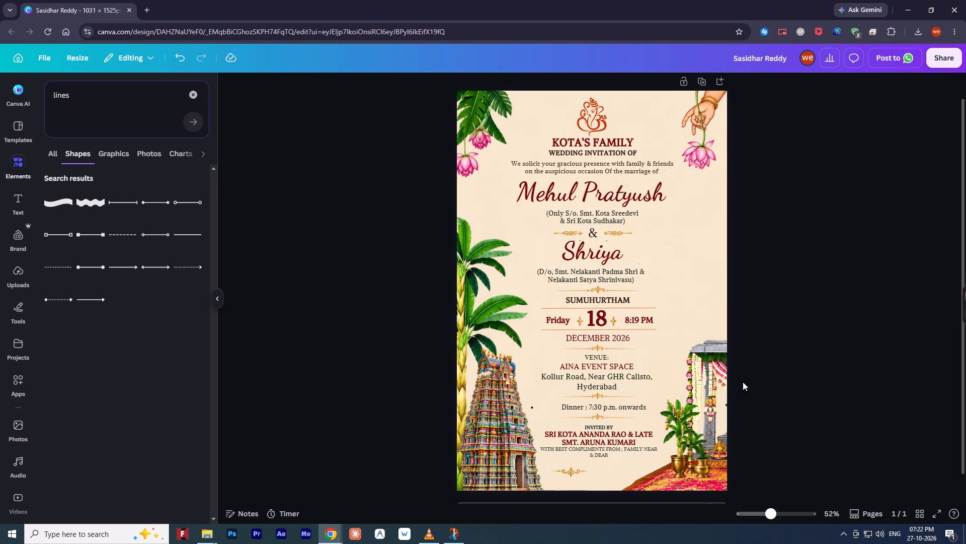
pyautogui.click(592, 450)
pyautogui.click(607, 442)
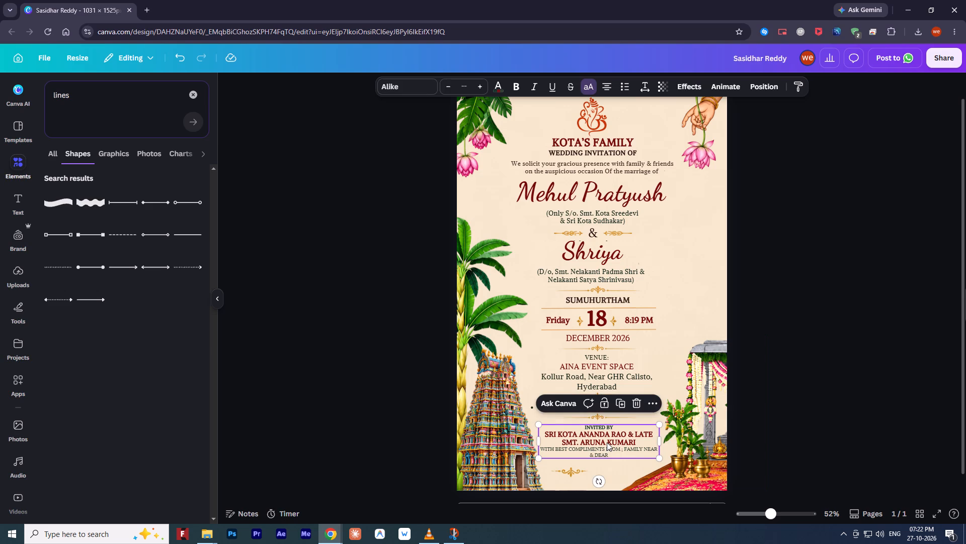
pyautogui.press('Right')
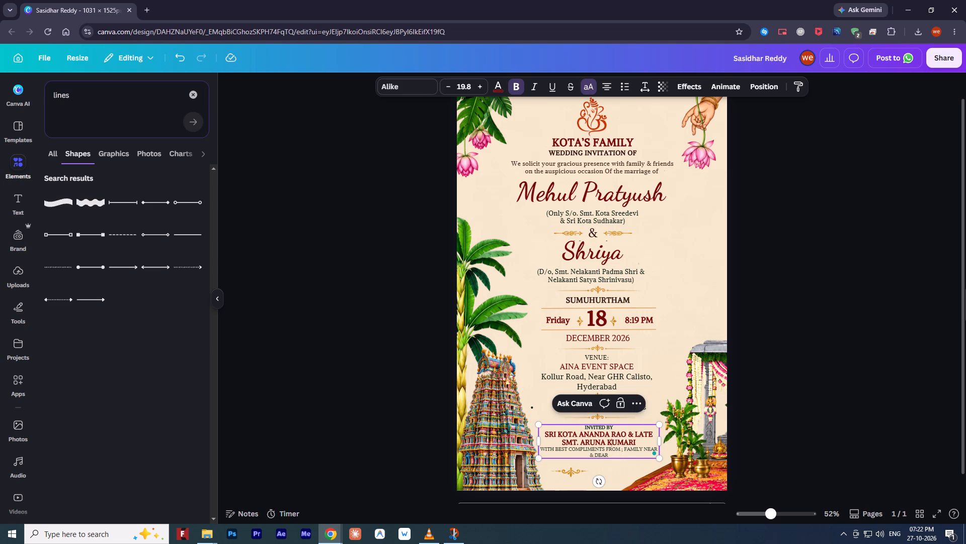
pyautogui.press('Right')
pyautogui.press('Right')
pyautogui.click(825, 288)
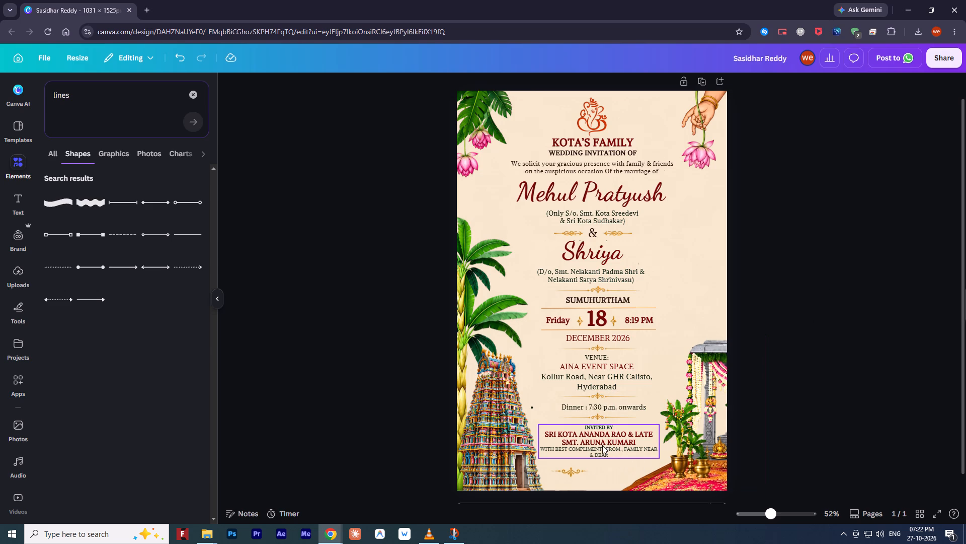
# Move the bottom ornamental divider sideways so it is centred beneath the INVITED BY block.
pyautogui.click(581, 469)
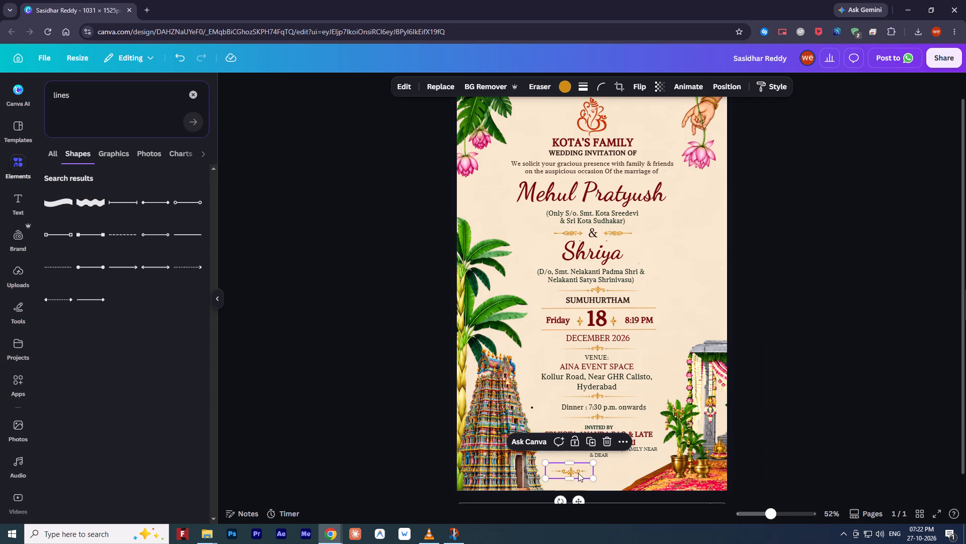
pyautogui.moveTo(581, 473); pyautogui.dragTo(611, 473)
pyautogui.click(812, 305)
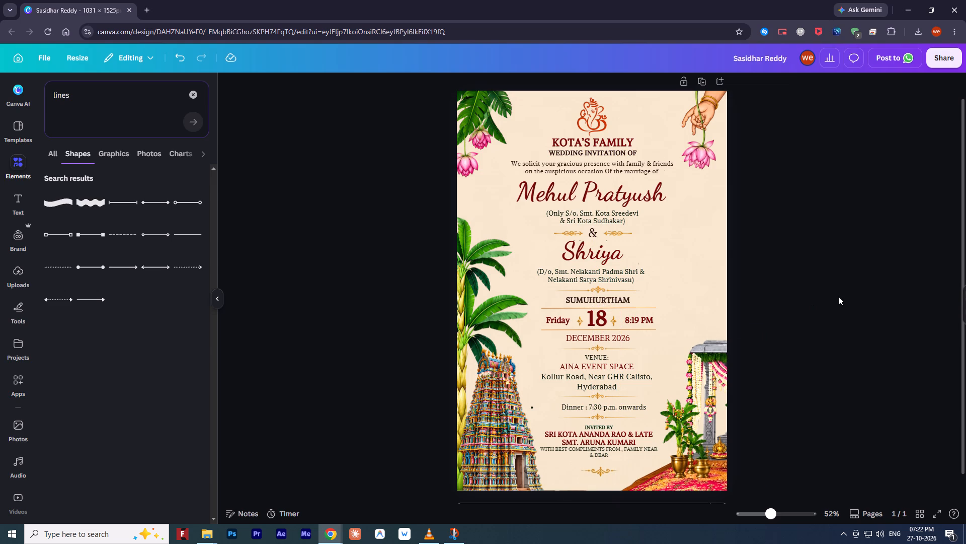
# Replace the space after the ampersand in the INVITED BY names with a line break so LATE starts the second line.
pyautogui.doubleClick(587, 452)
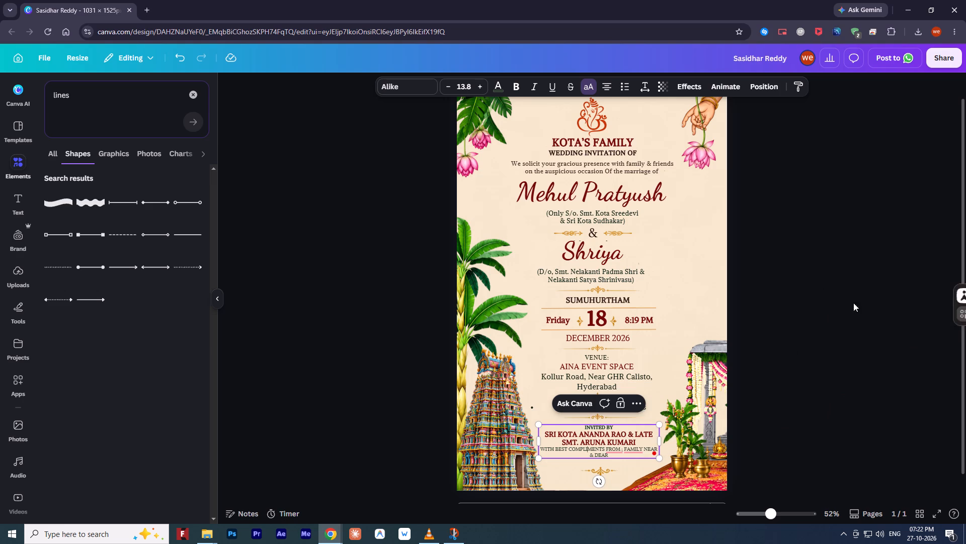
pyautogui.click(633, 433)
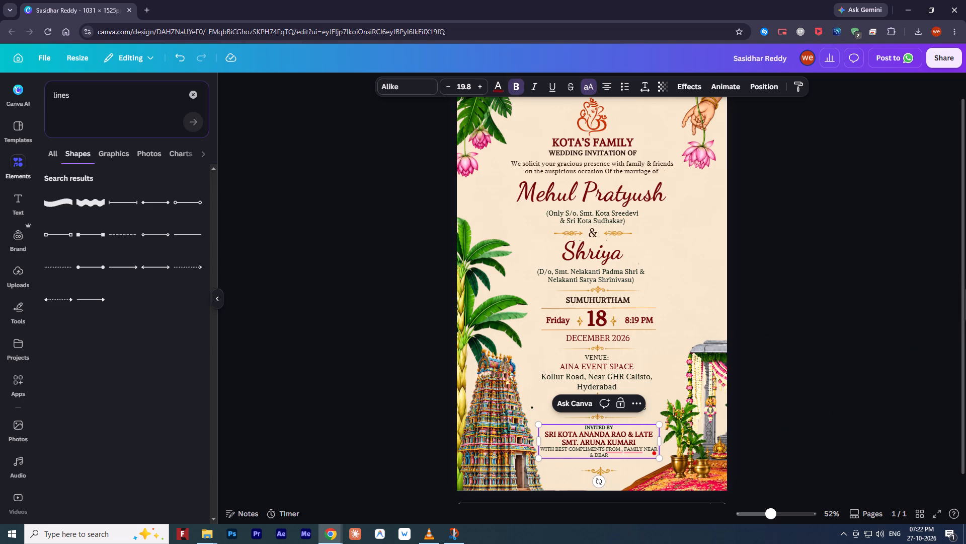
pyautogui.press('Right')
pyautogui.press('BackSpace')
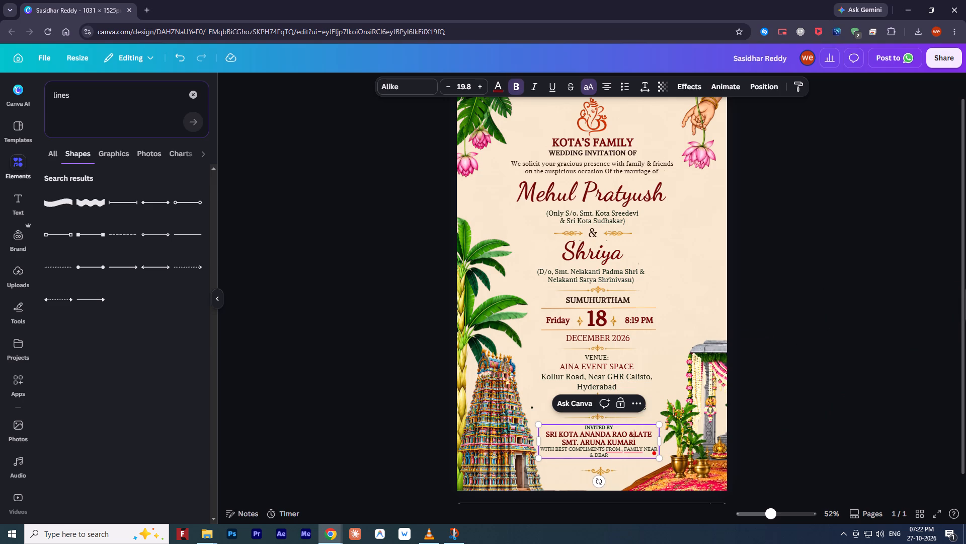
pyautogui.press('Return')
pyautogui.click(839, 286)
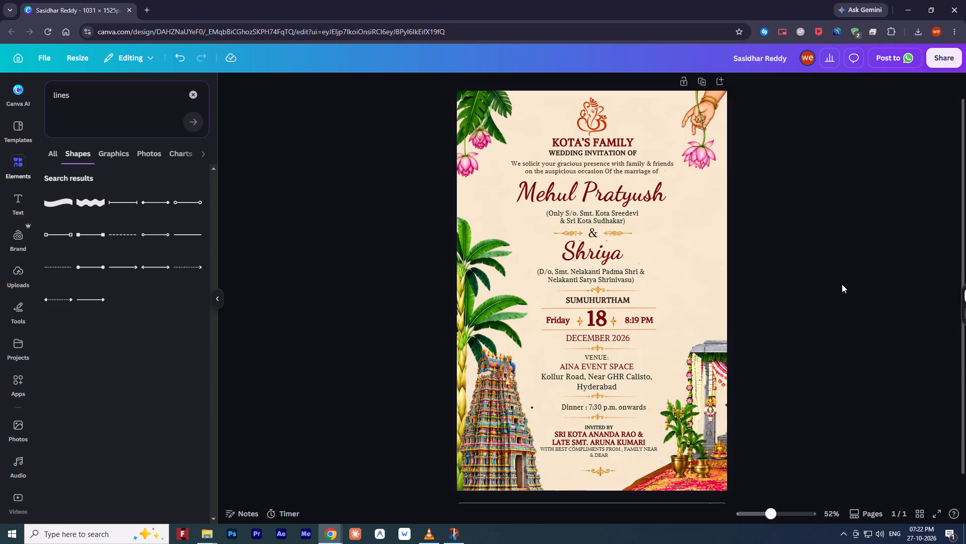
# Replace the space before FAMILY in the WITH BEST COMPLIMENTS FROM text with a line break so FAMILY NEAR & DEAR sits on its own line.
pyautogui.click(590, 452)
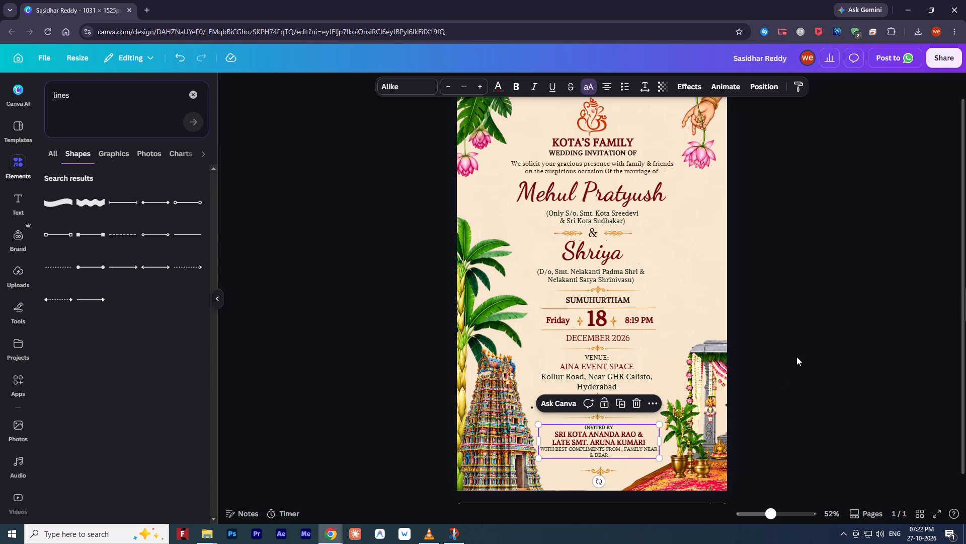
pyautogui.doubleClick(624, 454)
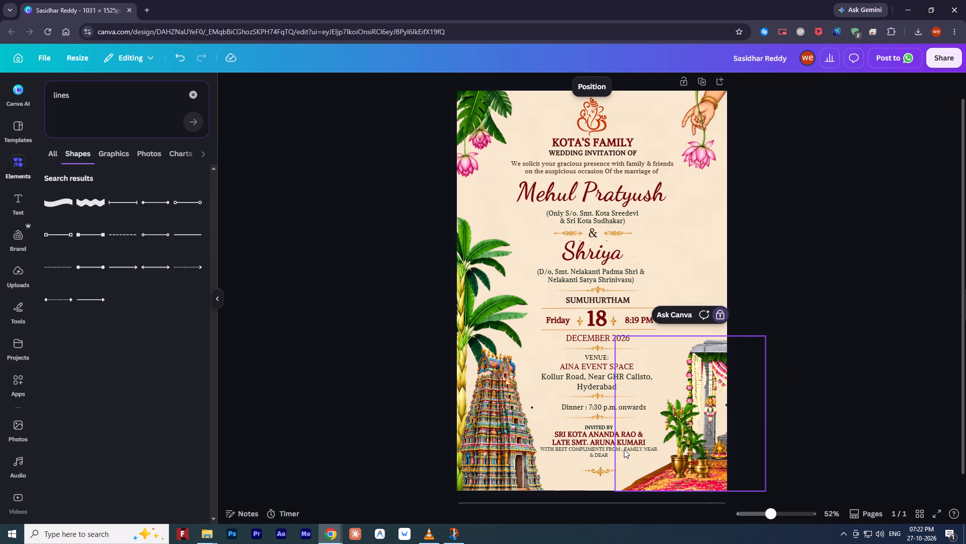
pyautogui.doubleClick(597, 450)
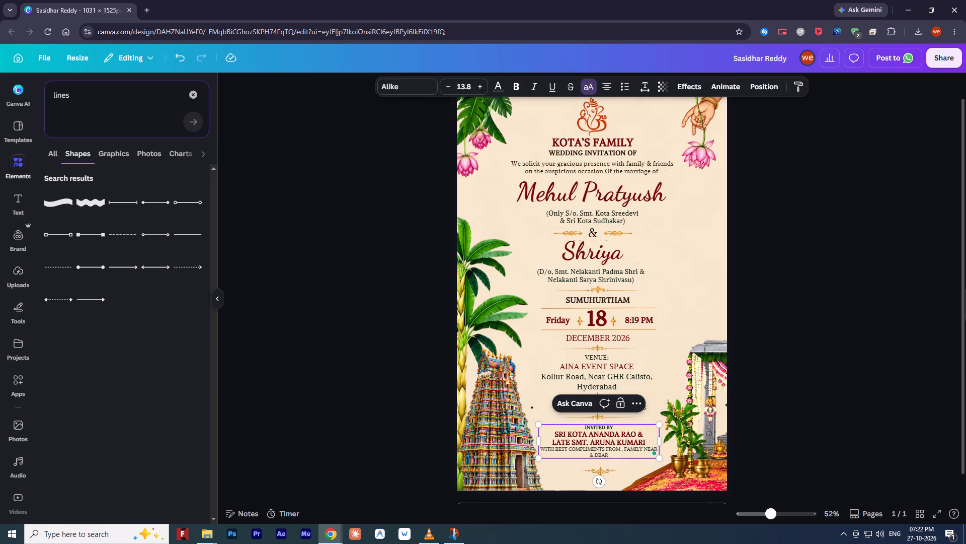
pyautogui.click(623, 452)
pyautogui.press('Right')
pyautogui.press('BackSpace')
pyautogui.press('Return')
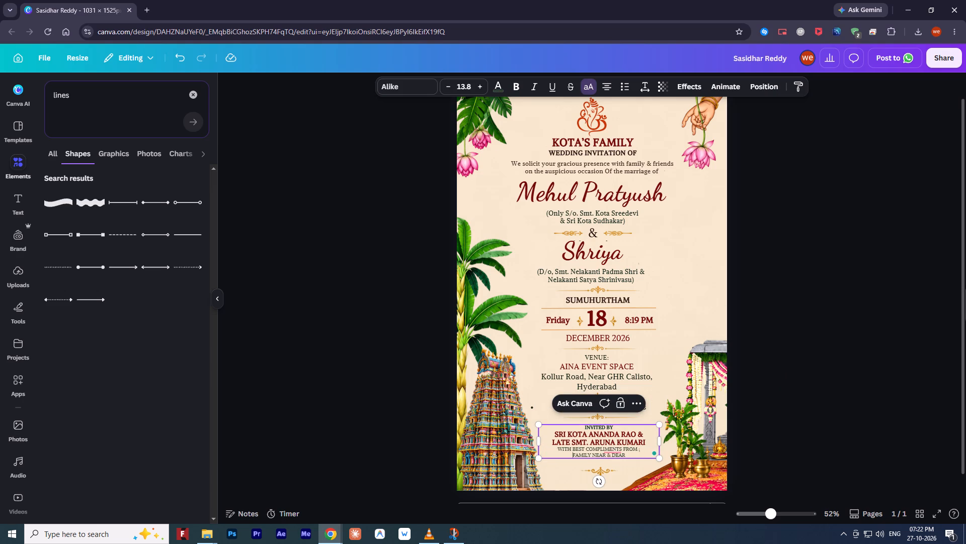
pyautogui.click(880, 296)
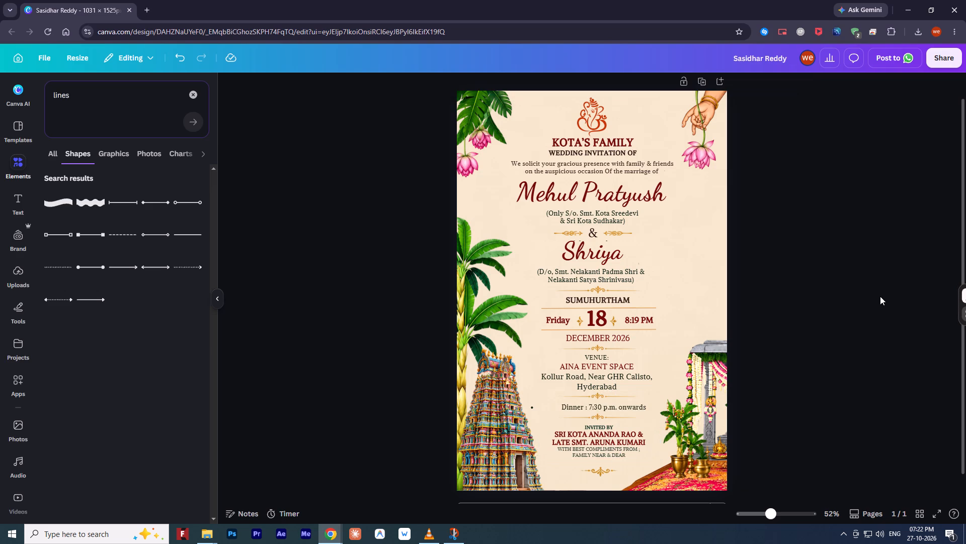
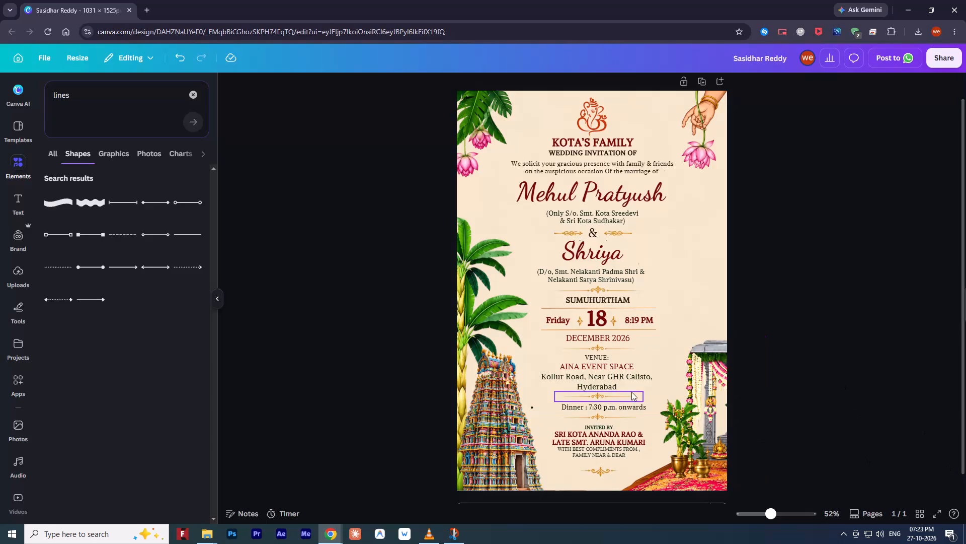
# Deselect everything on the page and save the wedding invitation design.
pyautogui.click(791, 327)
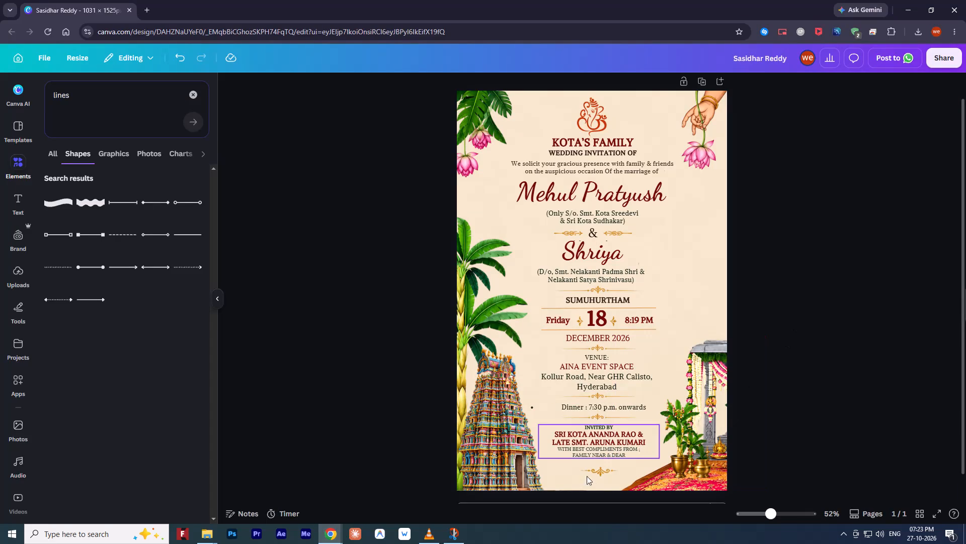
pyautogui.click(817, 337)
pyautogui.hotkey('ctrl', 's')
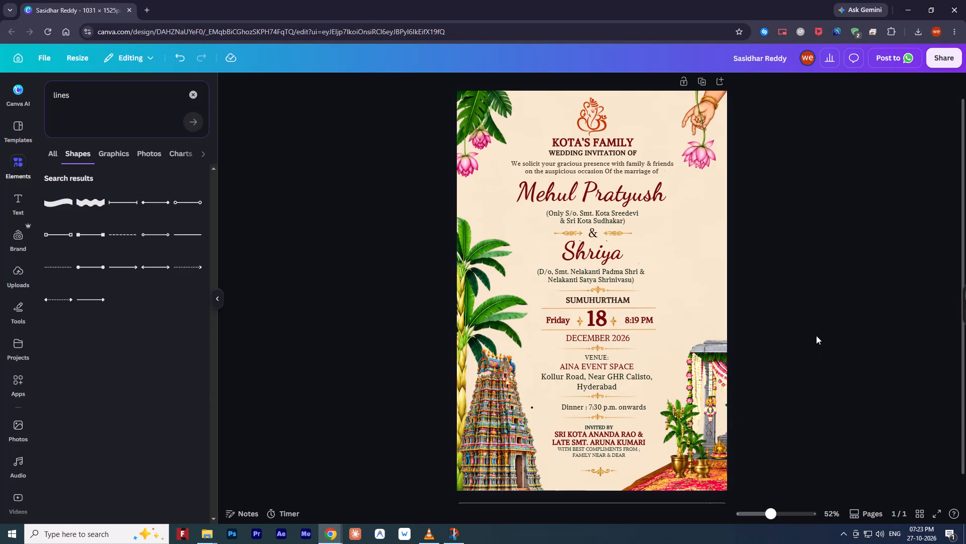
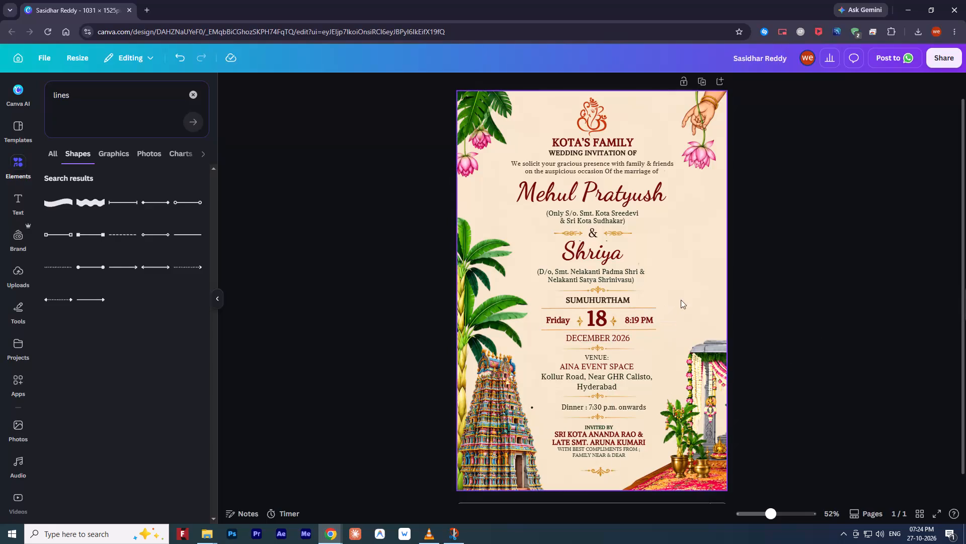
# Deselect everything on the page and save the wedding invitation design again.
pyautogui.click(792, 279)
pyautogui.hotkey('ctrl', 's')
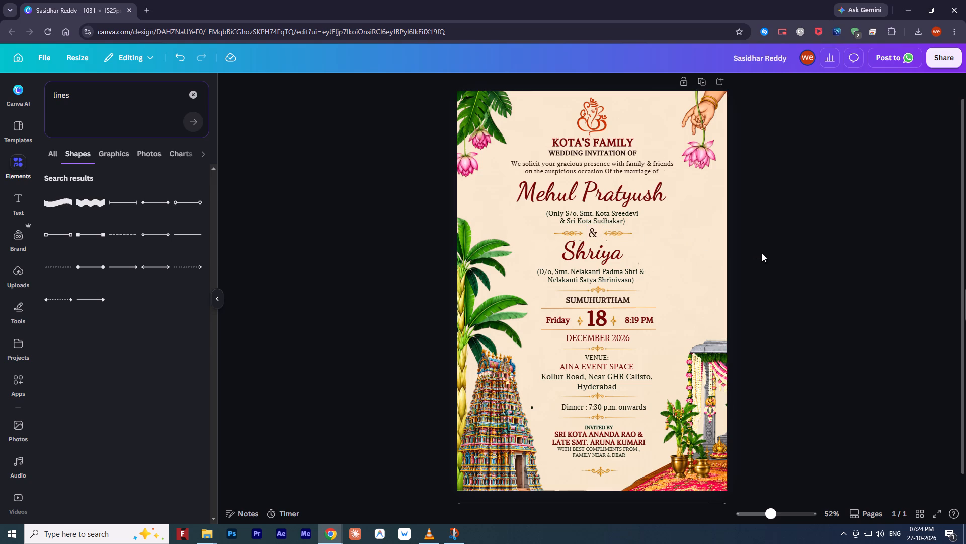
# Move the line break in the groom's parents text so the "&" ends the first line, and save the design.
pyautogui.doubleClick(578, 219)
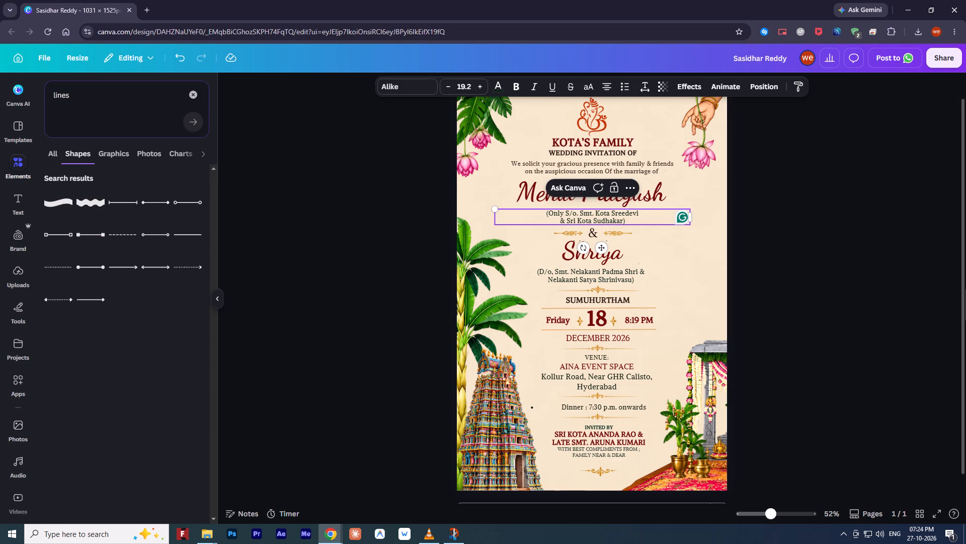
pyautogui.click(560, 219)
pyautogui.press('BackSpace')
pyautogui.press('space')
pyautogui.press('Right')
pyautogui.press('Right')
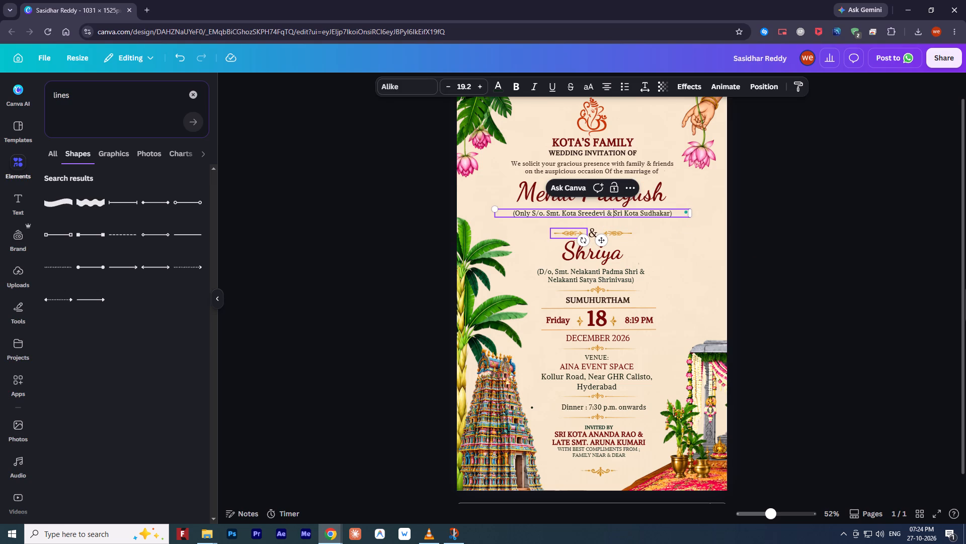
pyautogui.press('BackSpace')
pyautogui.press('Return')
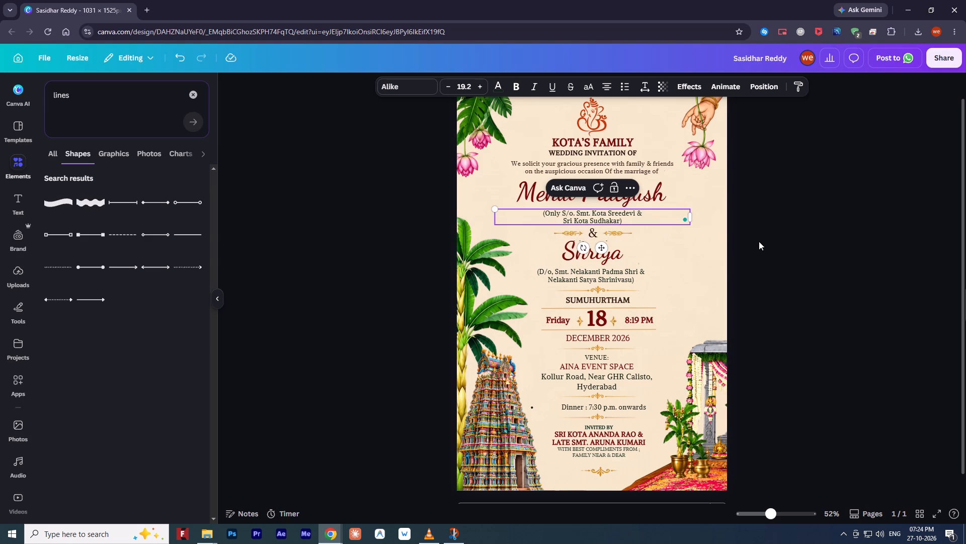
pyautogui.click(759, 241)
pyautogui.hotkey('ctrl', 's')
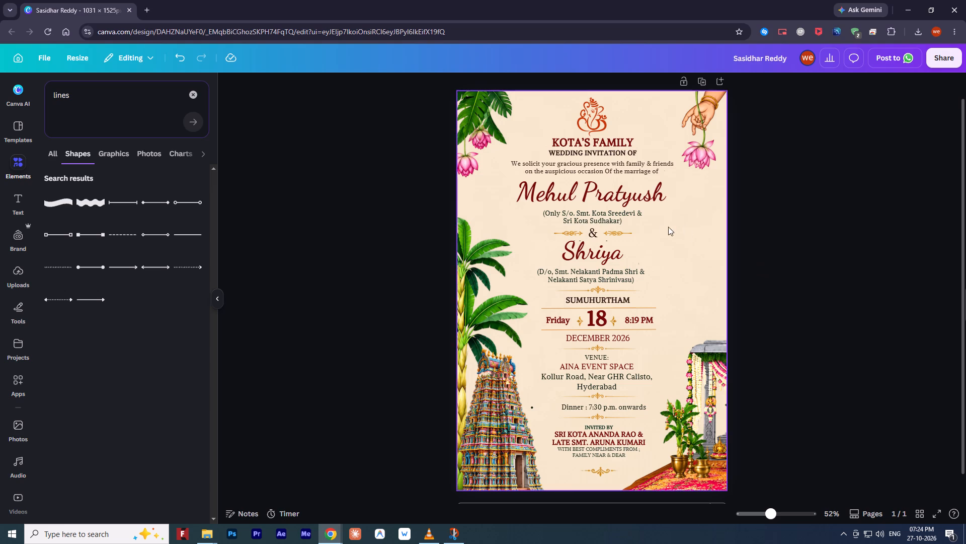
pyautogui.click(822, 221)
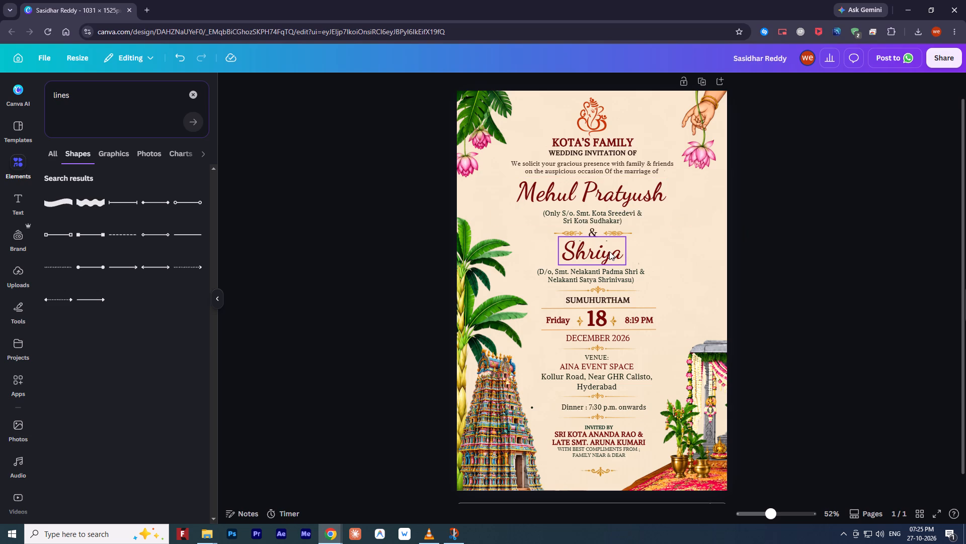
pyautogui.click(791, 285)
# Shift the "Dinner : 7:30 p.m. onwards" line slightly left so its text is centred between the ornaments below the venue address.
pyautogui.click(628, 405)
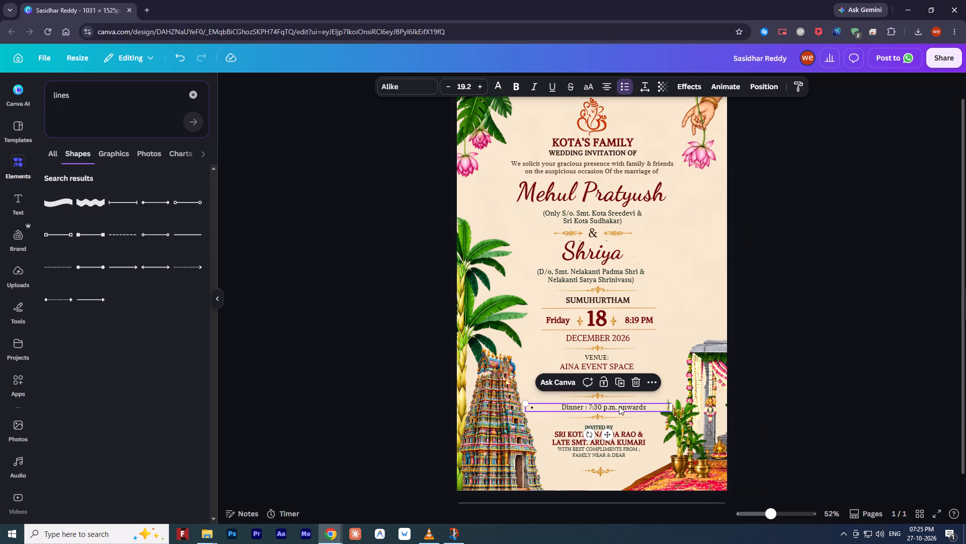
pyautogui.moveTo(619, 406); pyautogui.dragTo(613, 405)
pyautogui.click(613, 405)
pyautogui.click(616, 406)
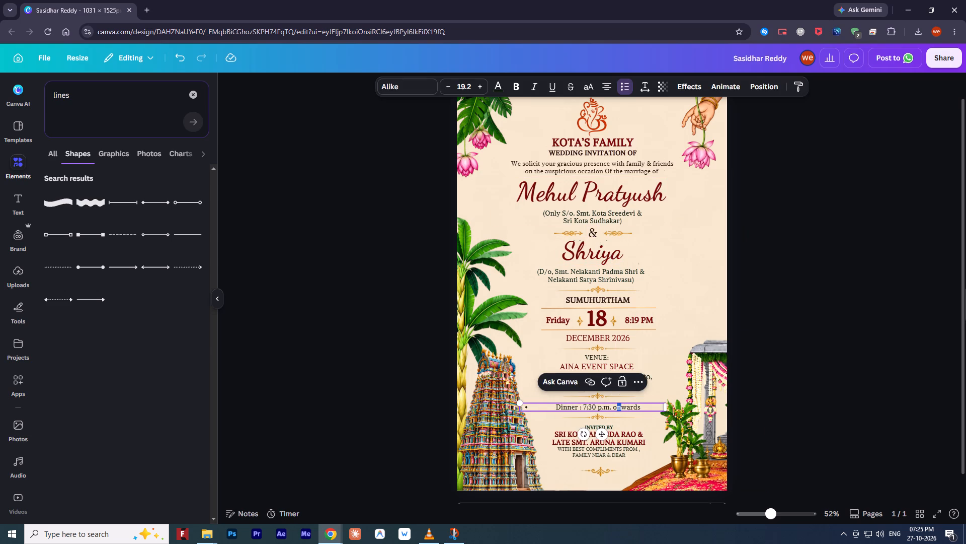
pyautogui.click(636, 418)
pyautogui.click(635, 408)
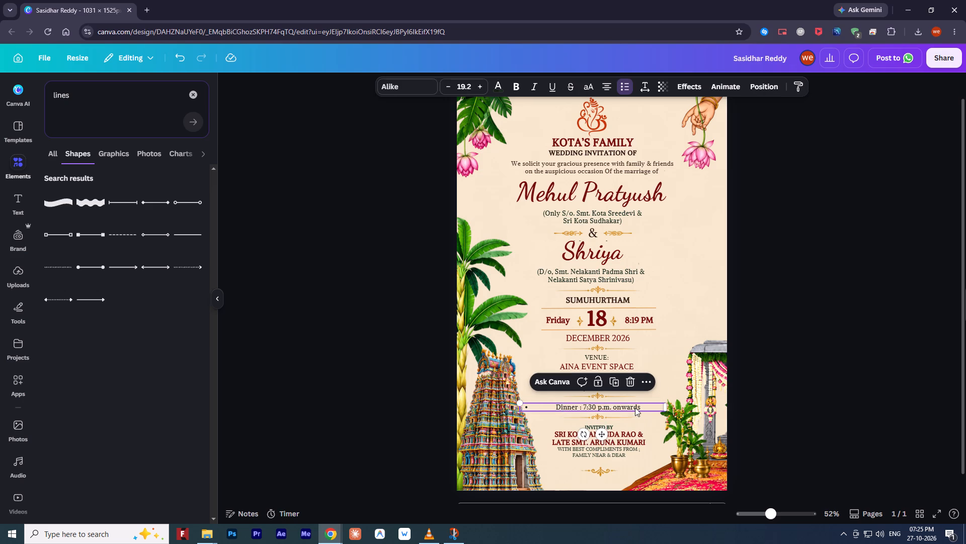
pyautogui.click(601, 434)
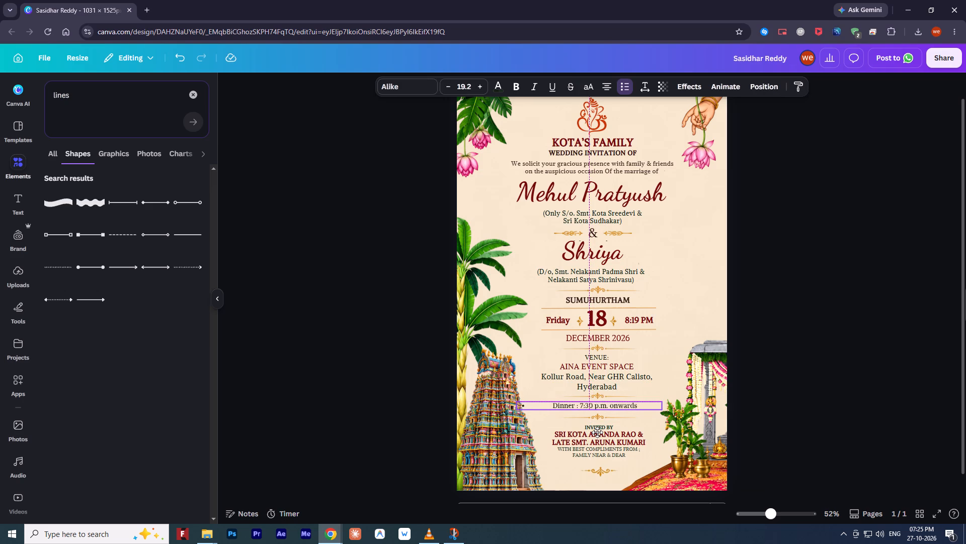
pyautogui.click(833, 245)
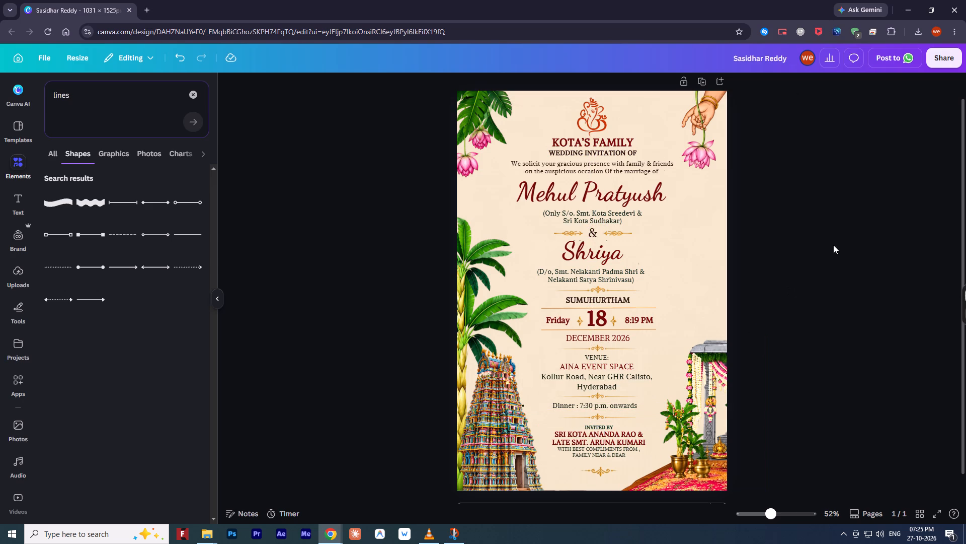
pyautogui.click(597, 406)
pyautogui.click(601, 433)
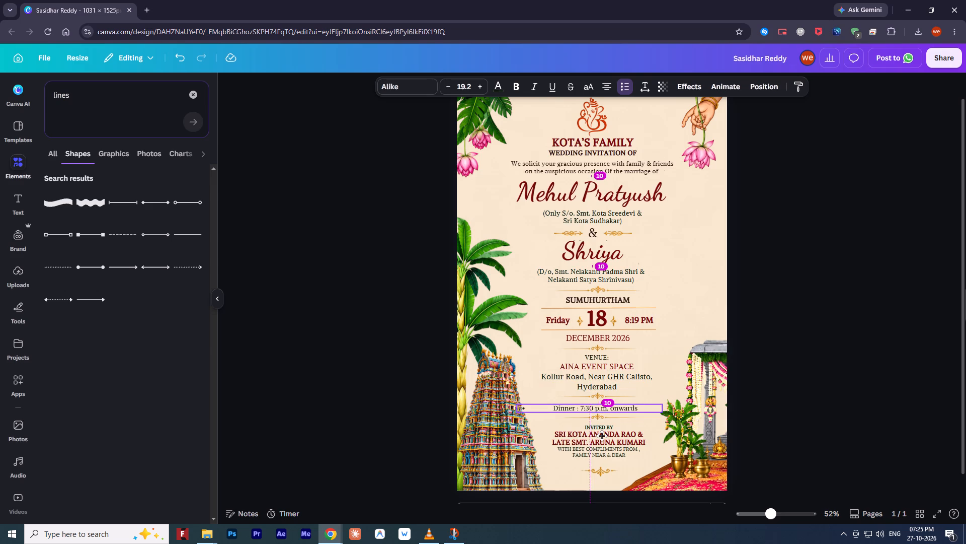
pyautogui.click(600, 436)
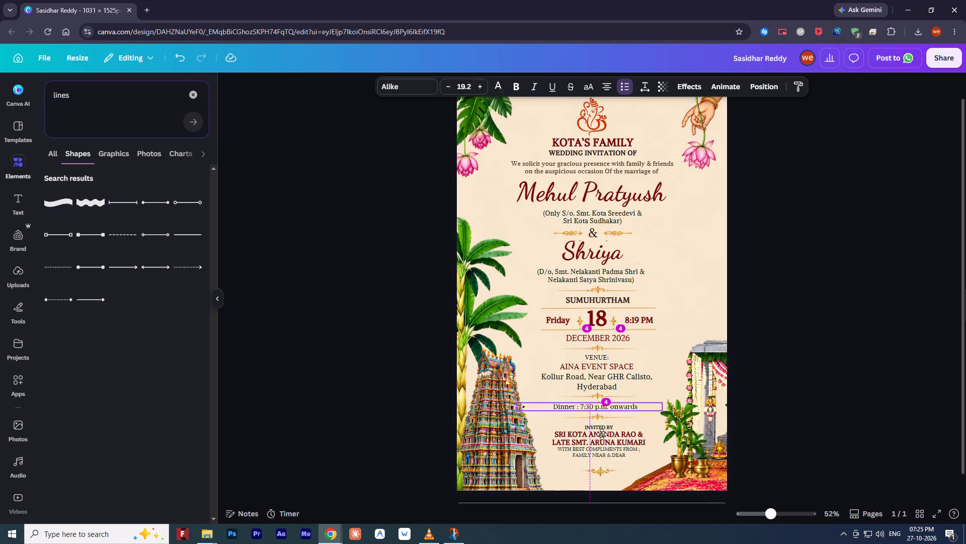
pyautogui.click(864, 238)
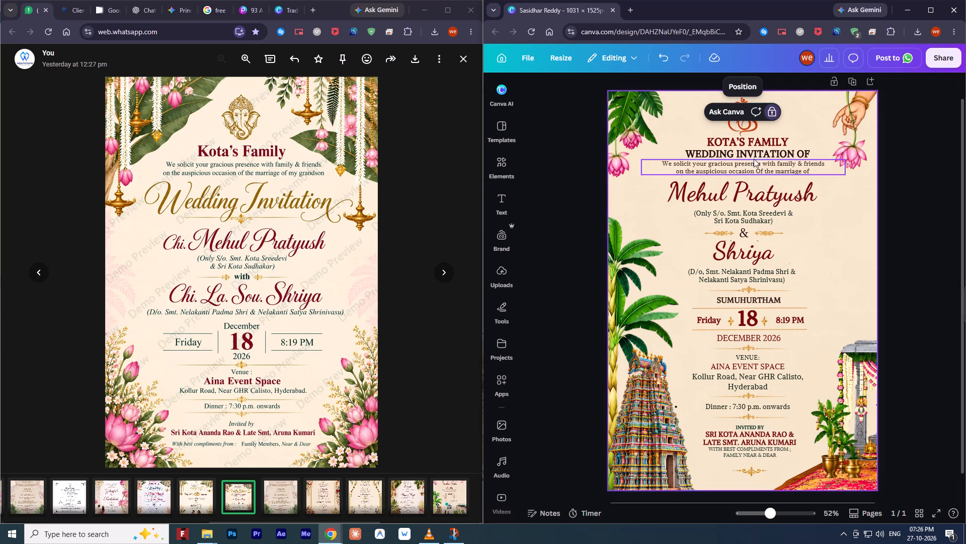
# Reduce the "WEDDING INVITATION OF" line to font size 26.4 and recentre the heading block below the Ganesh emblem.
pyautogui.click(760, 144)
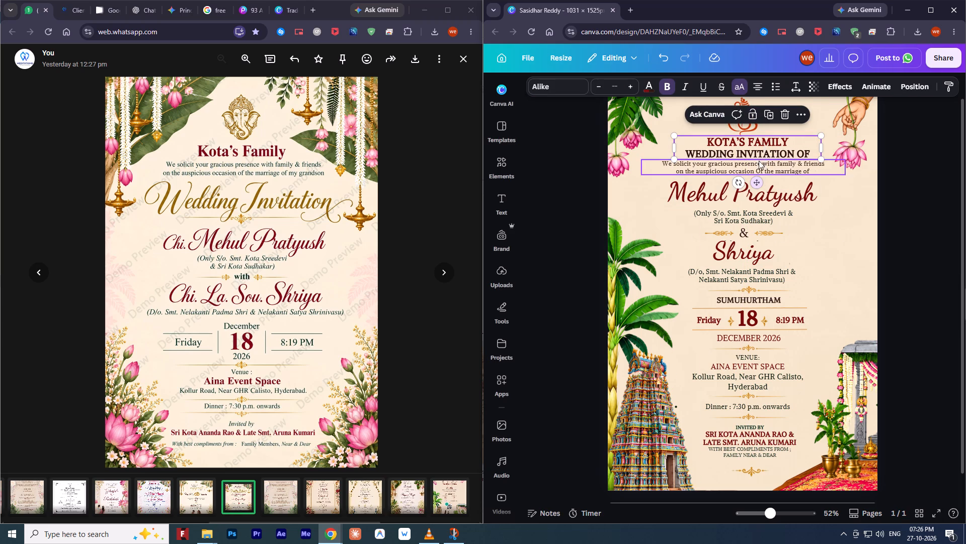
pyautogui.click(757, 154)
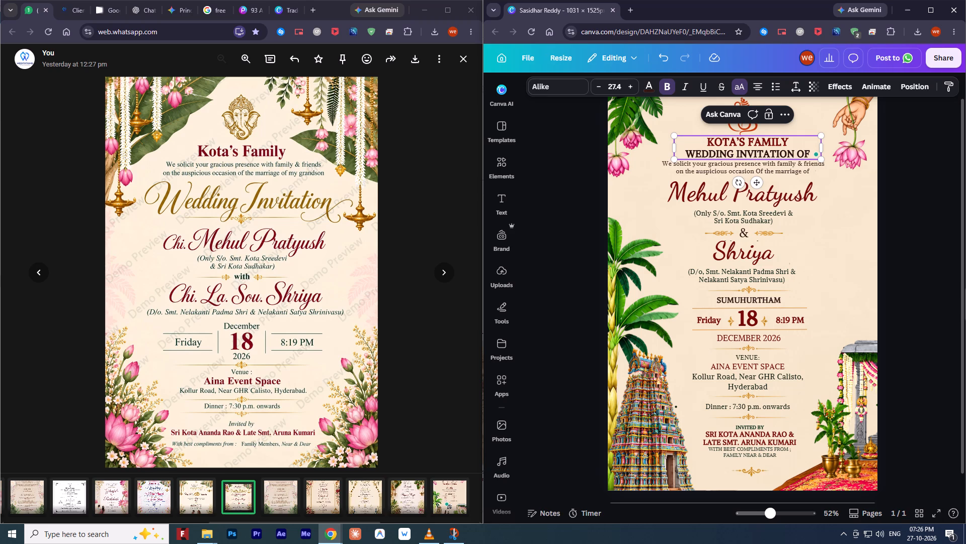
pyautogui.tripleClick(755, 152)
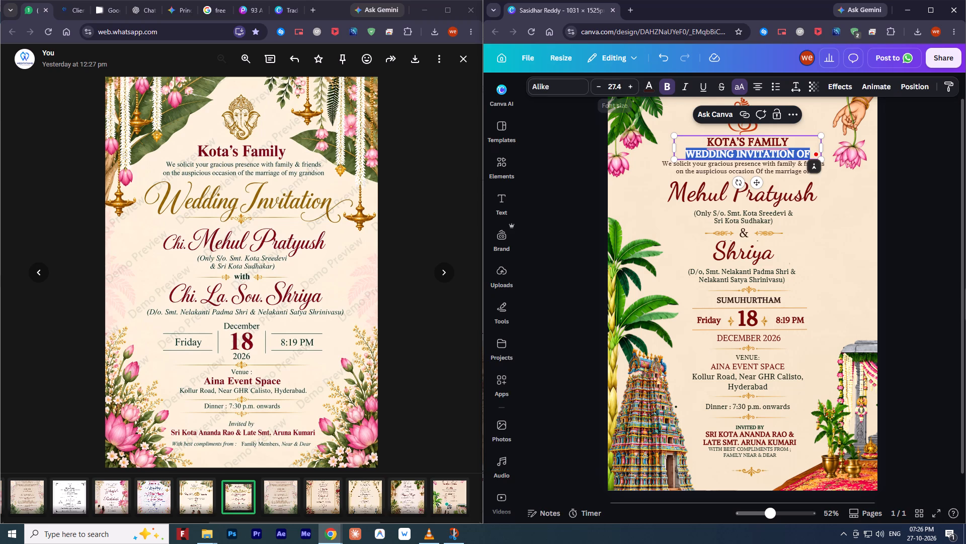
pyautogui.click(602, 86)
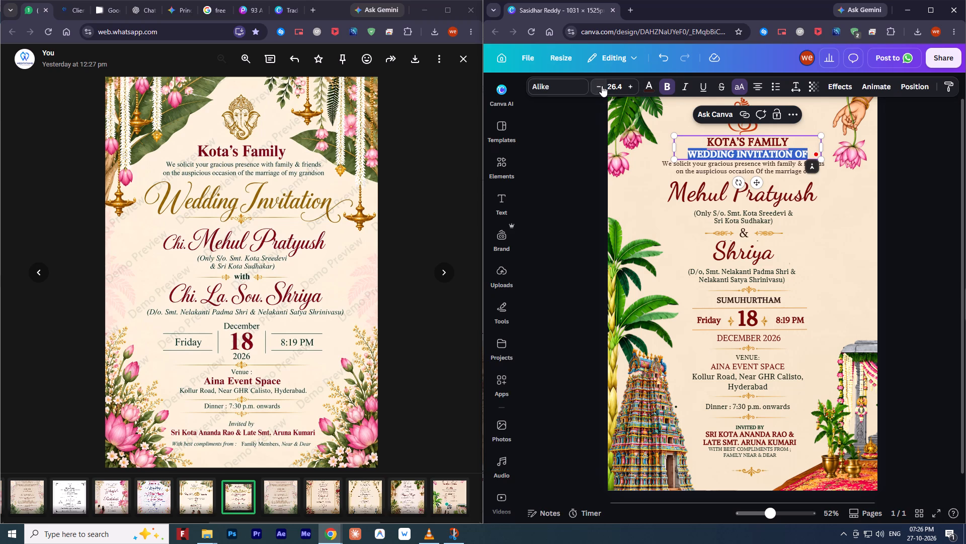
pyautogui.click(856, 221)
pyautogui.click(769, 149)
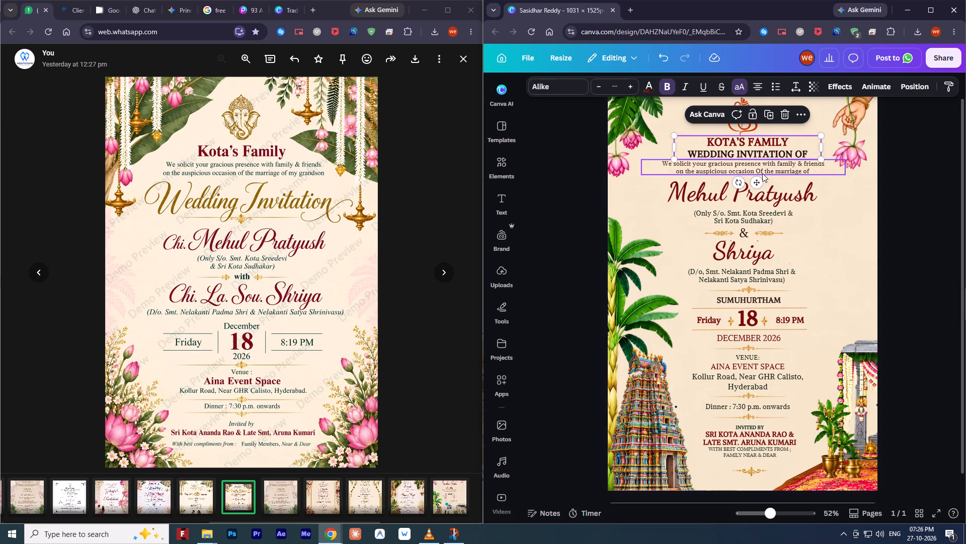
pyautogui.click(755, 181)
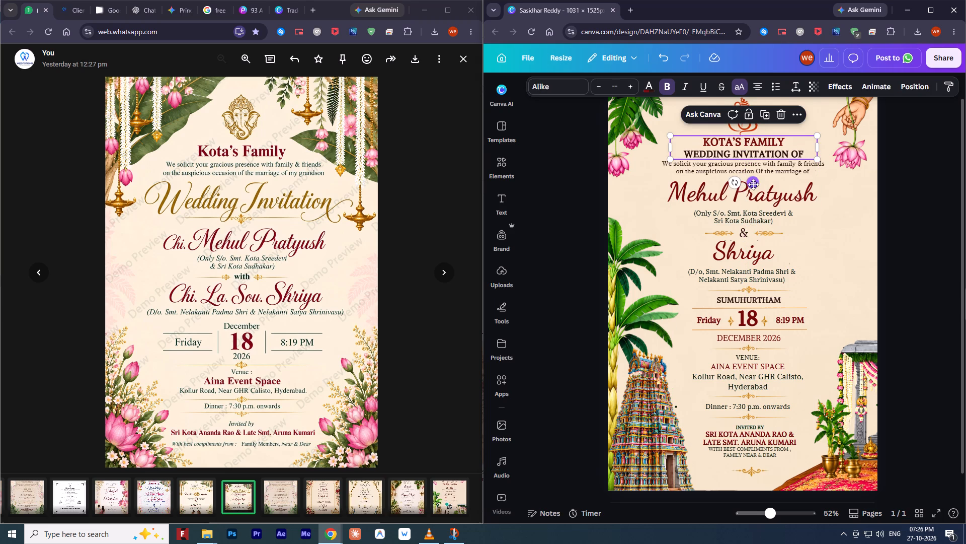
pyautogui.click(865, 247)
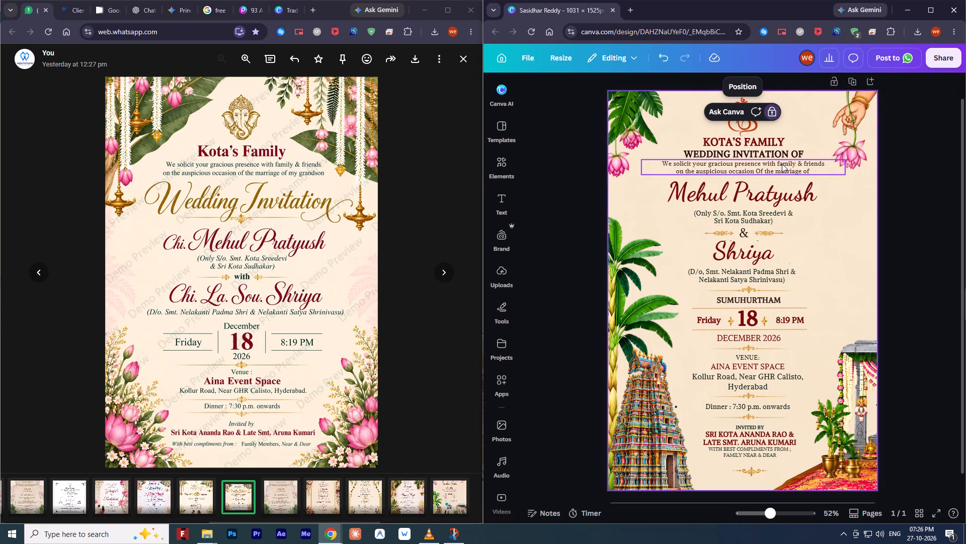
# Nudge the "We solicit your gracious presence" text down slightly to add space below the "WEDDING INVITATION OF" line.
pyautogui.click(782, 164)
pyautogui.press('Down')
pyautogui.press('Down')
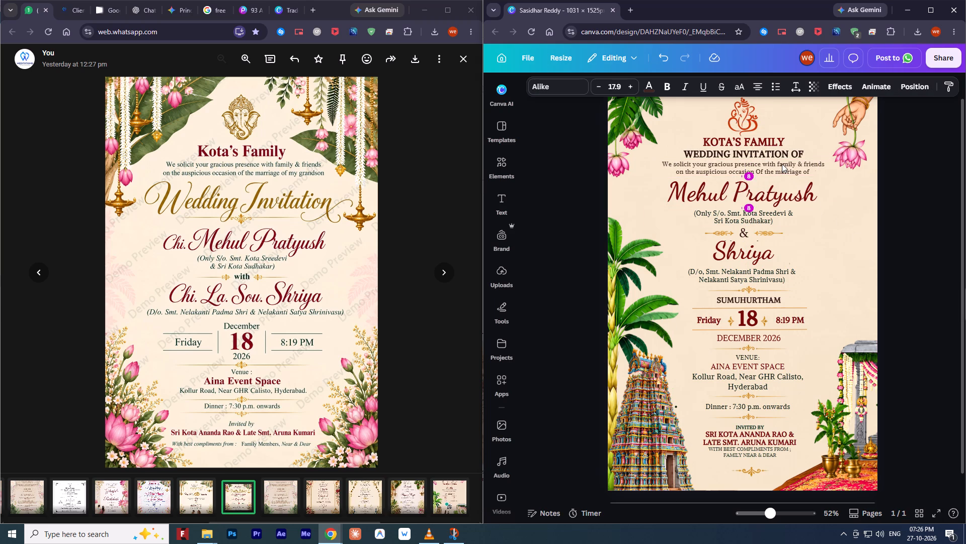
pyautogui.press('Down')
pyautogui.press('Down')
pyautogui.press('Down')
pyautogui.press('Down')
pyautogui.press('Down')
pyautogui.press('Down')
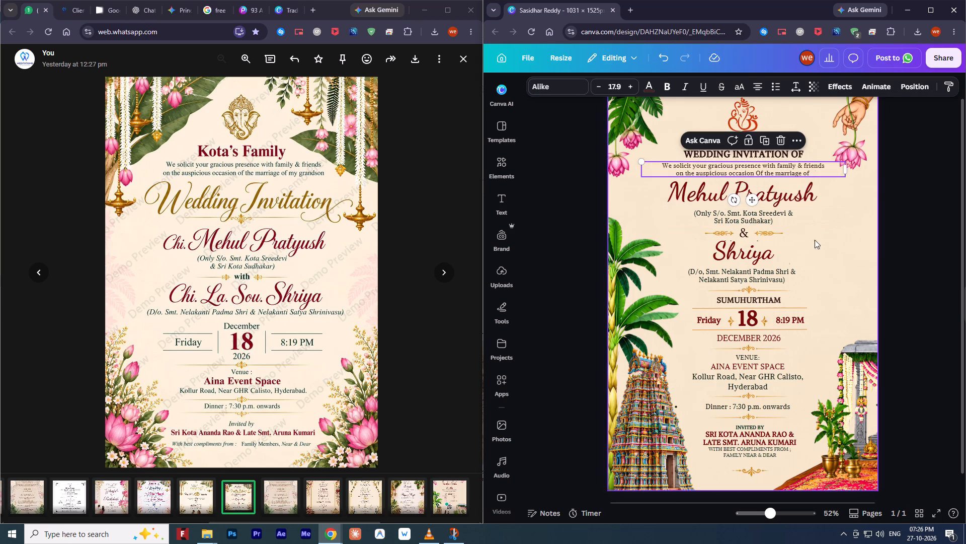
# Reduce the font size of the two lines of hosts' names under "INVITED BY" to 18.8.
pyautogui.click(845, 272)
pyautogui.click(746, 445)
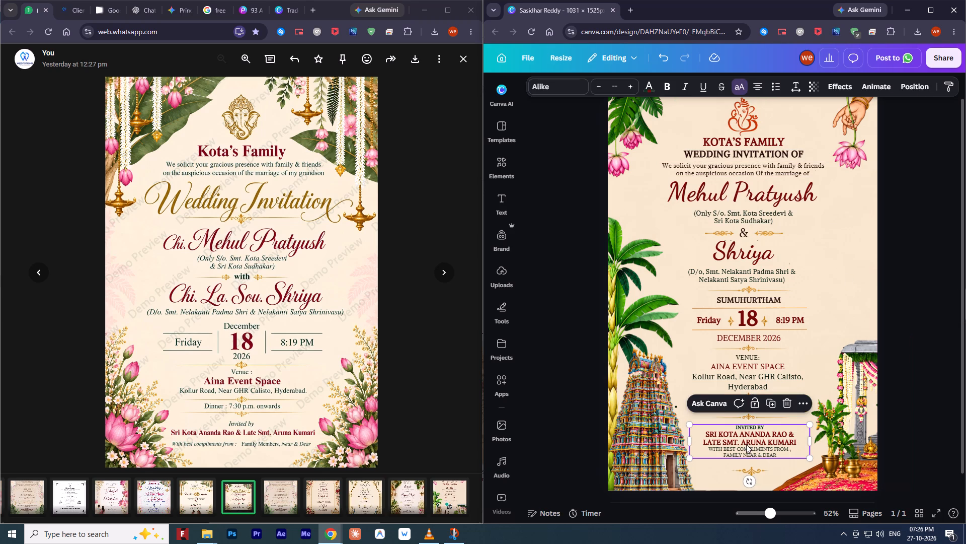
pyautogui.doubleClick(735, 438)
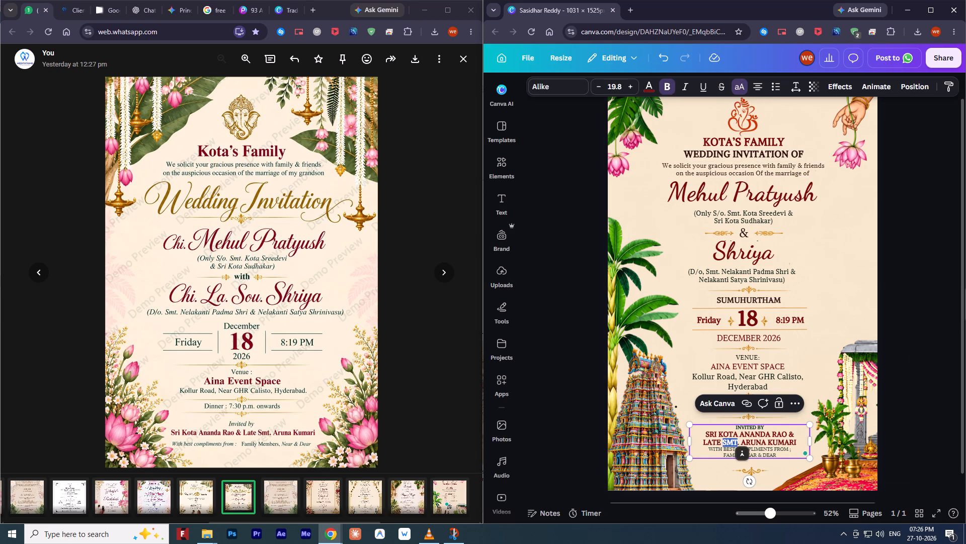
pyautogui.tripleClick(711, 432)
pyautogui.keyDown('shift'); pyautogui.click(784, 443); pyautogui.keyUp('shift')
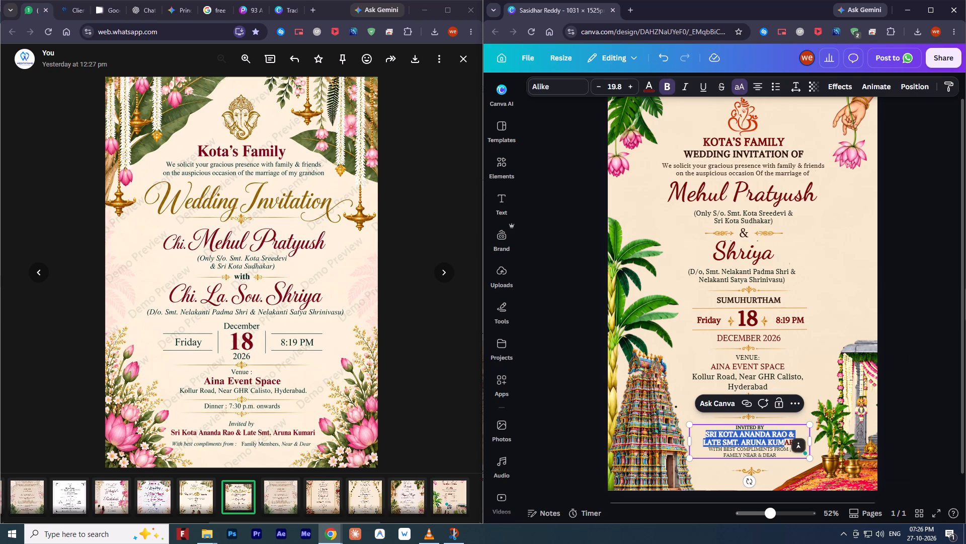
pyautogui.keyDown('shift'); pyautogui.click(797, 442); pyautogui.keyUp('shift')
pyautogui.click(600, 91)
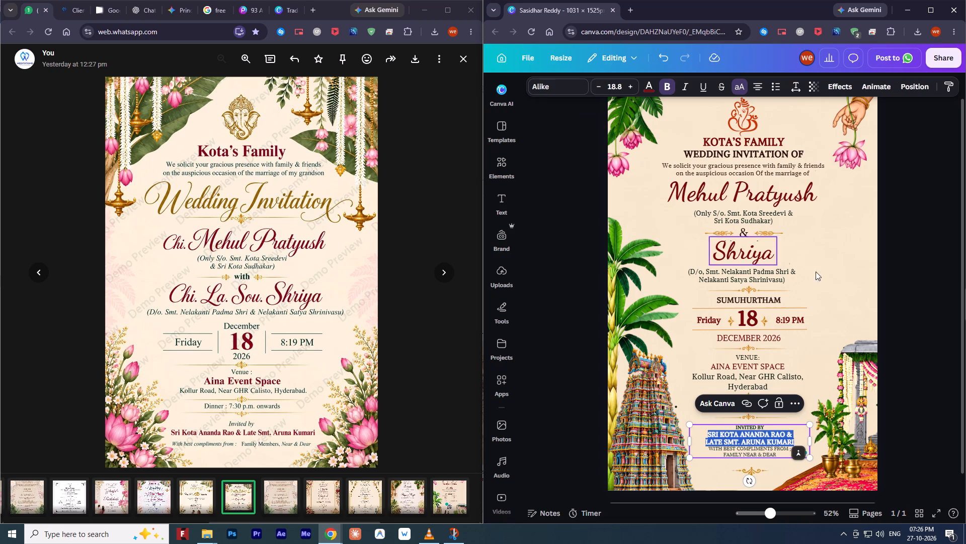
pyautogui.click(854, 279)
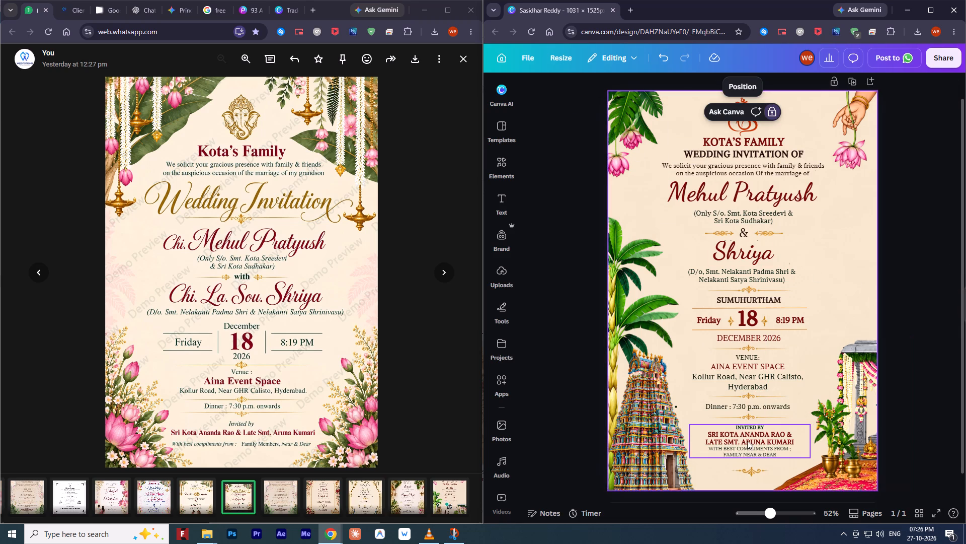
# Insert a blank line between the hosts' names and "WITH BEST COMPLIMENTS FROM" in the "INVITED BY" text block.
pyautogui.click(744, 439)
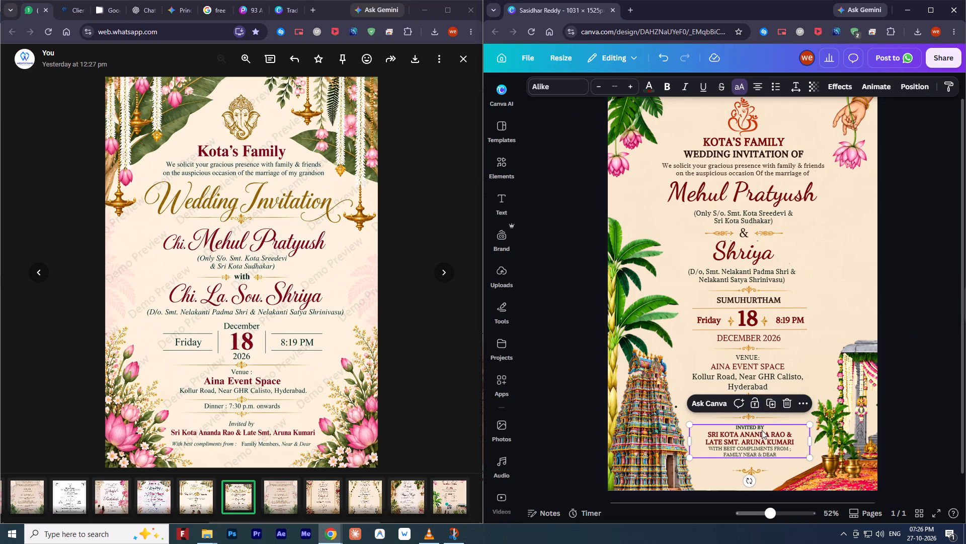
pyautogui.doubleClick(763, 436)
pyautogui.click(794, 442)
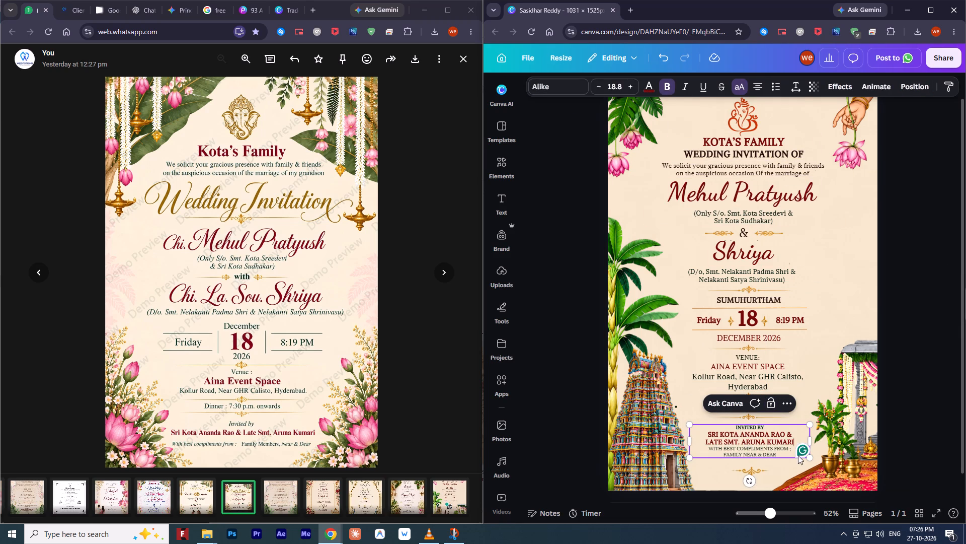
pyautogui.press('Right')
pyautogui.press('Return')
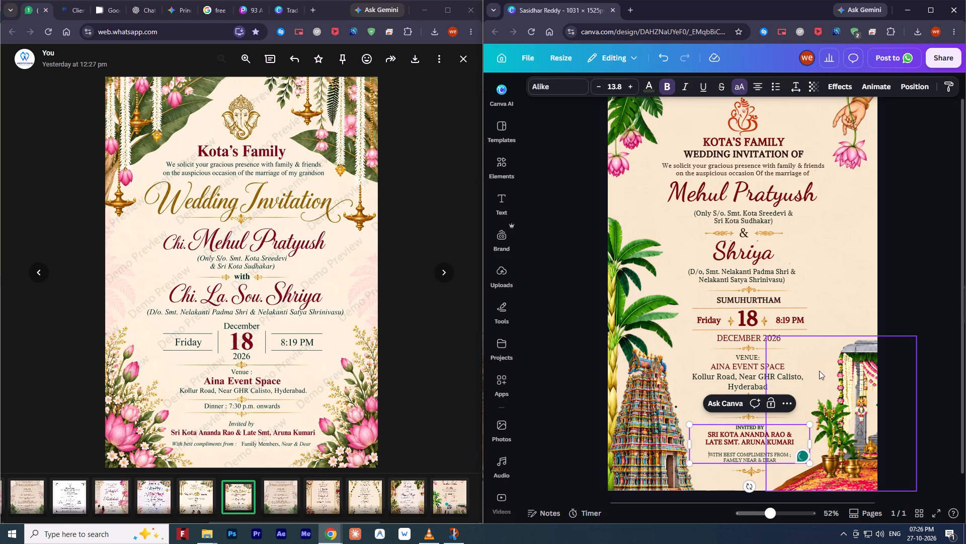
pyautogui.click(837, 308)
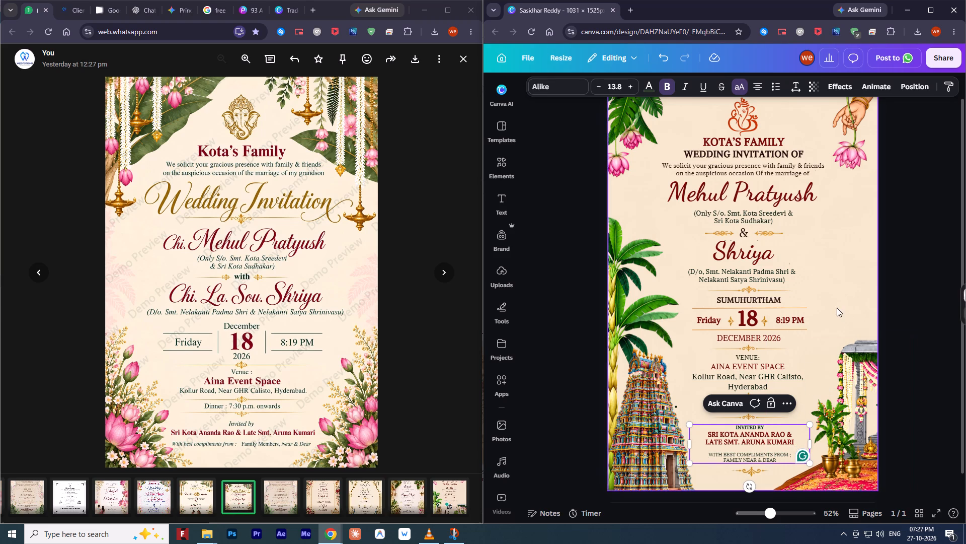
# Set the line spacing of all the text in the "INVITED BY" block to 1.36.
pyautogui.click(753, 442)
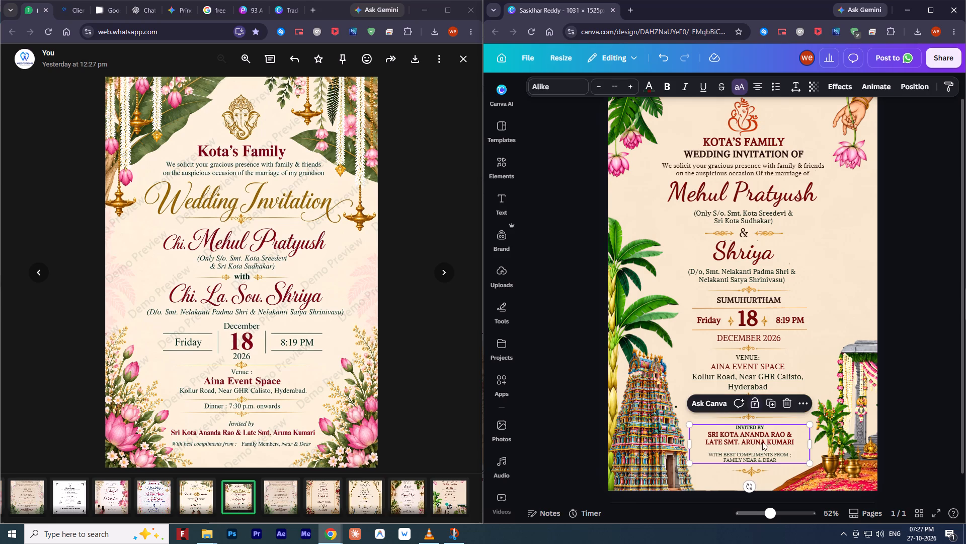
pyautogui.click(774, 438)
pyautogui.tripleClick(768, 431)
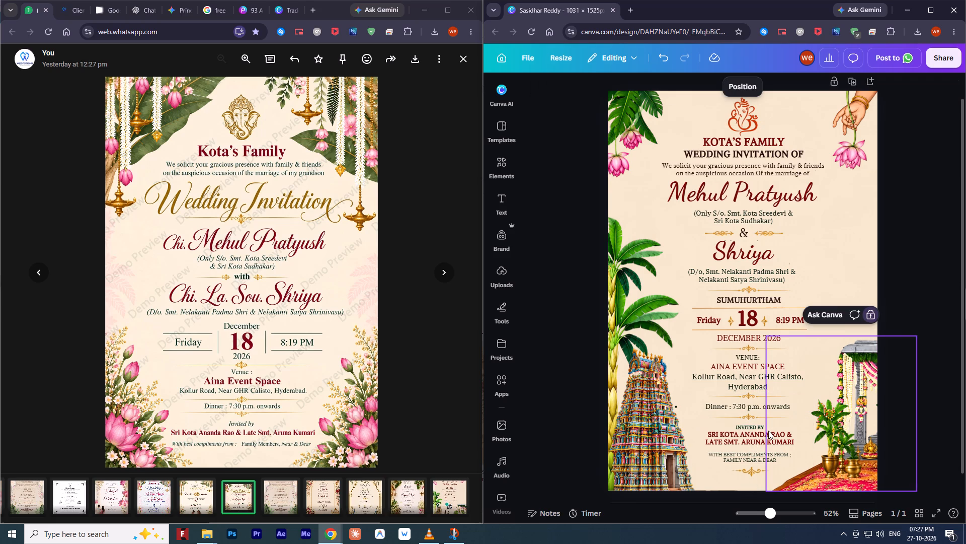
pyautogui.doubleClick(747, 438)
pyautogui.doubleClick(746, 438)
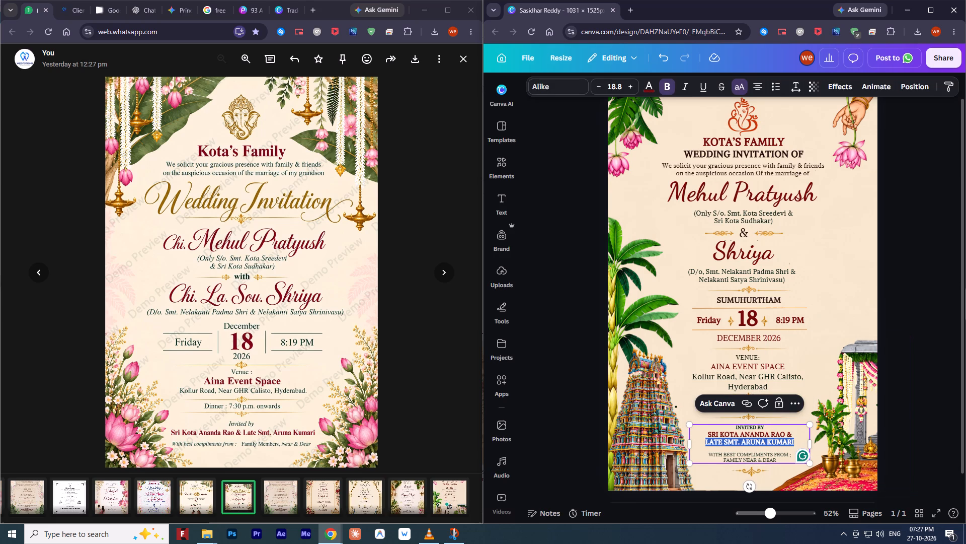
pyautogui.hotkey('ctrl', 'a')
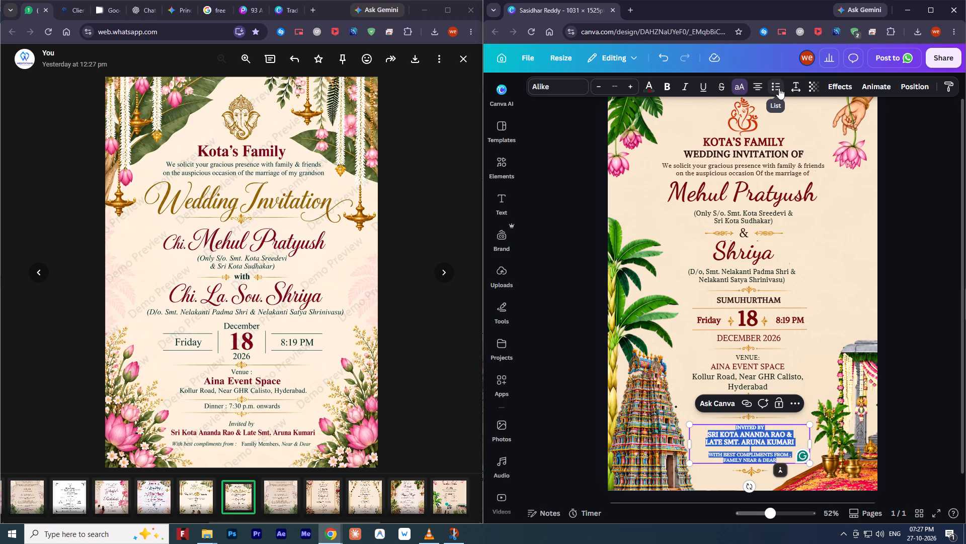
pyautogui.click(793, 89)
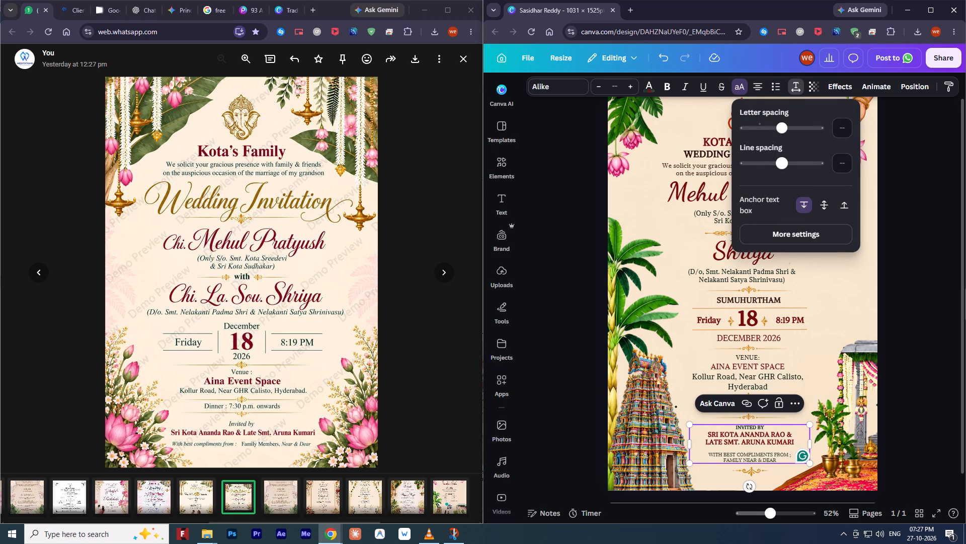
pyautogui.moveTo(781, 167); pyautogui.dragTo(772, 167)
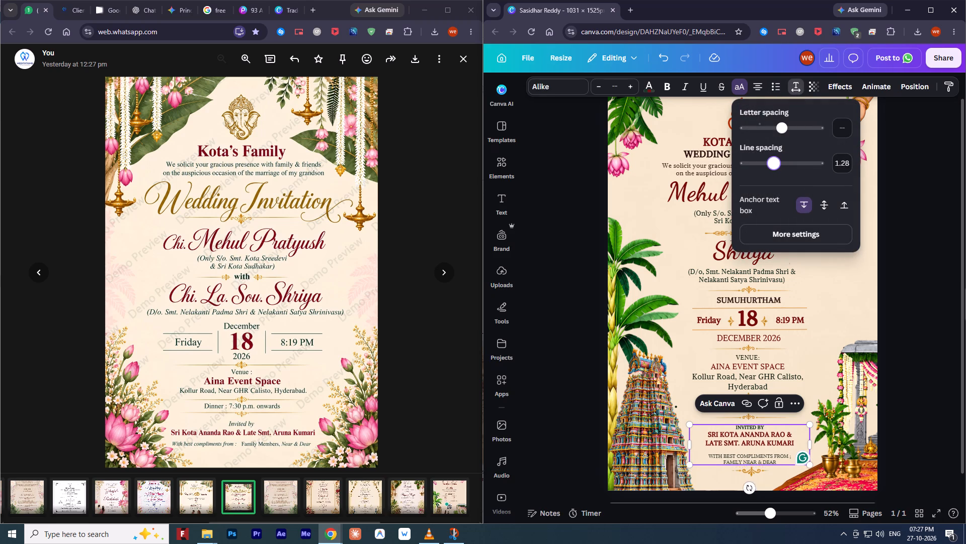
pyautogui.moveTo(772, 167); pyautogui.dragTo(775, 168)
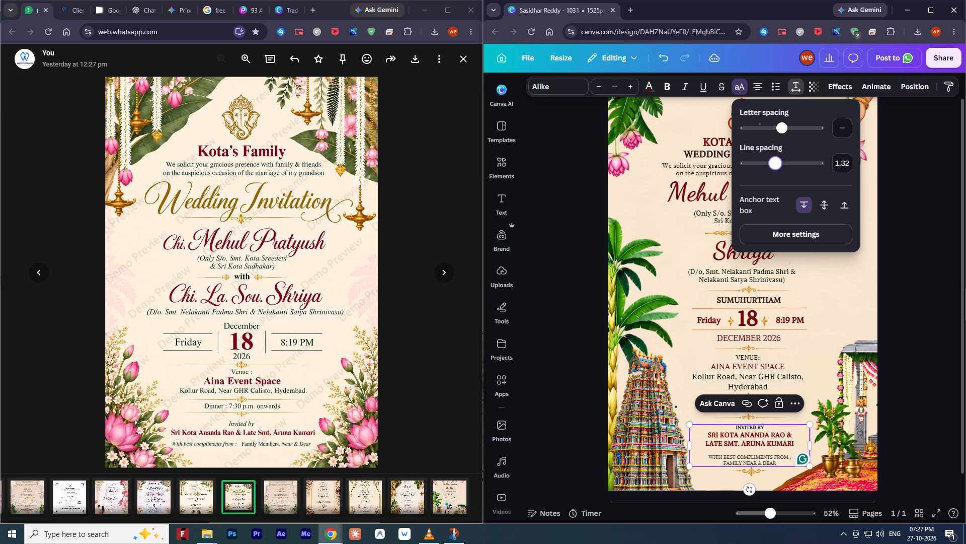
pyautogui.moveTo(775, 168); pyautogui.dragTo(774, 168)
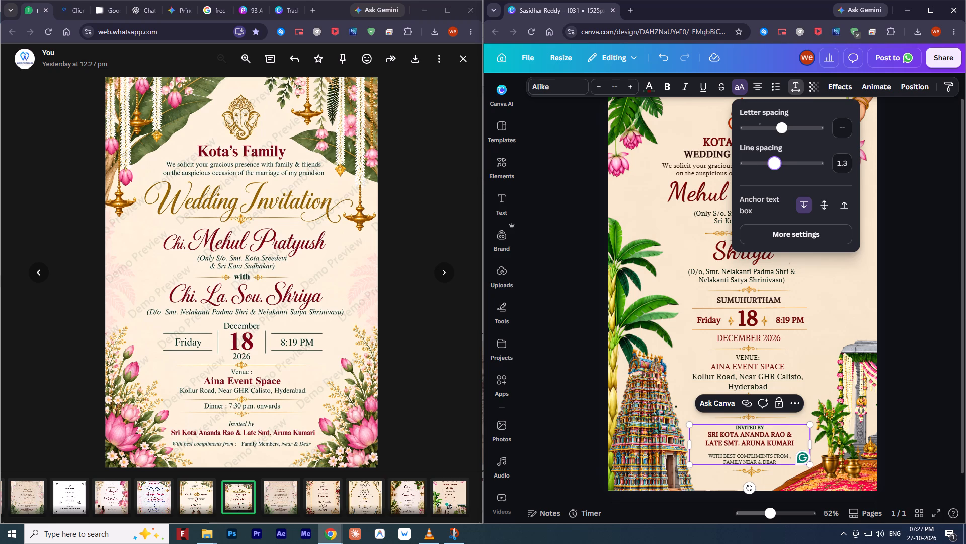
pyautogui.moveTo(774, 168); pyautogui.dragTo(776, 168)
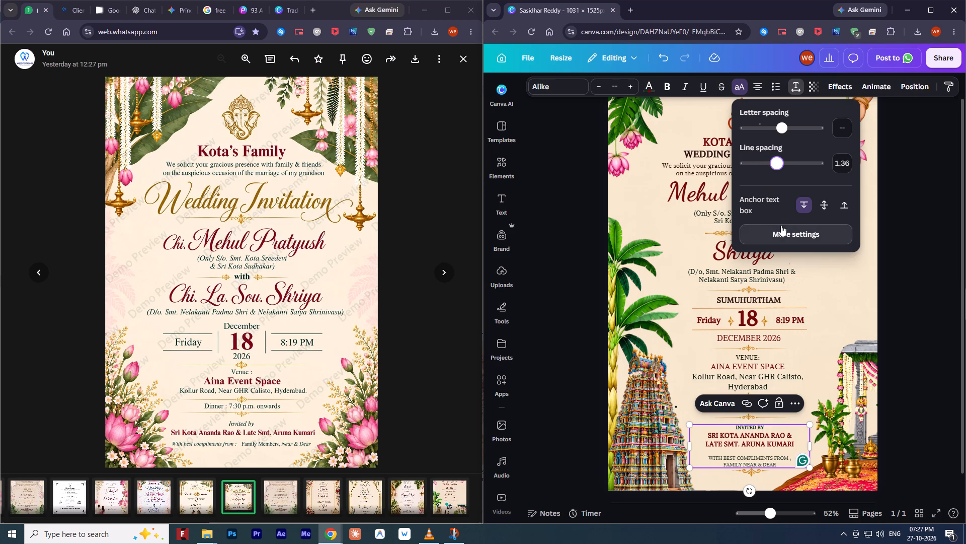
# Reduce the font size of the blank line above "WITH BEST COMPLIMENTS FROM" in the "INVITED BY" block to 7.8.
pyautogui.doubleClick(737, 444)
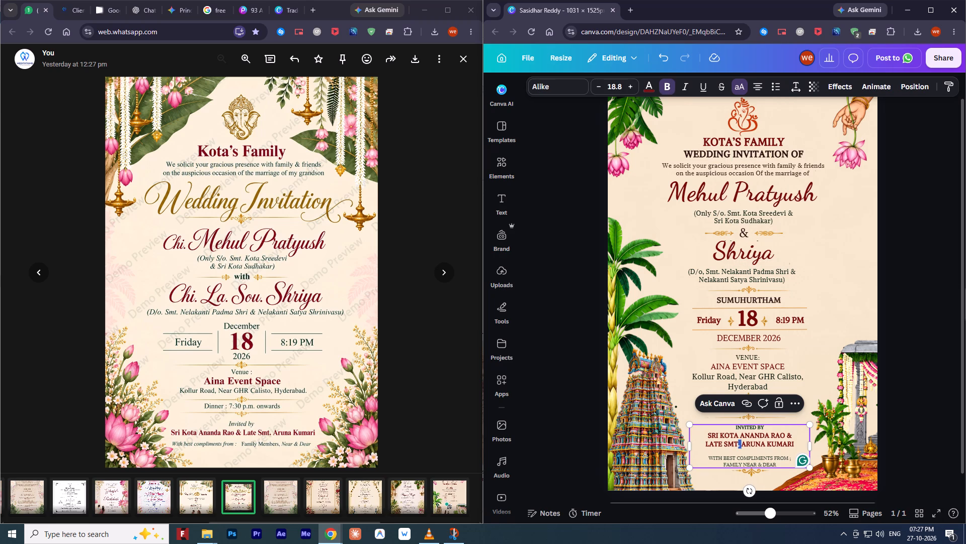
pyautogui.doubleClick(716, 460)
pyautogui.click(707, 457)
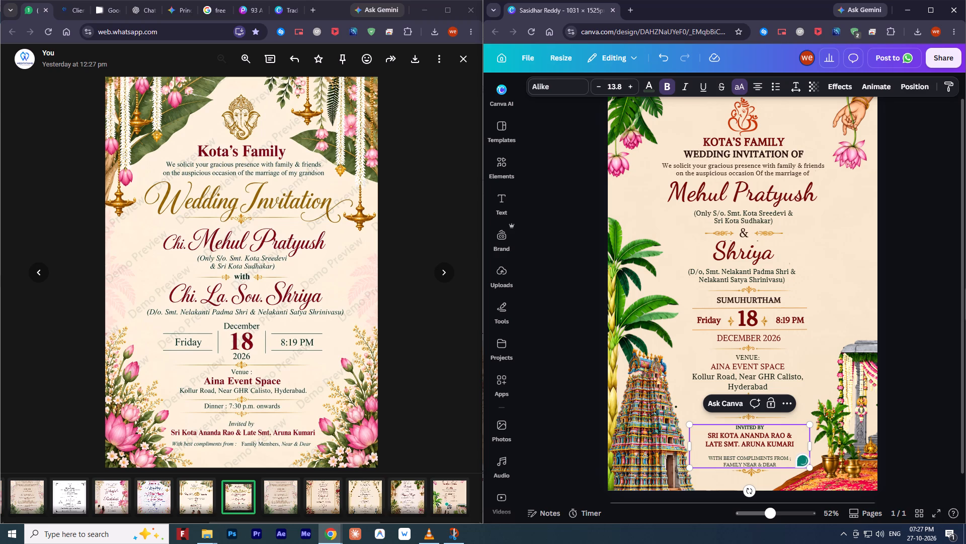
pyautogui.doubleClick(755, 446)
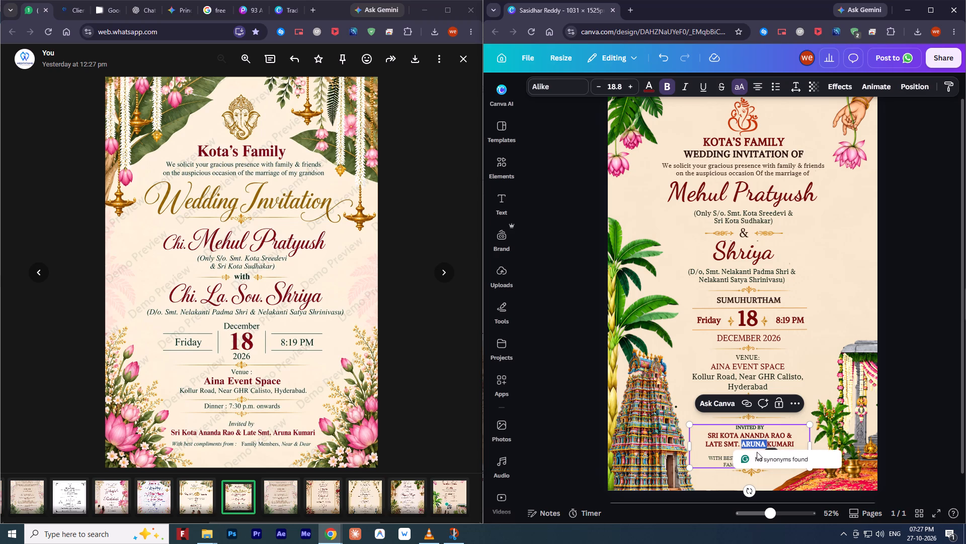
pyautogui.click(731, 451)
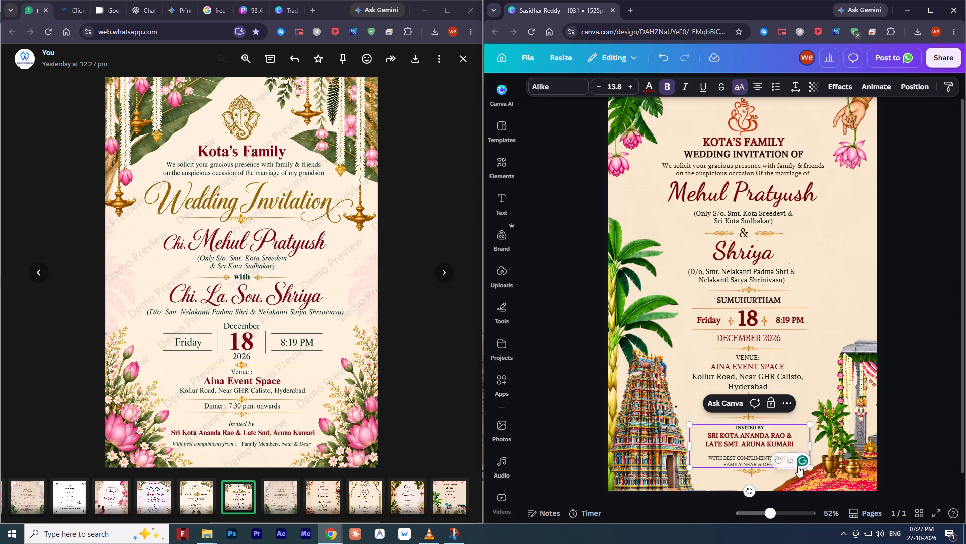
pyautogui.hotkey('shift', 'Left')
pyautogui.hotkey('shift', 'Left')
pyautogui.hotkey('shift', 'Right')
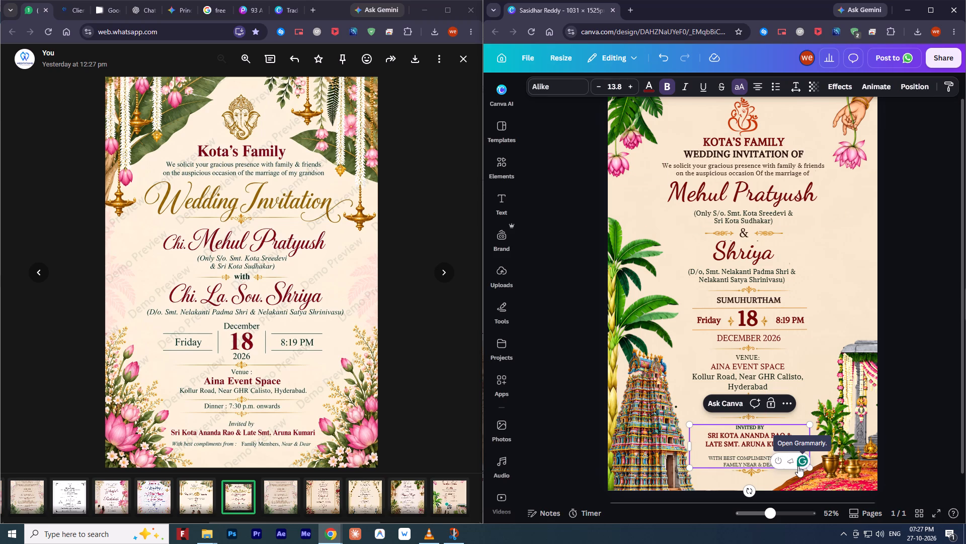
pyautogui.tripleClick(599, 89)
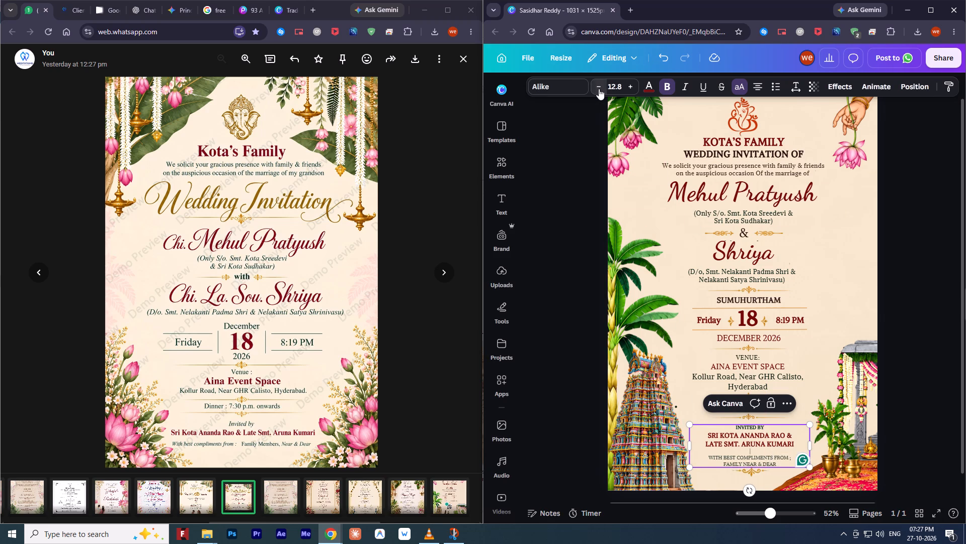
pyautogui.tripleClick(599, 89)
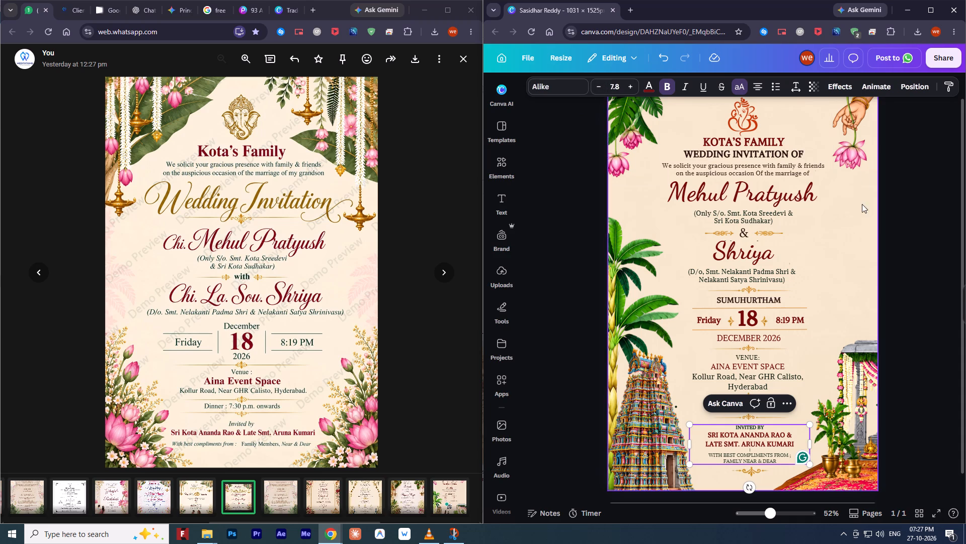
pyautogui.click(838, 255)
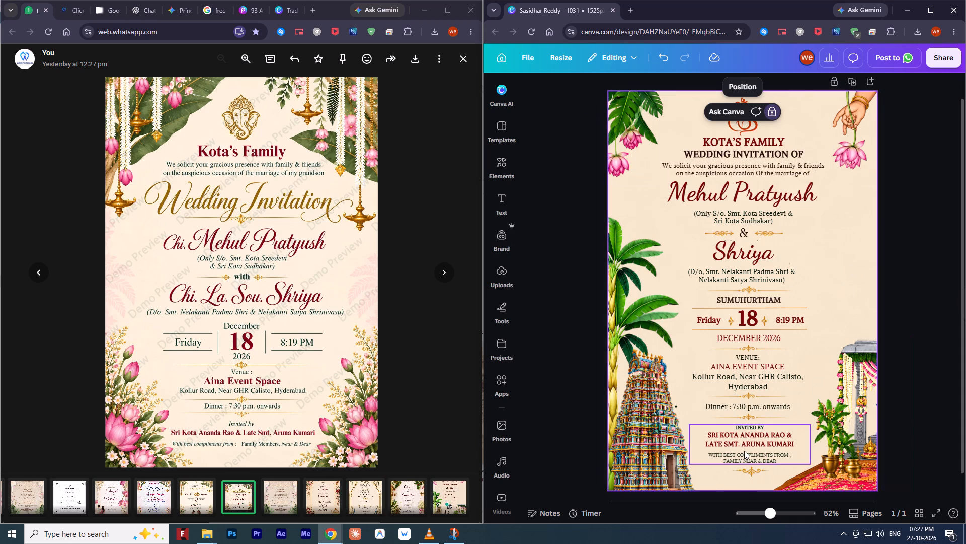
pyautogui.click(744, 451)
pyautogui.click(852, 237)
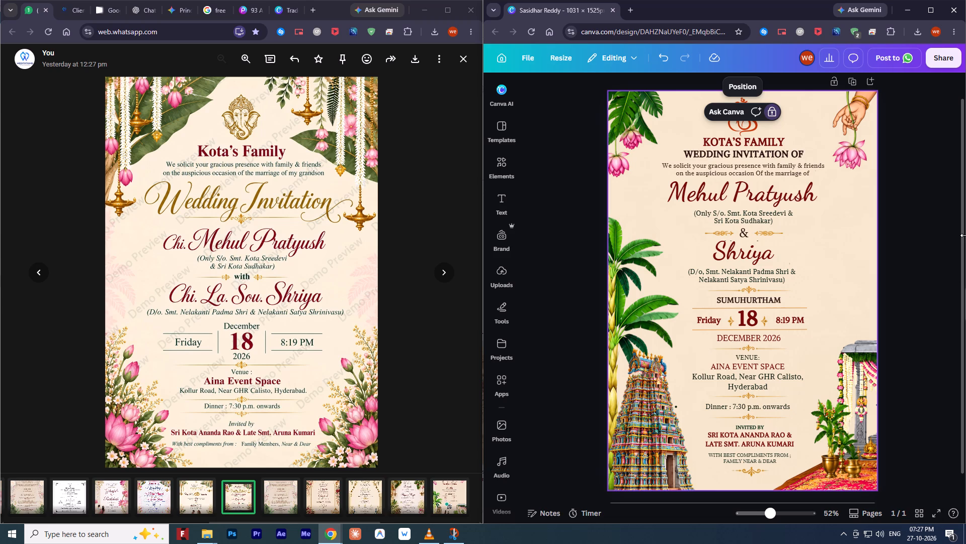
pyautogui.click(855, 238)
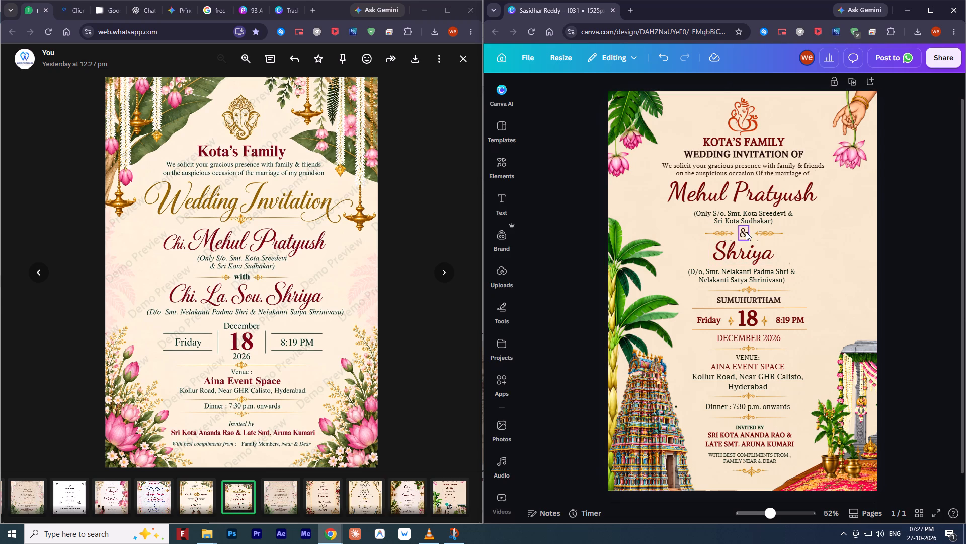
# Nudge the "&" between the couple's names slightly right, between its two side ornaments.
pyautogui.click(746, 232)
pyautogui.press('Right')
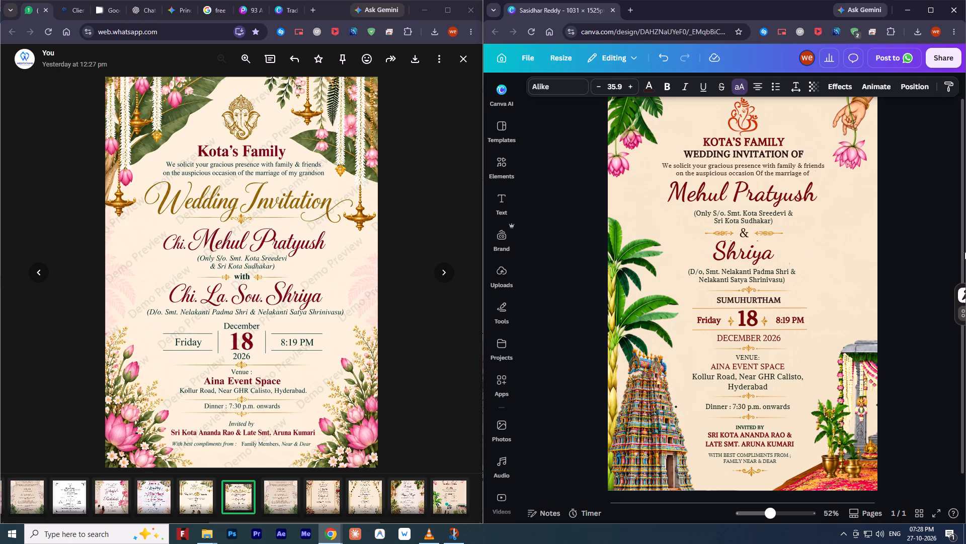
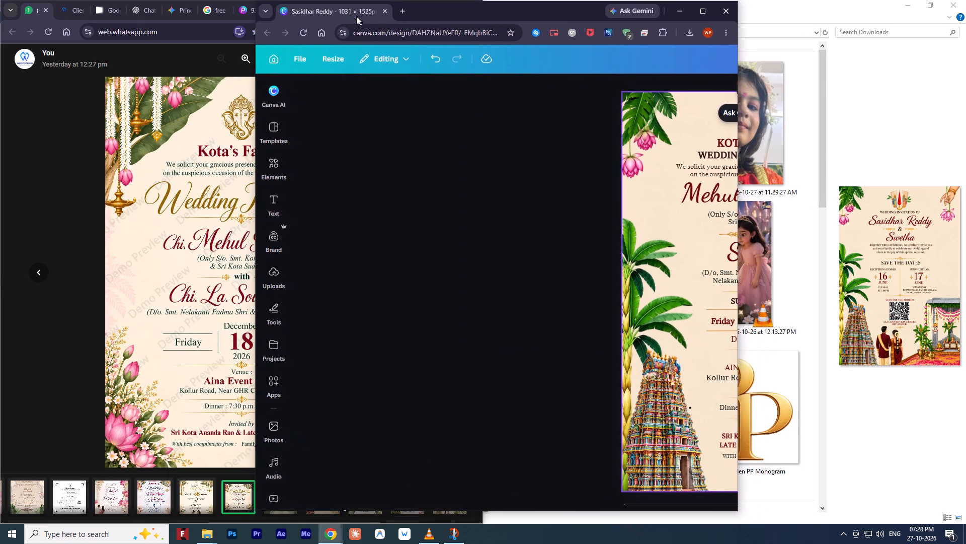
# Maximize the invitation's window and browse the uploaded images for a demo preview watermark.
pyautogui.moveTo(356, 16); pyautogui.dragTo(306, 10)
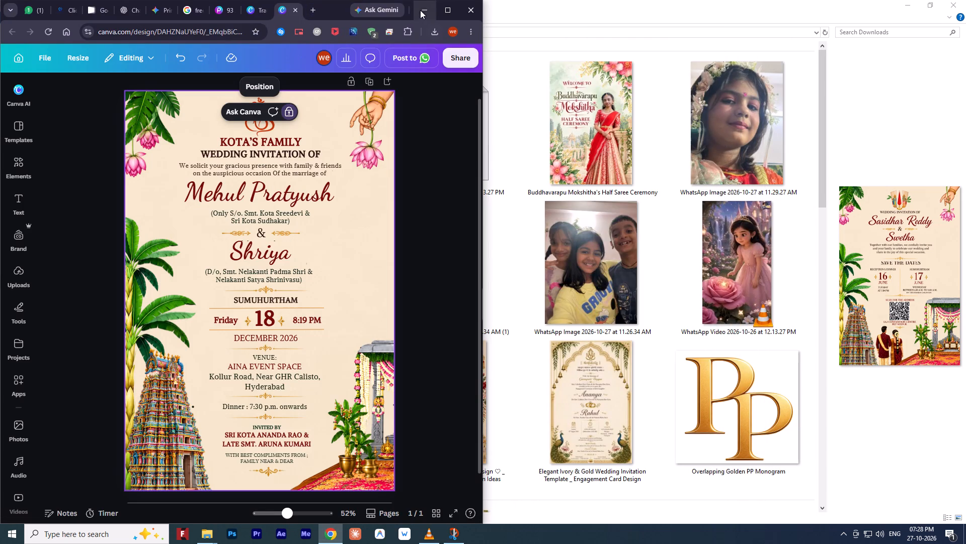
pyautogui.click(451, 7)
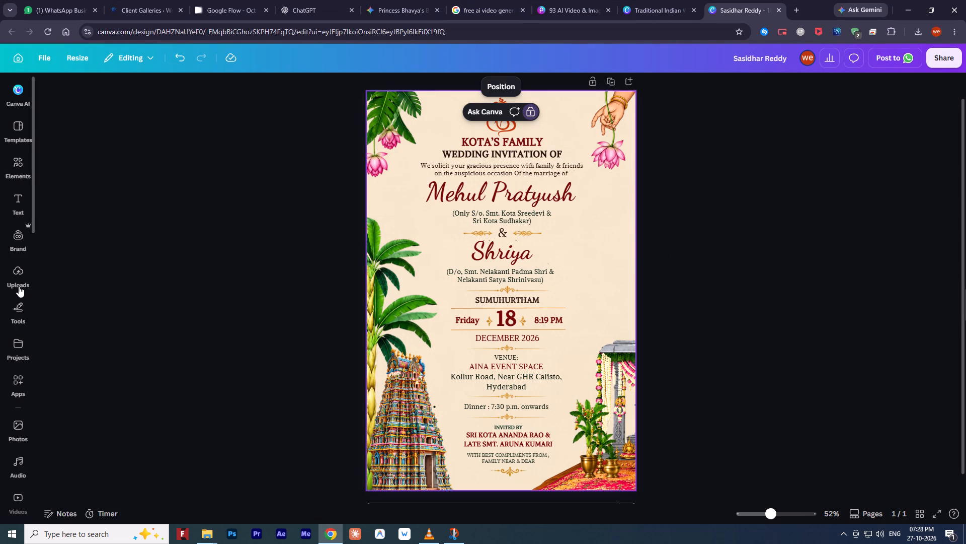
pyautogui.click(16, 278)
pyautogui.scroll(-3, 181, 315)
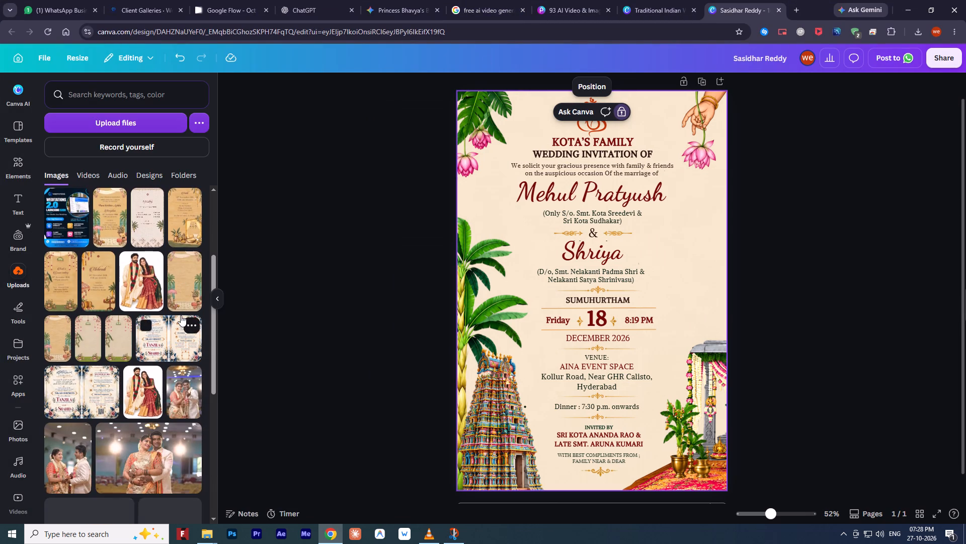
pyautogui.scroll(-8, 175, 315)
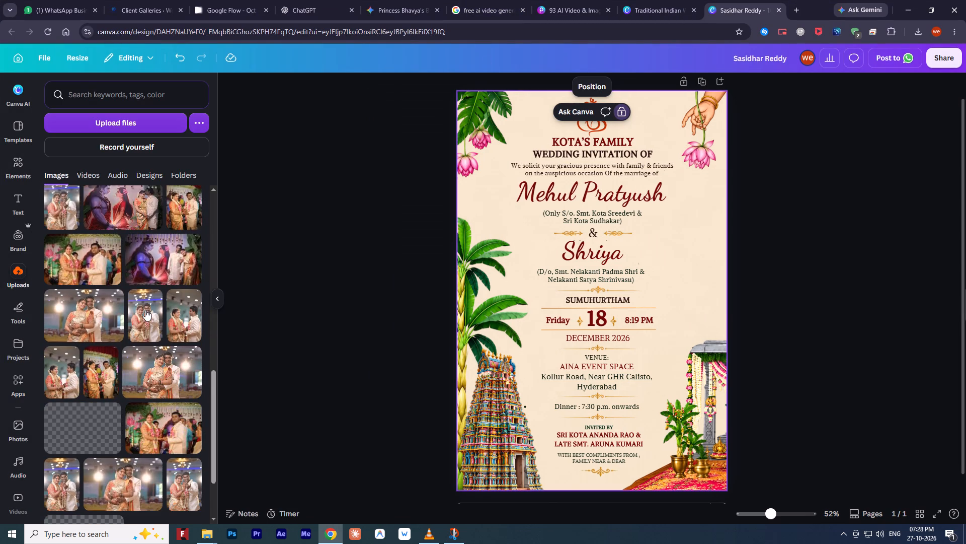
pyautogui.scroll(-7, 145, 310)
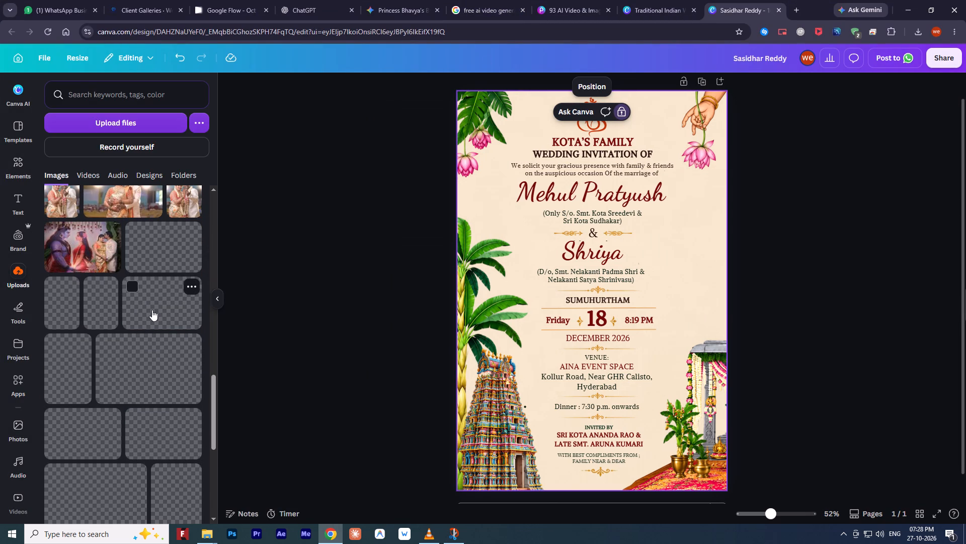
pyautogui.scroll(-7, 152, 310)
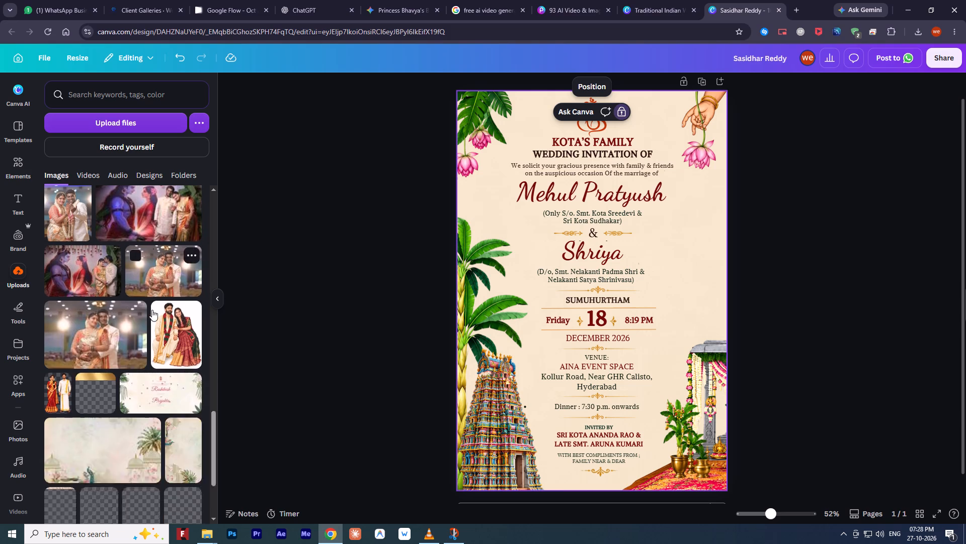
pyautogui.scroll(-3, 152, 310)
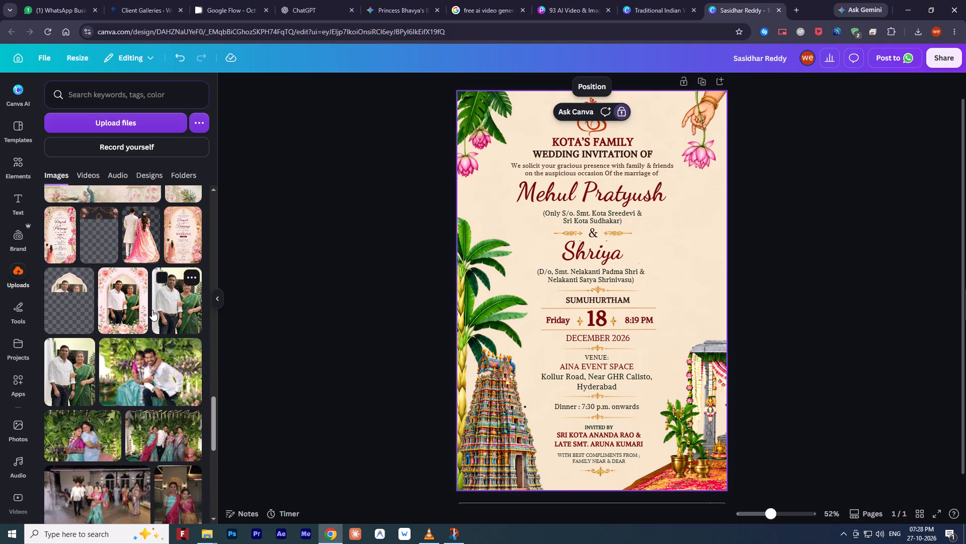
pyautogui.scroll(-4, 152, 310)
pyautogui.scroll(5, 152, 310)
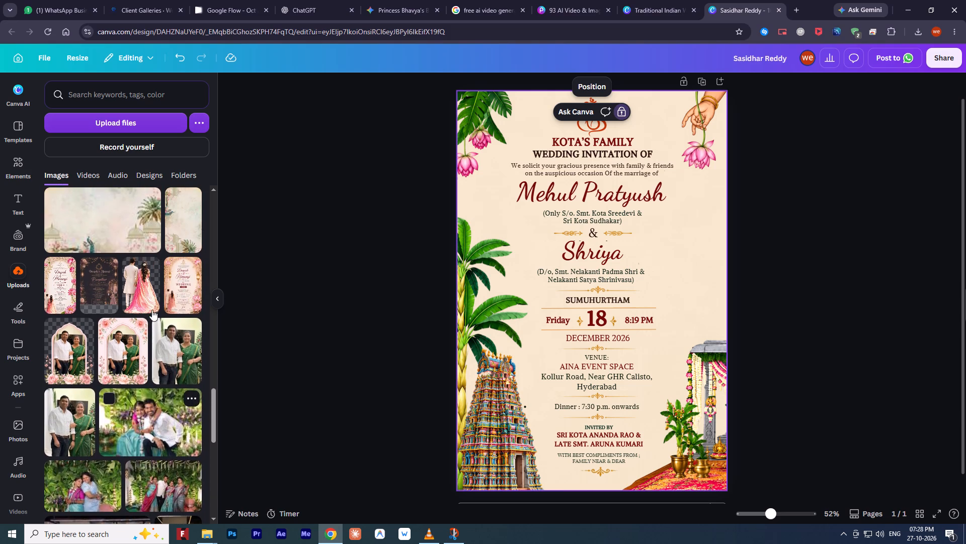
pyautogui.scroll(-1, 152, 310)
pyautogui.scroll(1, 152, 310)
pyautogui.scroll(-1, 152, 310)
pyautogui.scroll(1, 152, 310)
pyautogui.scroll(-1, 152, 310)
pyautogui.scroll(1, 152, 310)
pyautogui.scroll(-14, 152, 310)
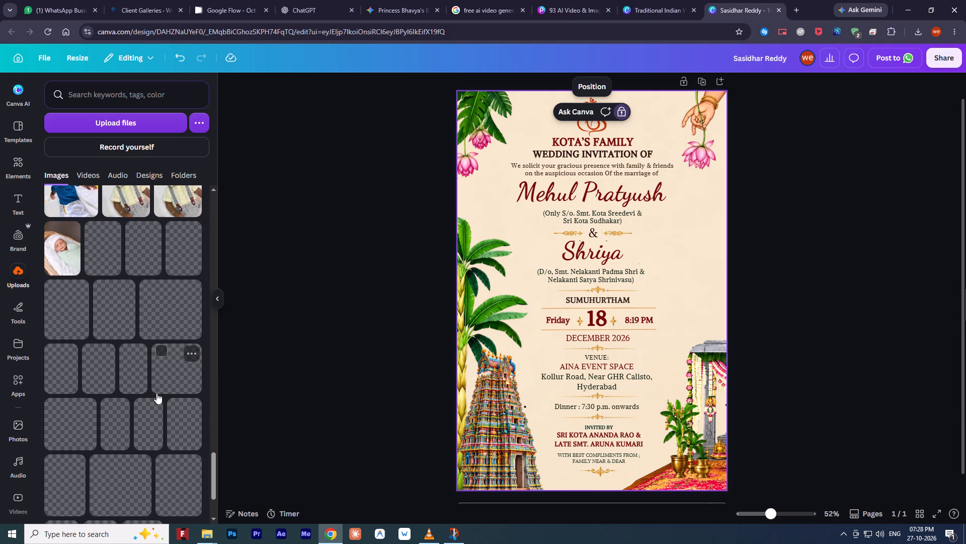
pyautogui.scroll(-3, 175, 345)
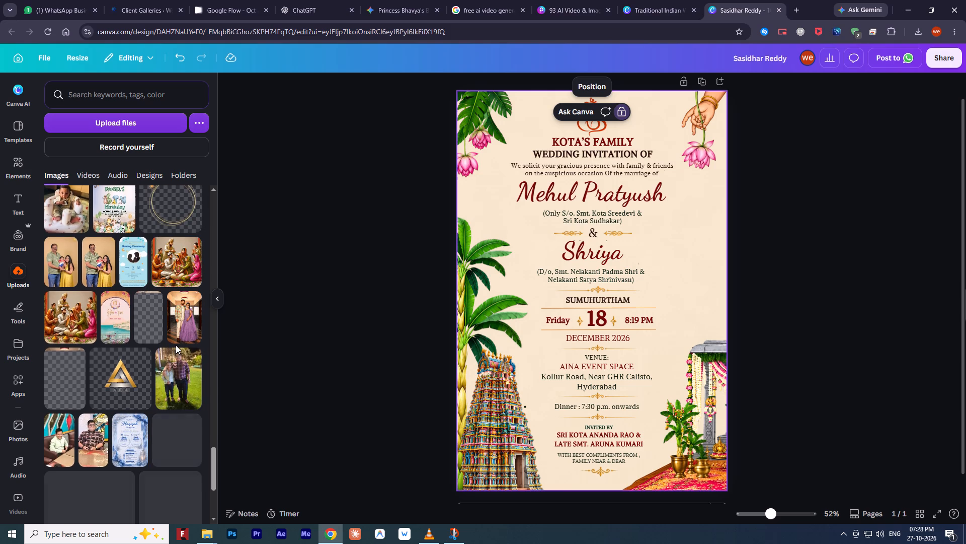
pyautogui.scroll(-4, 174, 340)
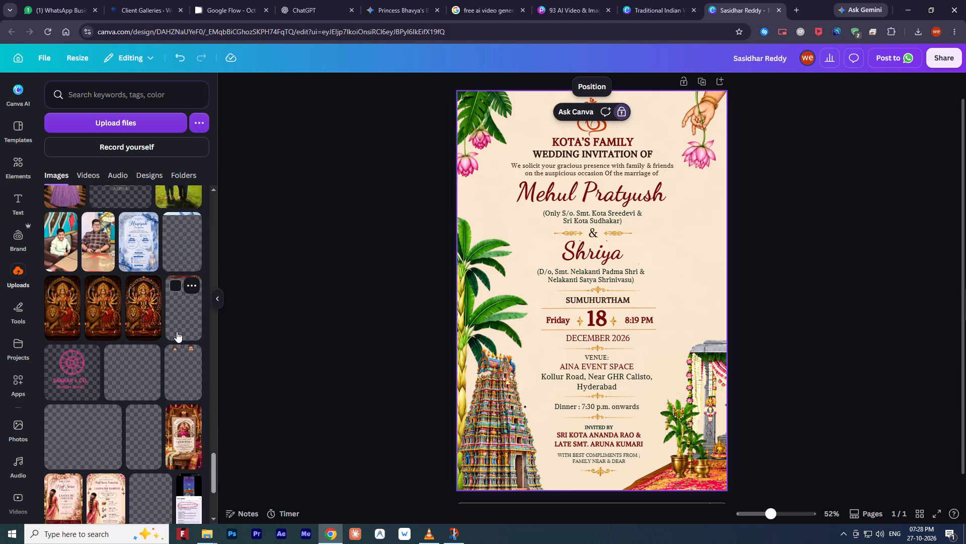
pyautogui.scroll(-7, 177, 331)
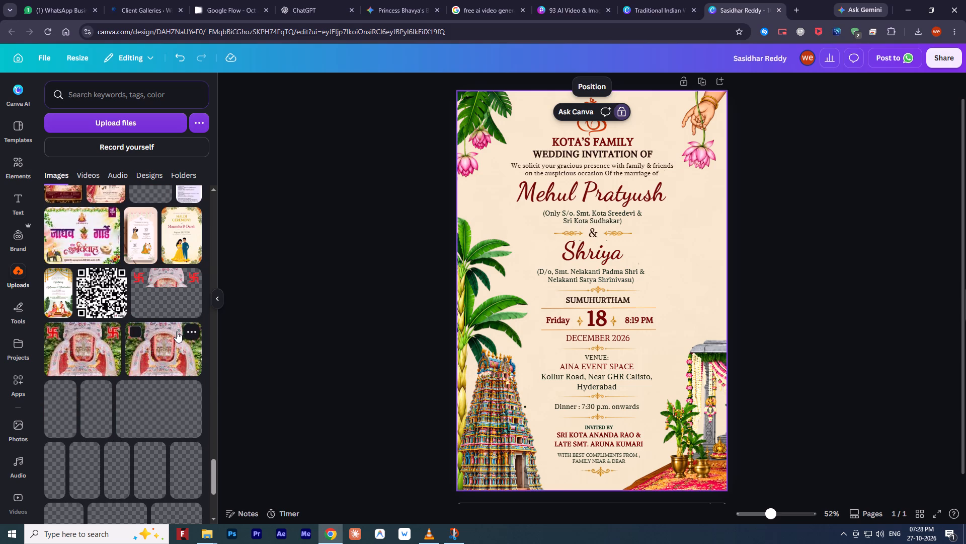
pyautogui.scroll(-1, 177, 330)
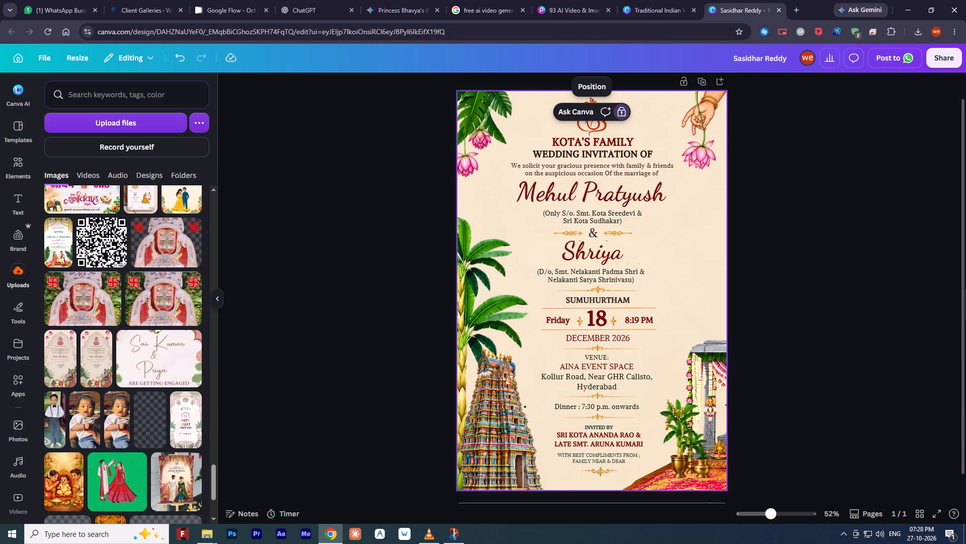
# Search the uploads for "demo".
pyautogui.click(113, 102)
pyautogui.press('d')
pyautogui.write('eo')
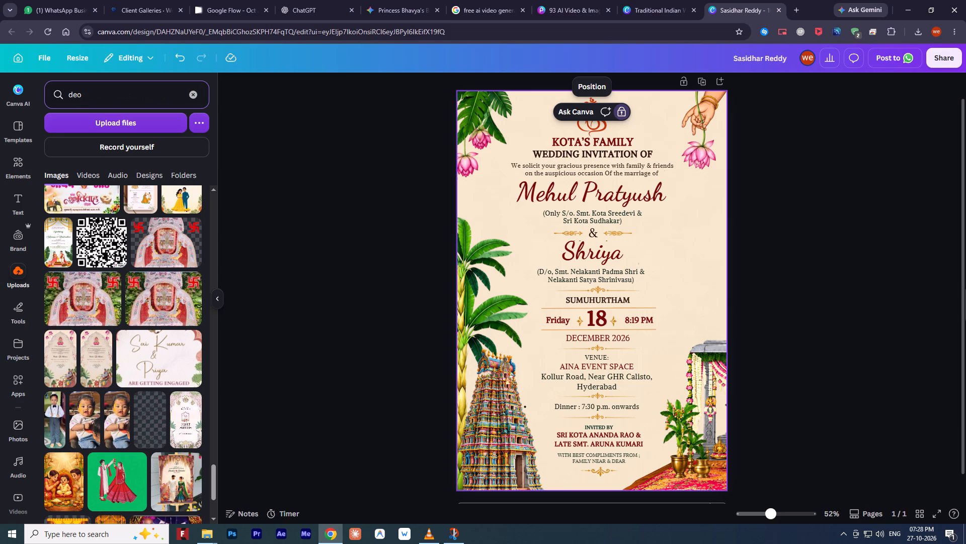
pyautogui.press('Return')
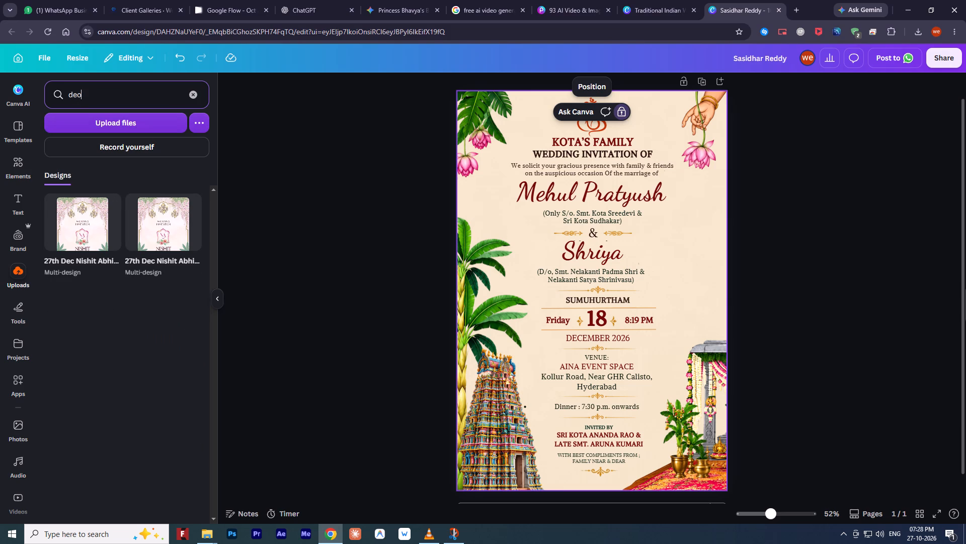
pyautogui.press('BackSpace')
pyautogui.press('BackSpace')
pyautogui.write('emo')
pyautogui.press('Return')
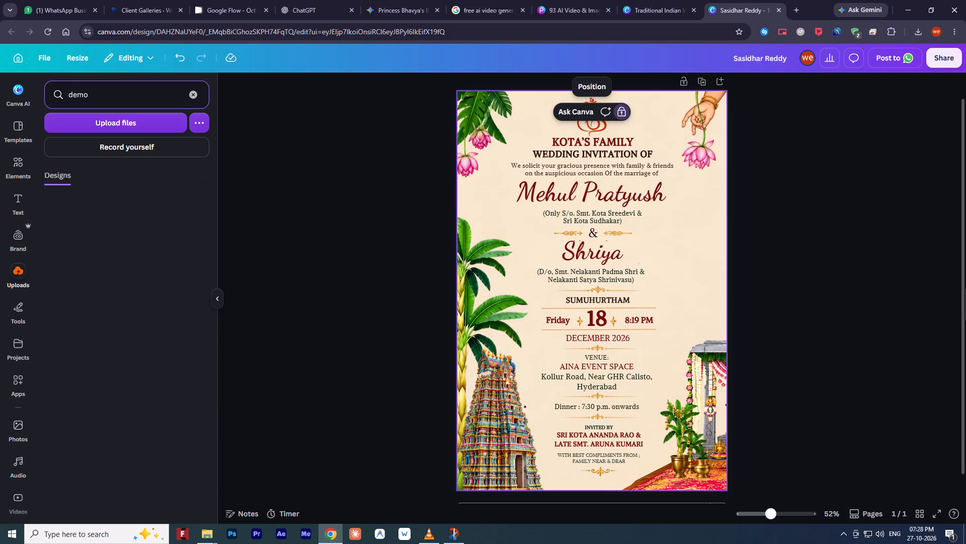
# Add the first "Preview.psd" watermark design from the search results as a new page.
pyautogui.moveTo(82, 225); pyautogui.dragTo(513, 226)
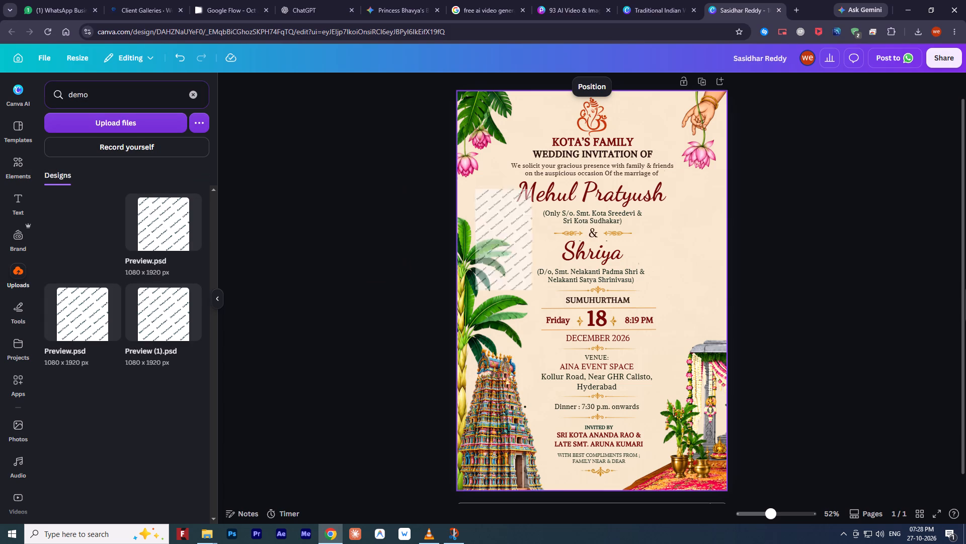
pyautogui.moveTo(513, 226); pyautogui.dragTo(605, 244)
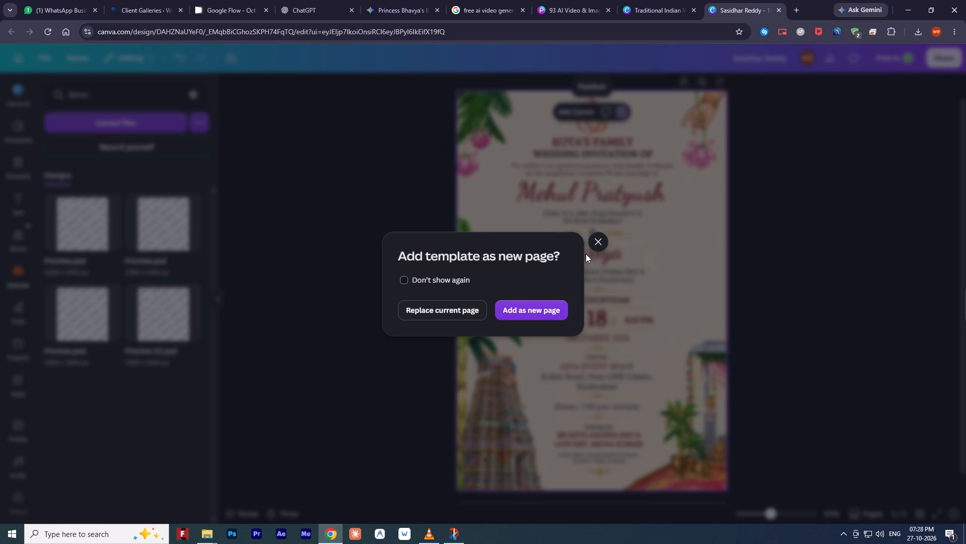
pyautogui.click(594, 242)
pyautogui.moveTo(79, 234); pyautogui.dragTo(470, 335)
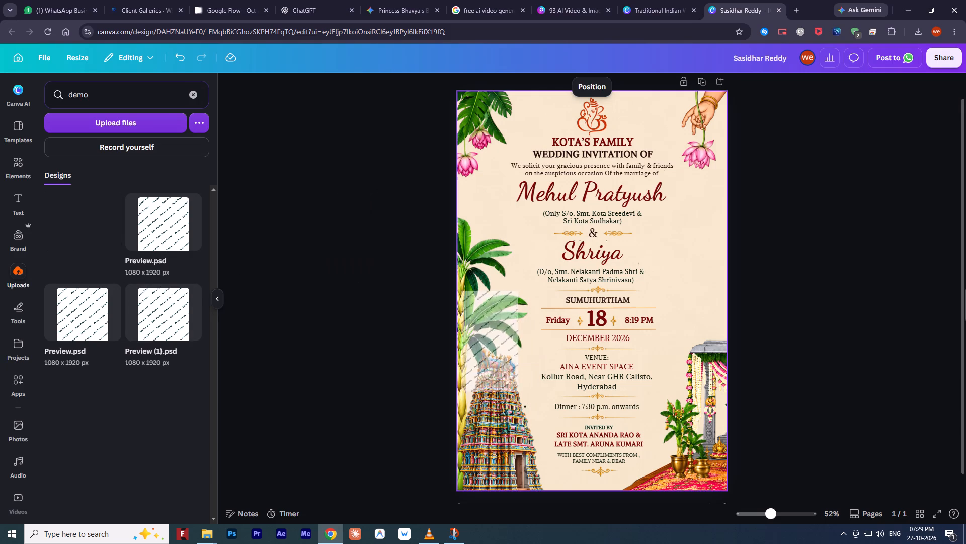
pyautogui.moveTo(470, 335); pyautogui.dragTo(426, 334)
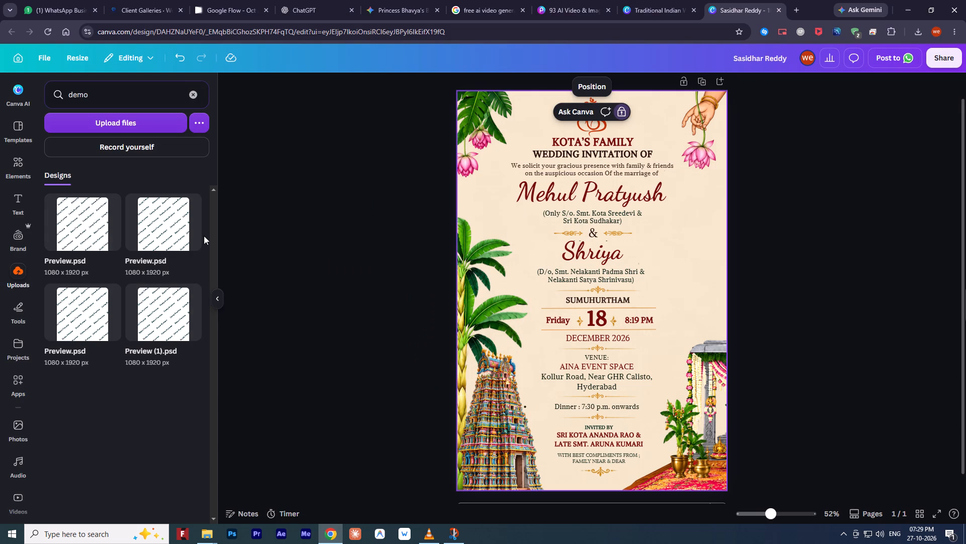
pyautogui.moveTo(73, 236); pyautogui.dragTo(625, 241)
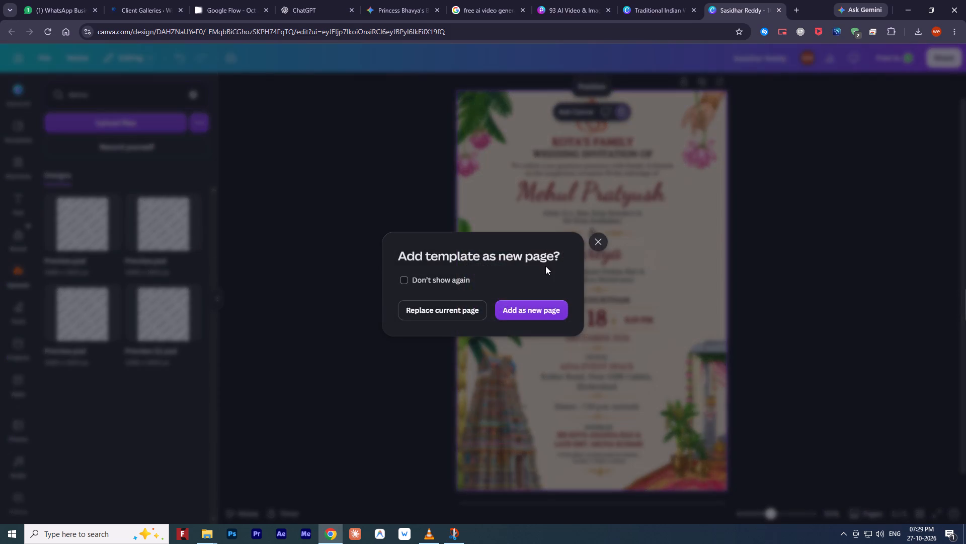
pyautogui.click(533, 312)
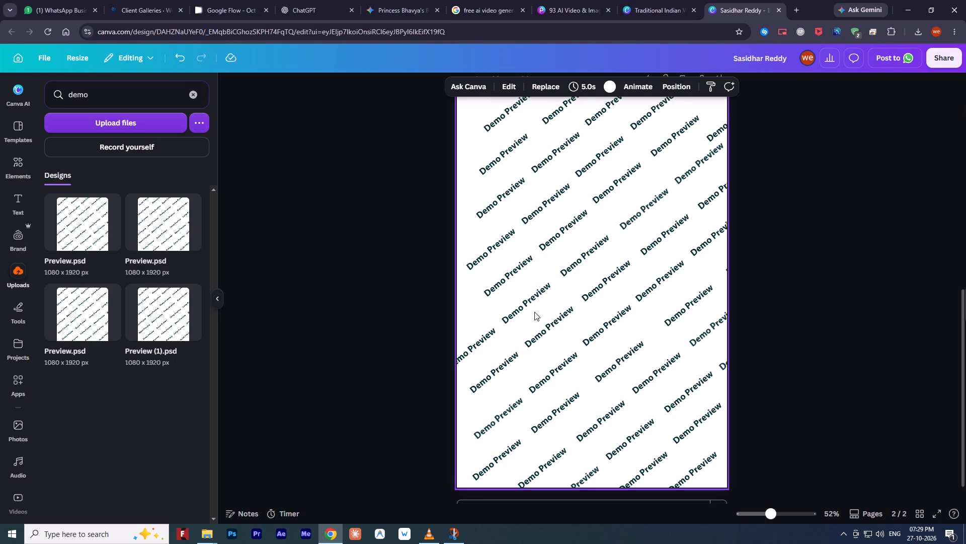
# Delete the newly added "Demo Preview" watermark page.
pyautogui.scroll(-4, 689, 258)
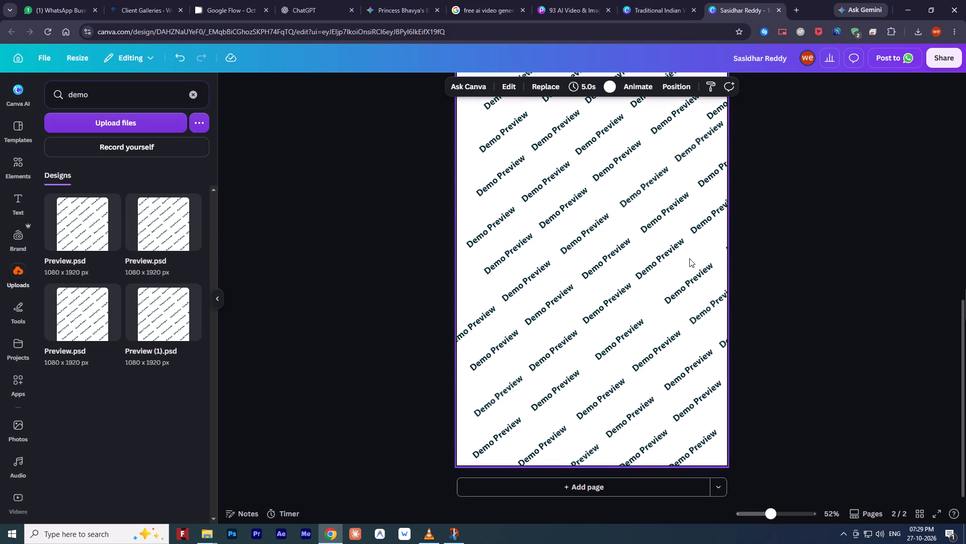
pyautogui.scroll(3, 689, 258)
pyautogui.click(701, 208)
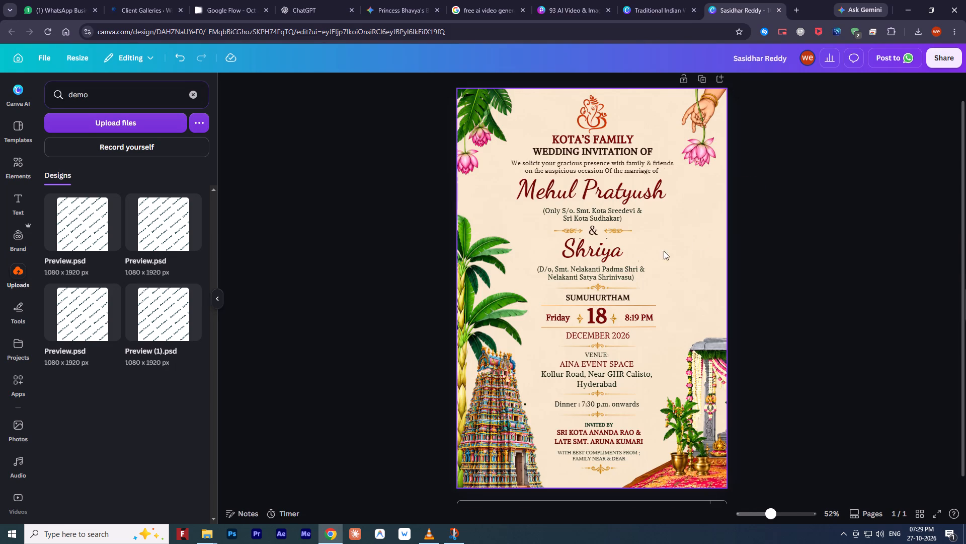
# Add the "Preview (1).psd" watermark design as a new page after the invitation.
pyautogui.moveTo(80, 232); pyautogui.dragTo(464, 241)
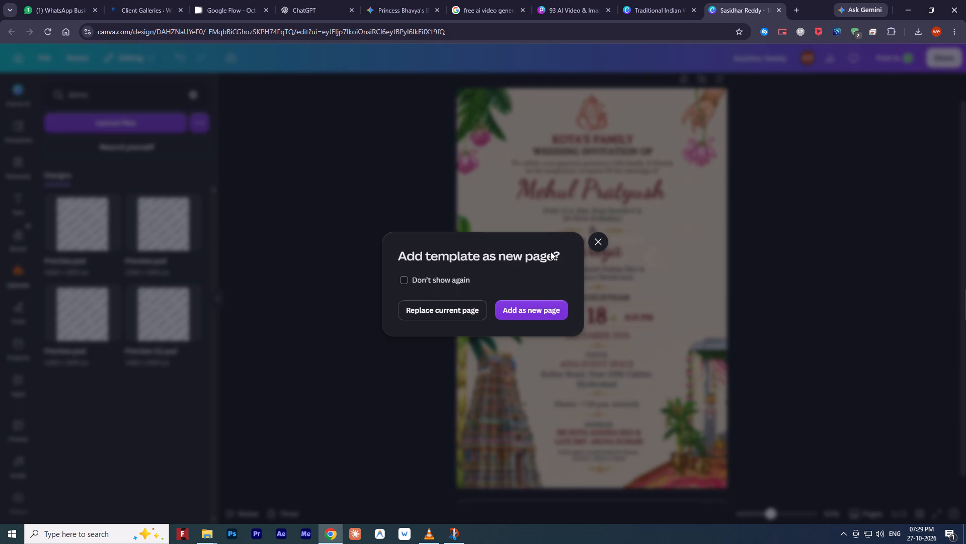
pyautogui.click(595, 245)
pyautogui.moveTo(159, 319); pyautogui.dragTo(164, 318)
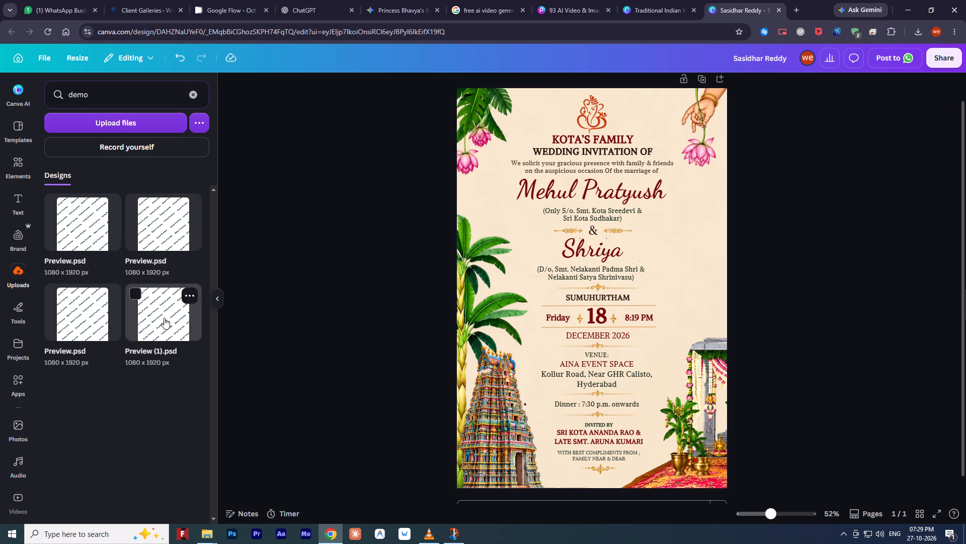
pyautogui.moveTo(164, 318); pyautogui.dragTo(542, 263)
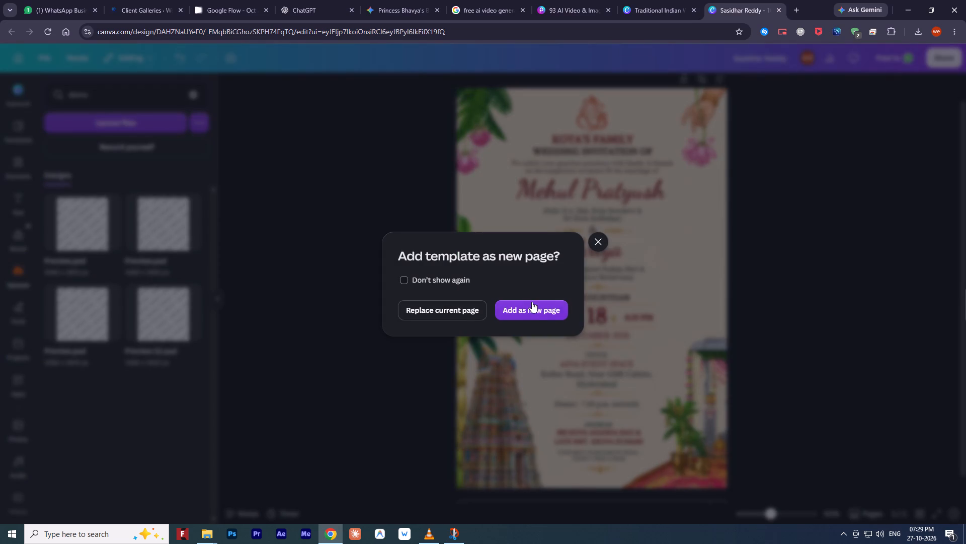
pyautogui.click(536, 307)
pyautogui.click(547, 307)
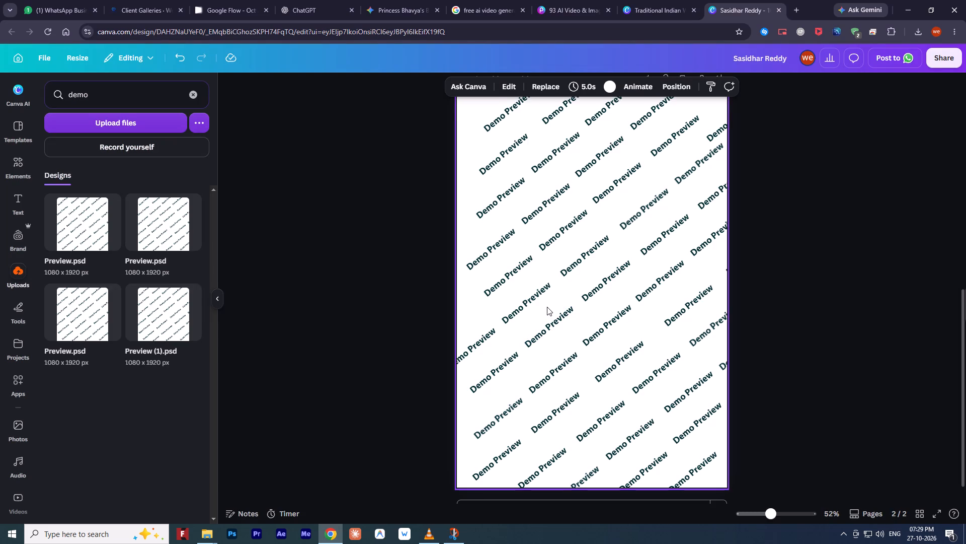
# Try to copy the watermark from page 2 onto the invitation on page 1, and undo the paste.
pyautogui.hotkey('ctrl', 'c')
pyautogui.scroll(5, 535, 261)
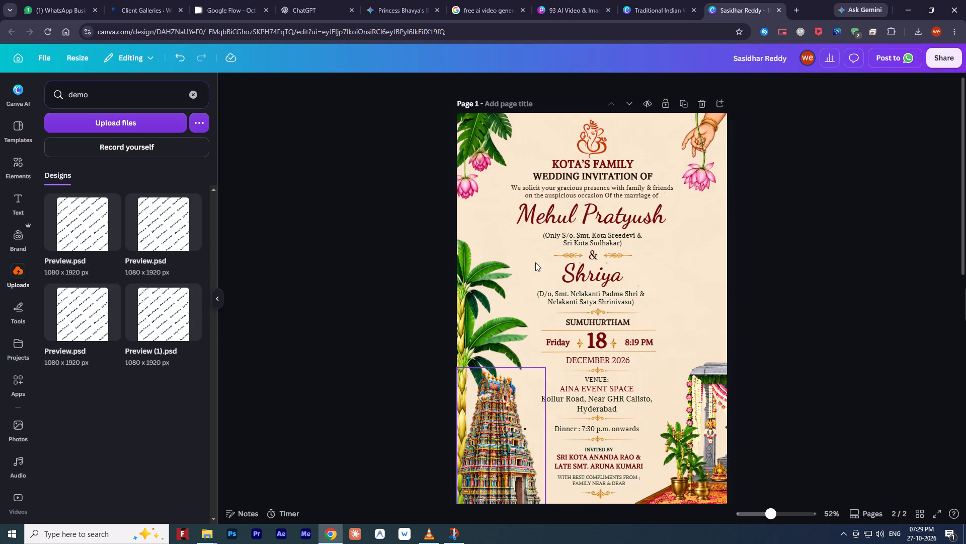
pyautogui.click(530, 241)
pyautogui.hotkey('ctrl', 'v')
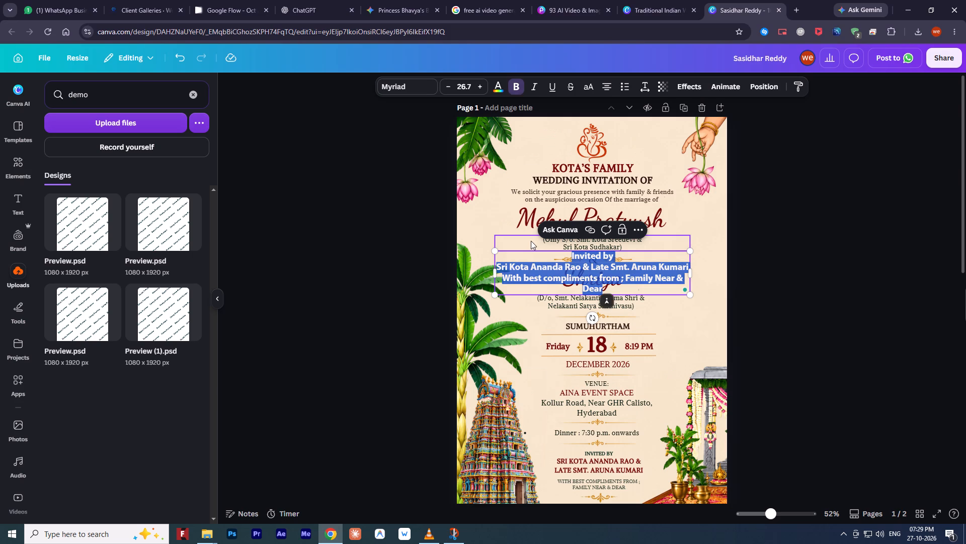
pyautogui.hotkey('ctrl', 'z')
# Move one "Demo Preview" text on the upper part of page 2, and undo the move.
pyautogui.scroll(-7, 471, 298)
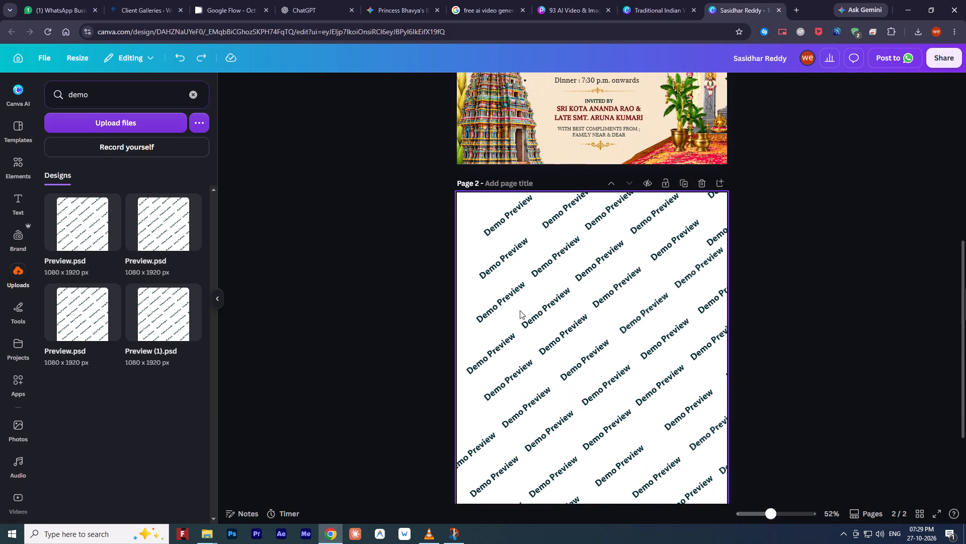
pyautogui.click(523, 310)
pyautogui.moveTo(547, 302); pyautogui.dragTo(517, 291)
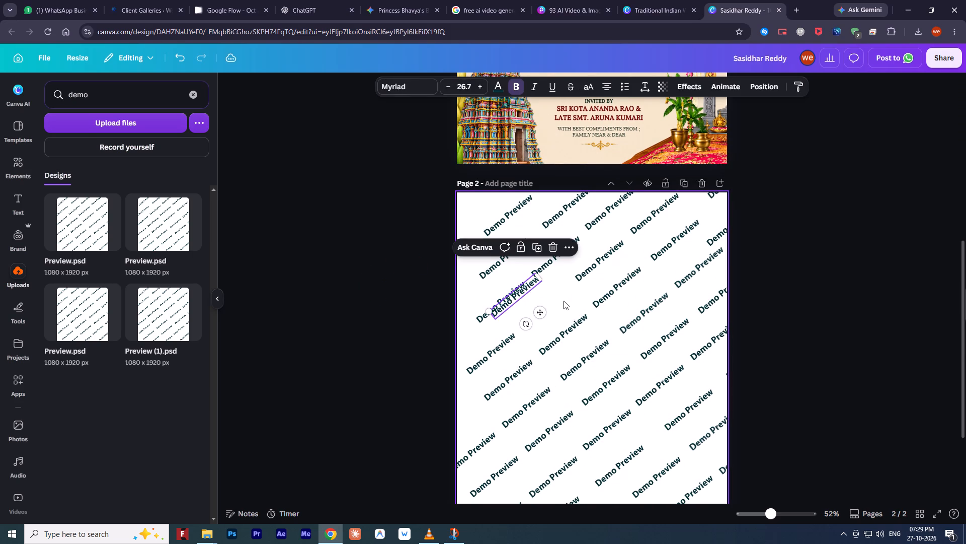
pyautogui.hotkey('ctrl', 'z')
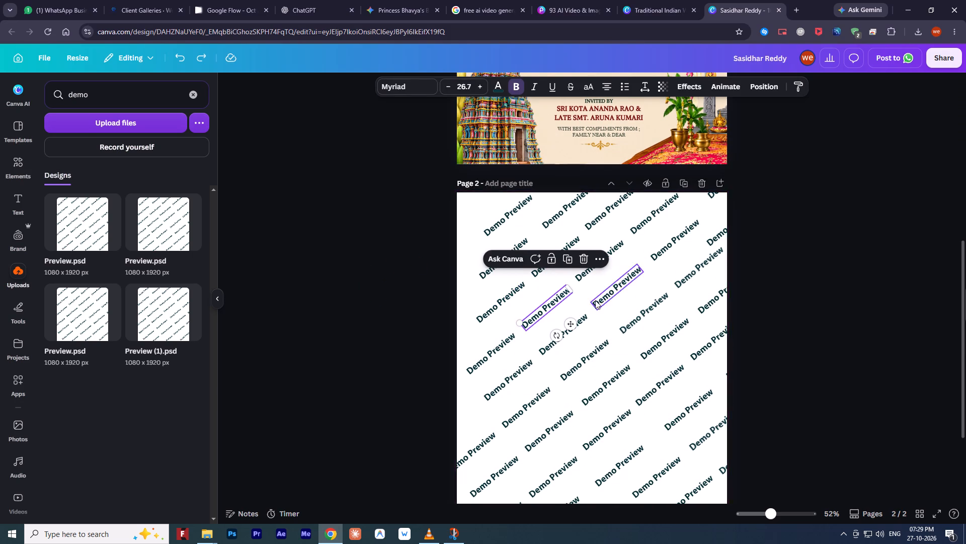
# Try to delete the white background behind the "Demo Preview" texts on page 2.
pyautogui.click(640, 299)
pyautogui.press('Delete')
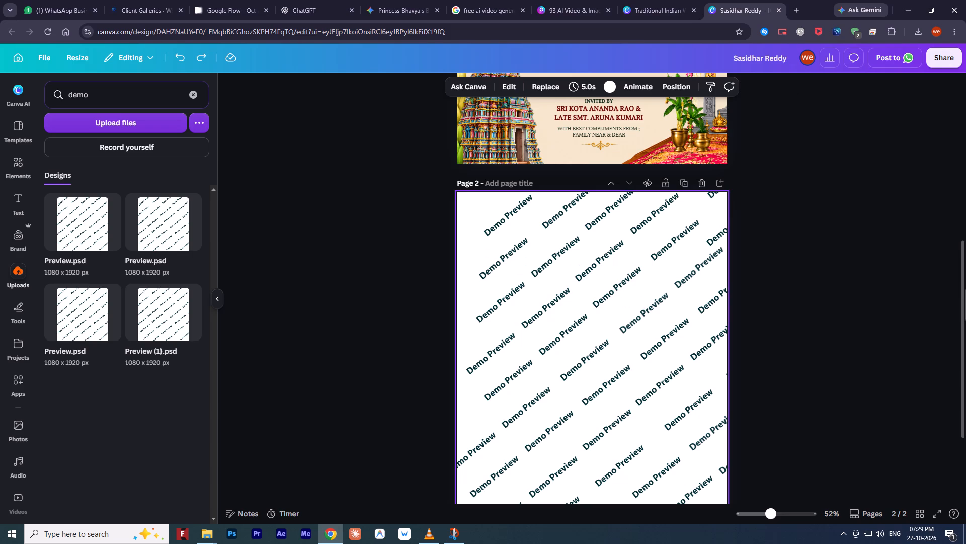
# Delete page 2, which holds the "Demo Preview" watermark design, keeping only the invitation page.
pyautogui.click(516, 261)
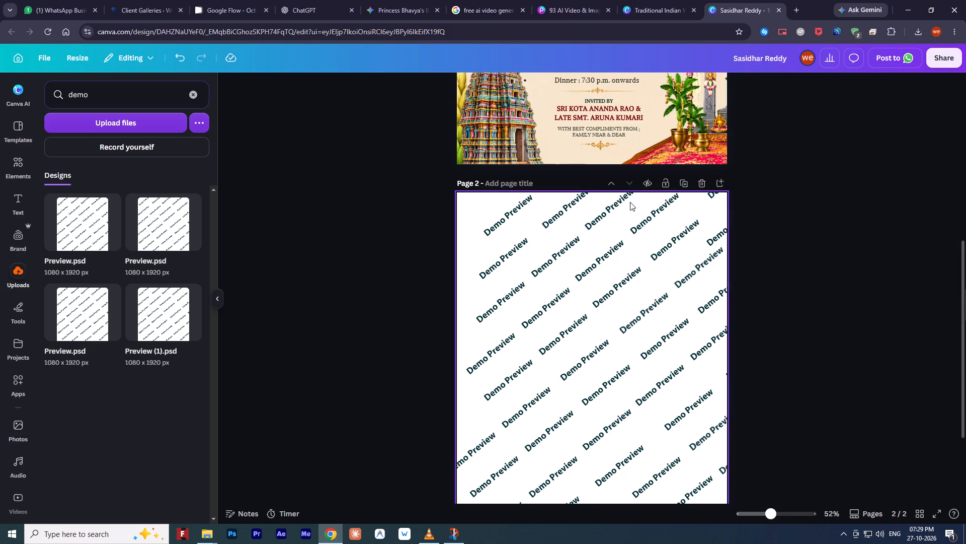
pyautogui.click(700, 184)
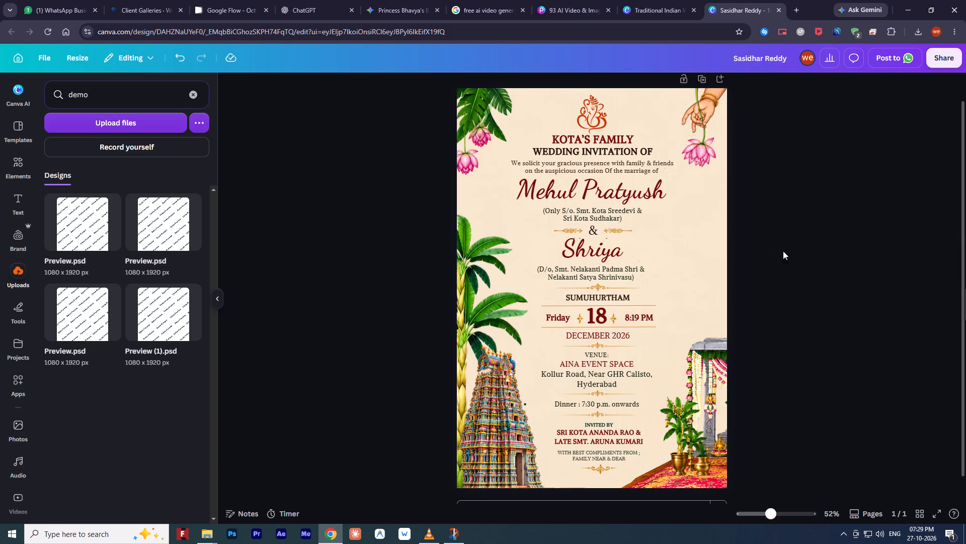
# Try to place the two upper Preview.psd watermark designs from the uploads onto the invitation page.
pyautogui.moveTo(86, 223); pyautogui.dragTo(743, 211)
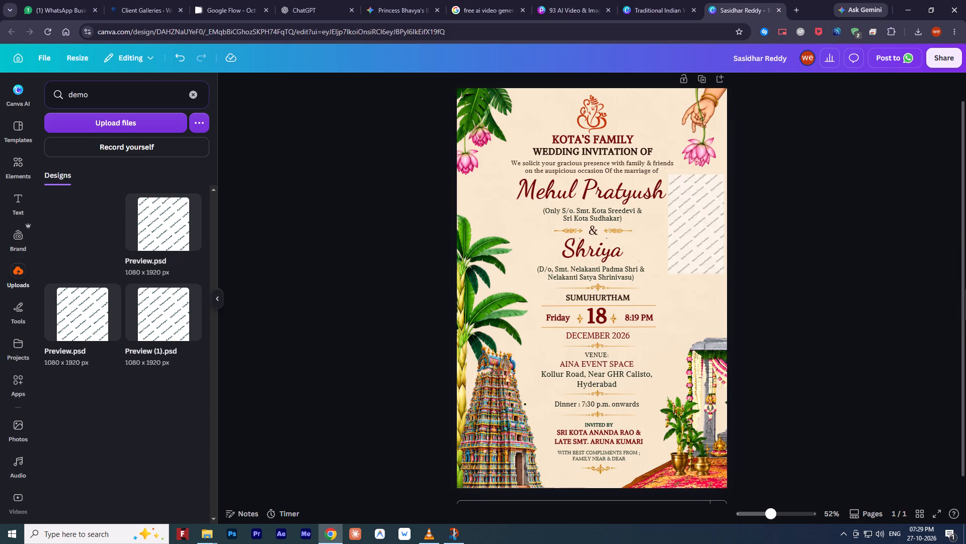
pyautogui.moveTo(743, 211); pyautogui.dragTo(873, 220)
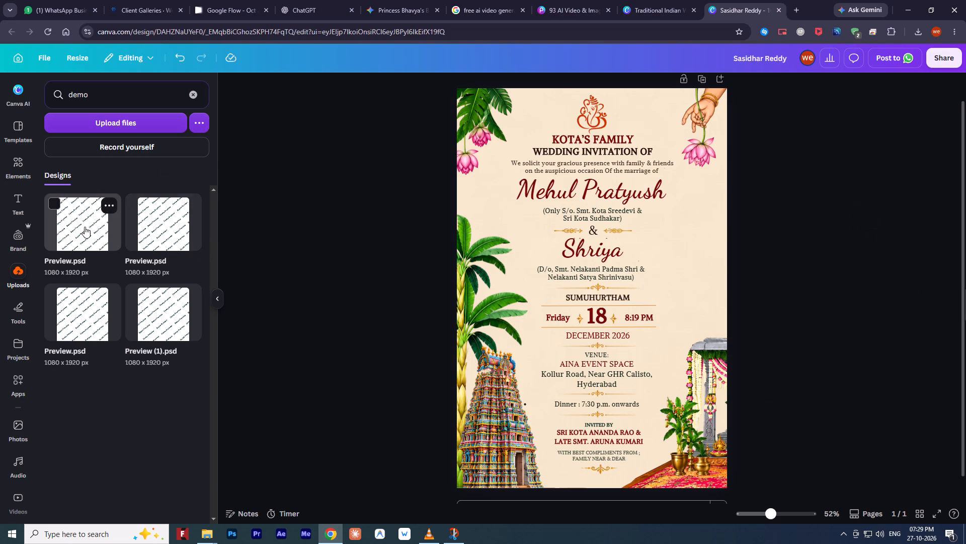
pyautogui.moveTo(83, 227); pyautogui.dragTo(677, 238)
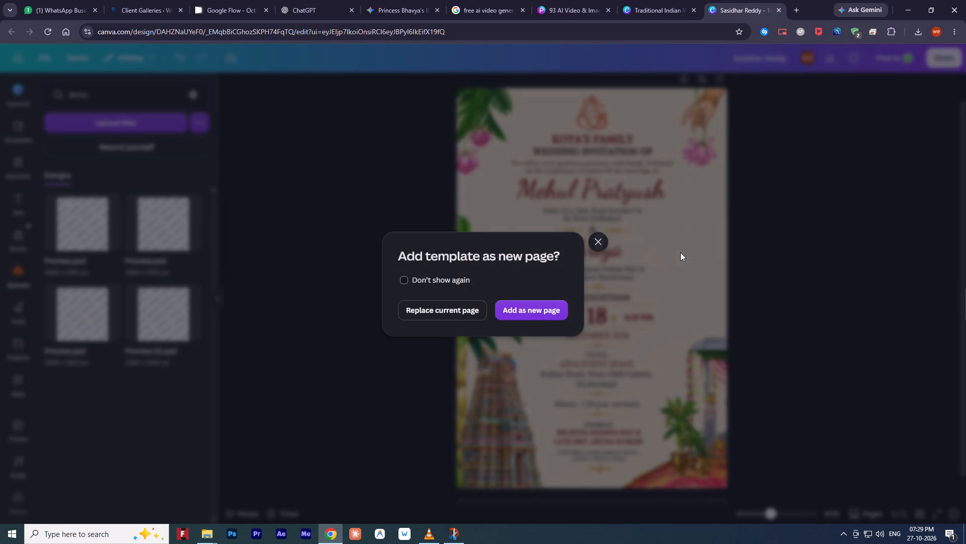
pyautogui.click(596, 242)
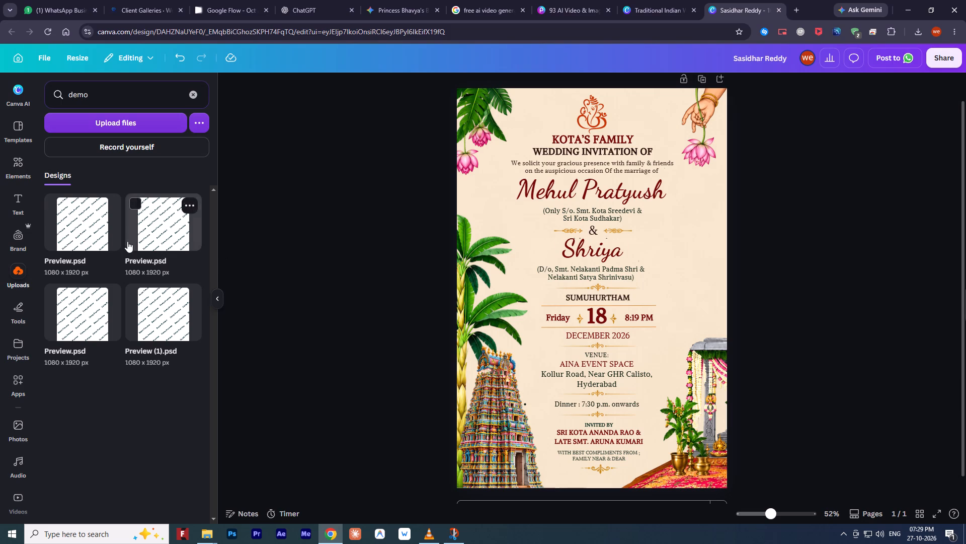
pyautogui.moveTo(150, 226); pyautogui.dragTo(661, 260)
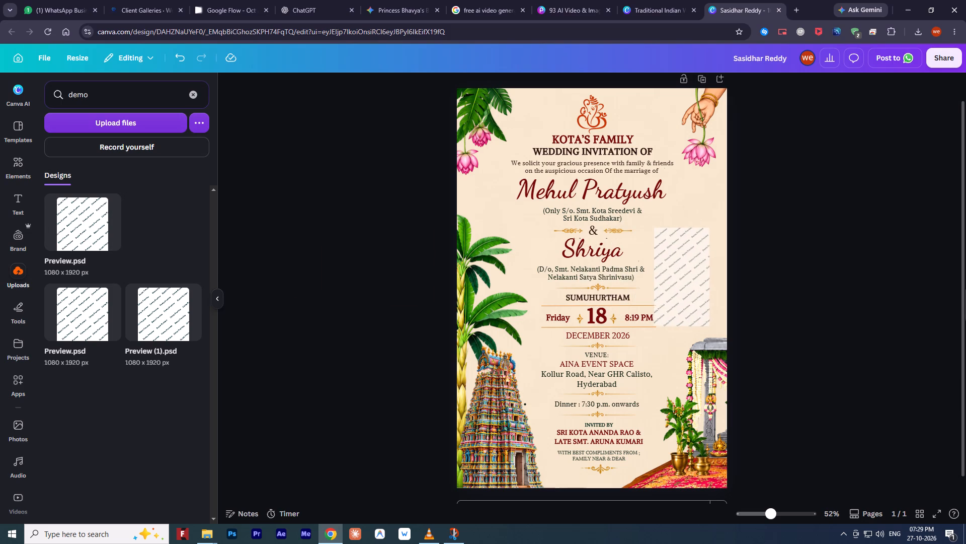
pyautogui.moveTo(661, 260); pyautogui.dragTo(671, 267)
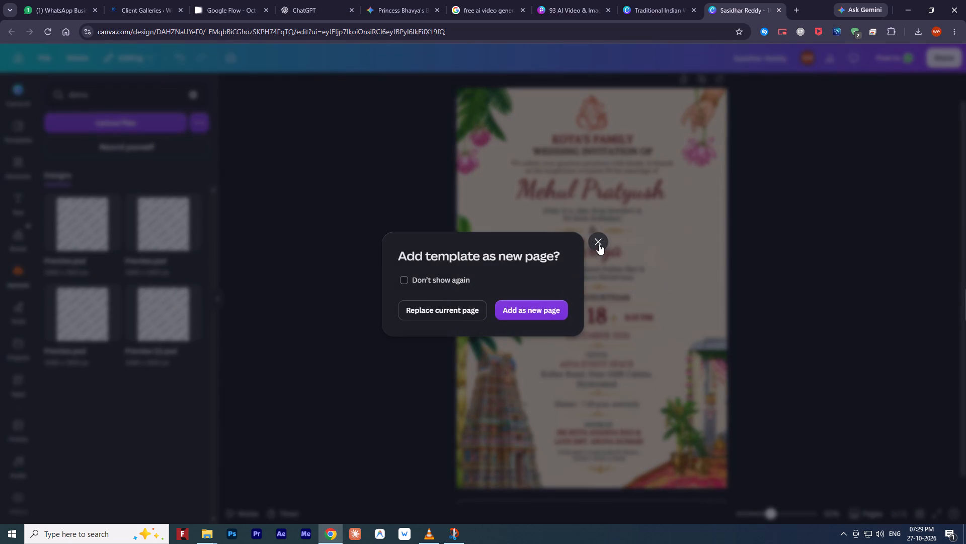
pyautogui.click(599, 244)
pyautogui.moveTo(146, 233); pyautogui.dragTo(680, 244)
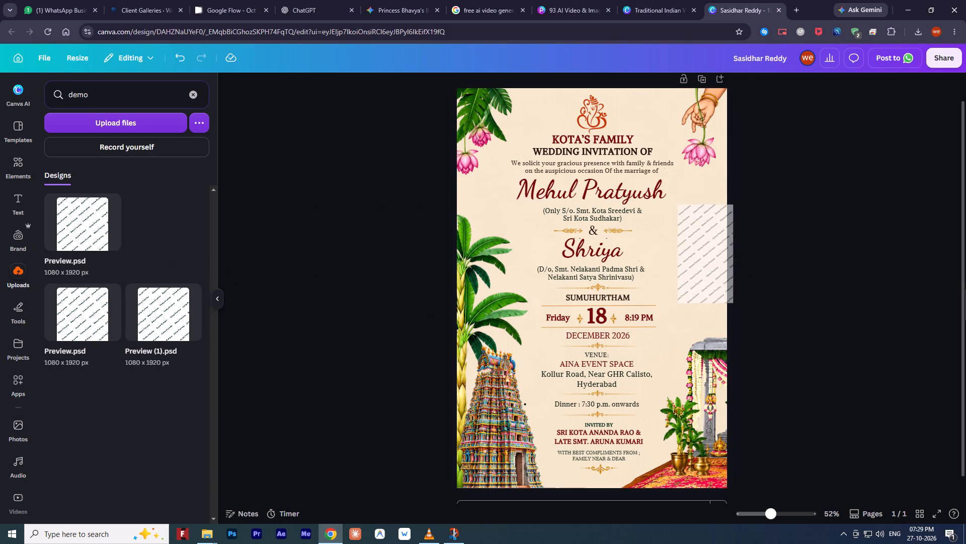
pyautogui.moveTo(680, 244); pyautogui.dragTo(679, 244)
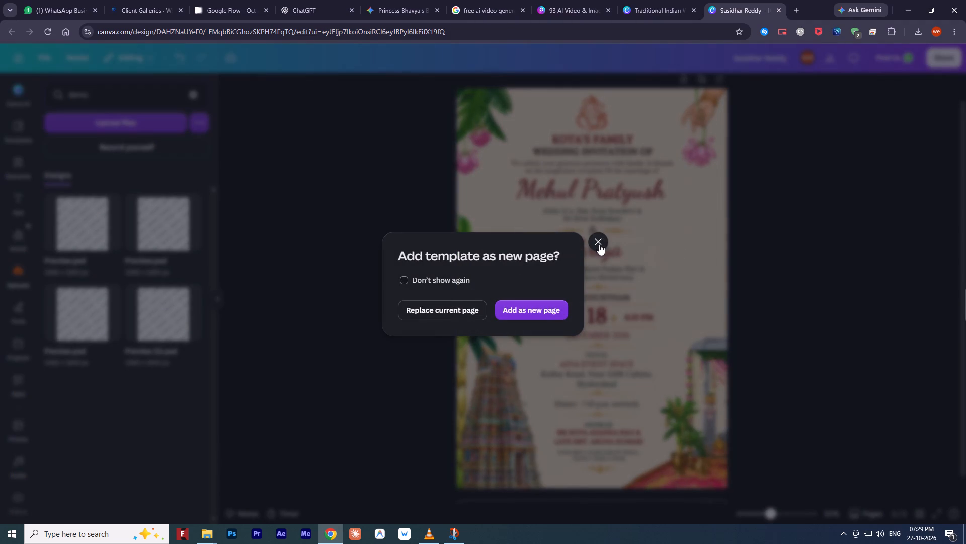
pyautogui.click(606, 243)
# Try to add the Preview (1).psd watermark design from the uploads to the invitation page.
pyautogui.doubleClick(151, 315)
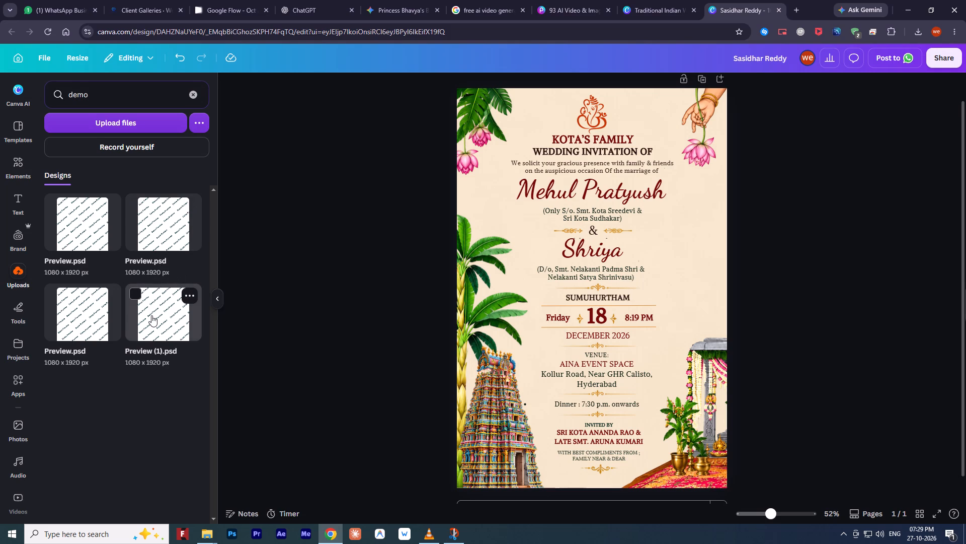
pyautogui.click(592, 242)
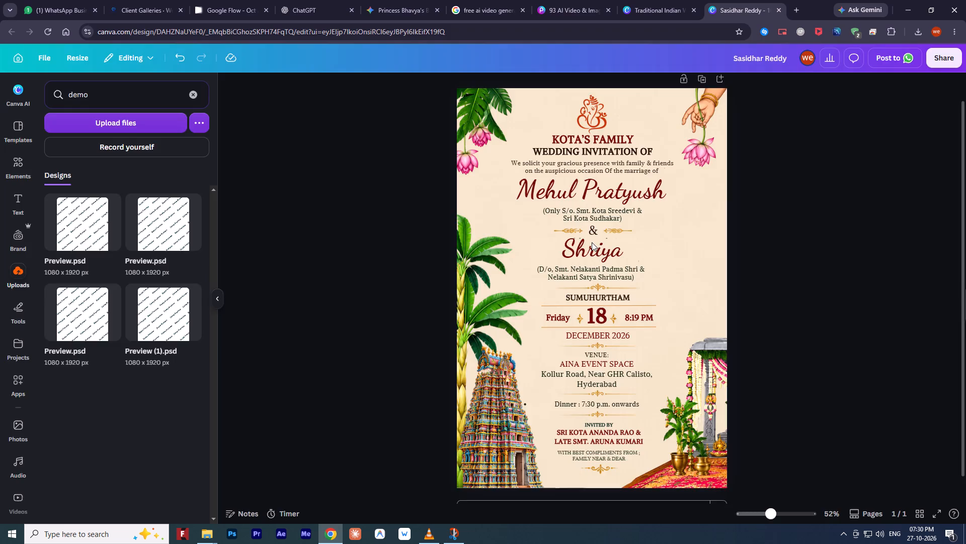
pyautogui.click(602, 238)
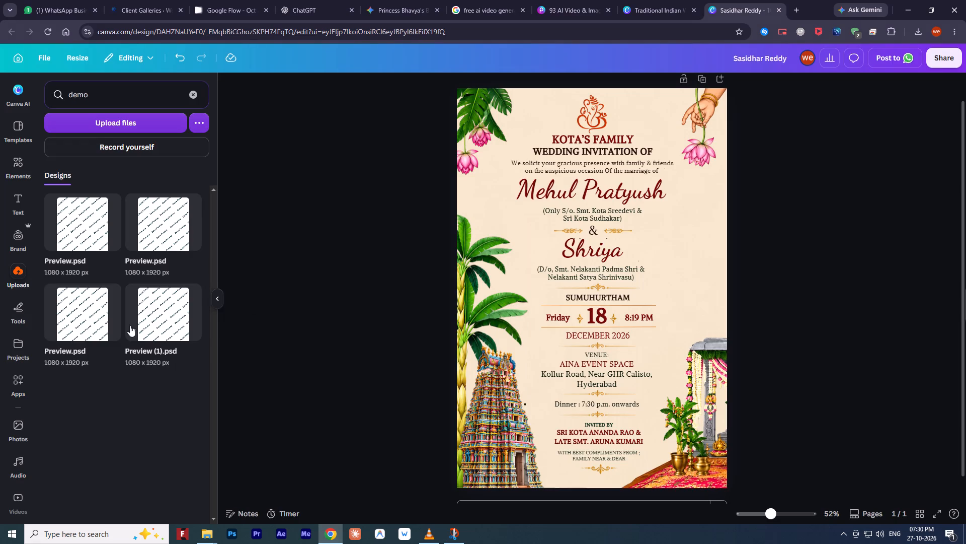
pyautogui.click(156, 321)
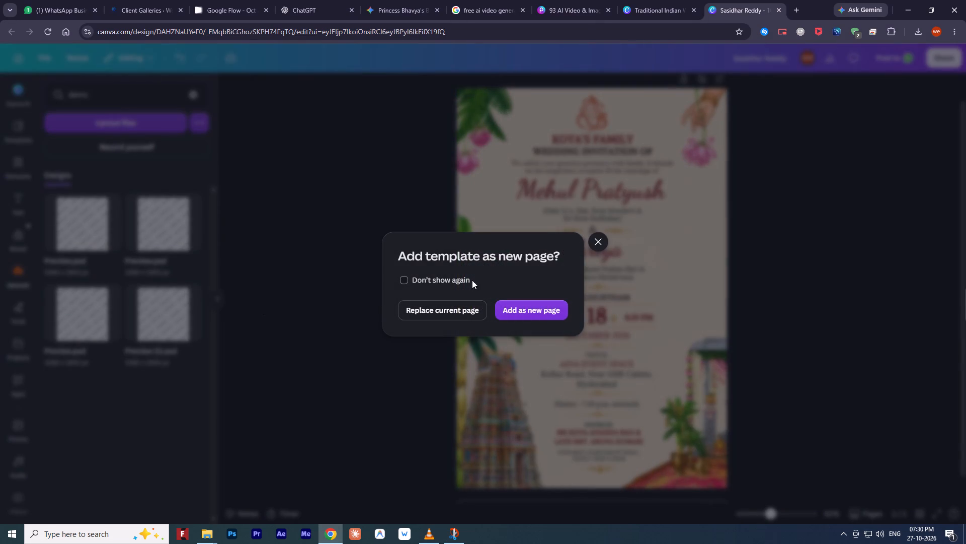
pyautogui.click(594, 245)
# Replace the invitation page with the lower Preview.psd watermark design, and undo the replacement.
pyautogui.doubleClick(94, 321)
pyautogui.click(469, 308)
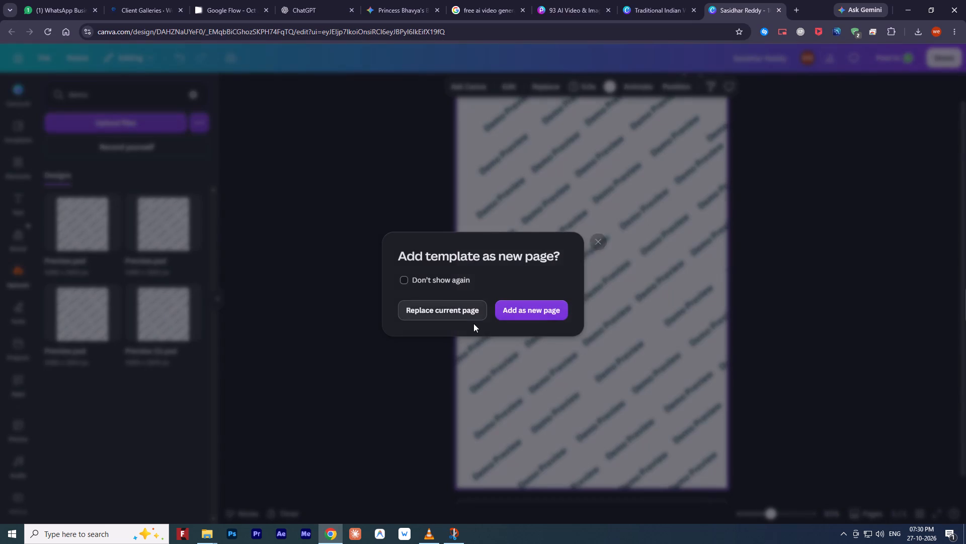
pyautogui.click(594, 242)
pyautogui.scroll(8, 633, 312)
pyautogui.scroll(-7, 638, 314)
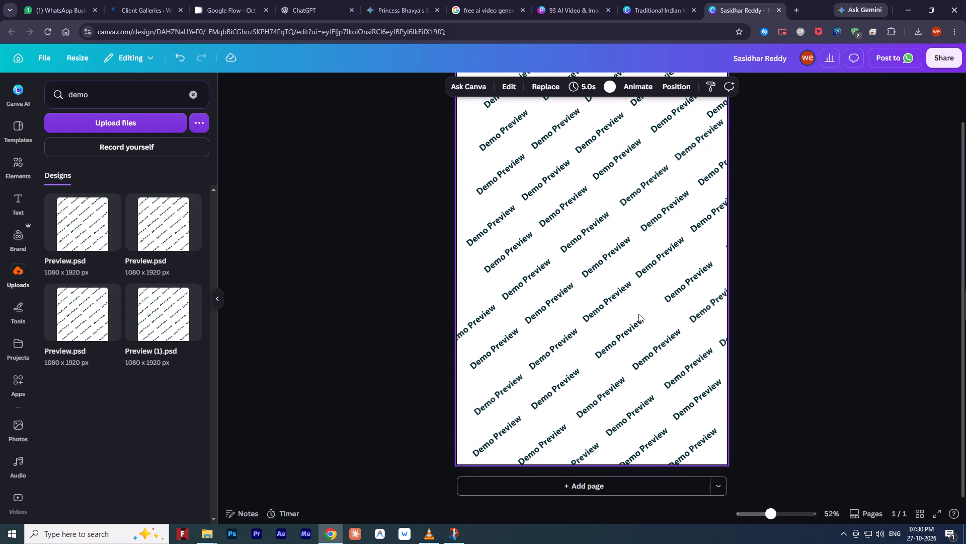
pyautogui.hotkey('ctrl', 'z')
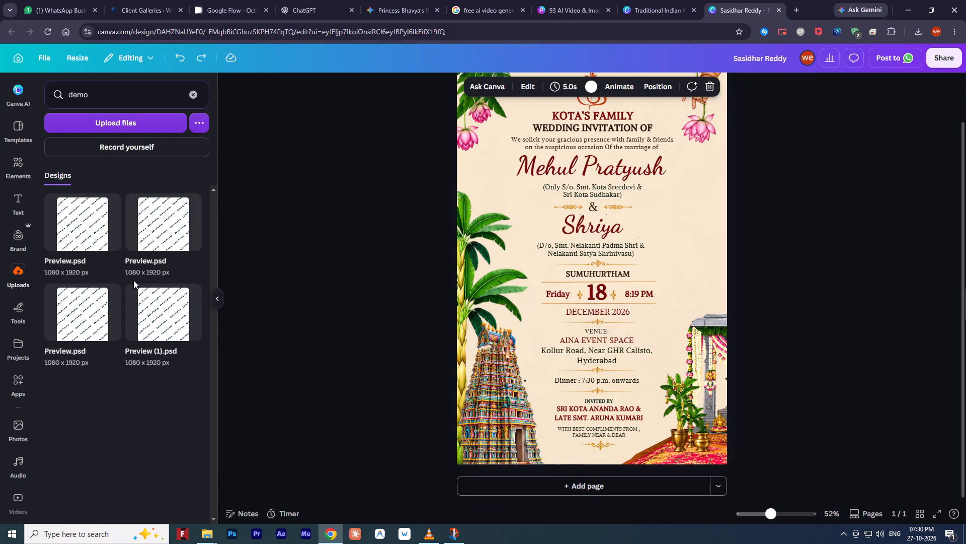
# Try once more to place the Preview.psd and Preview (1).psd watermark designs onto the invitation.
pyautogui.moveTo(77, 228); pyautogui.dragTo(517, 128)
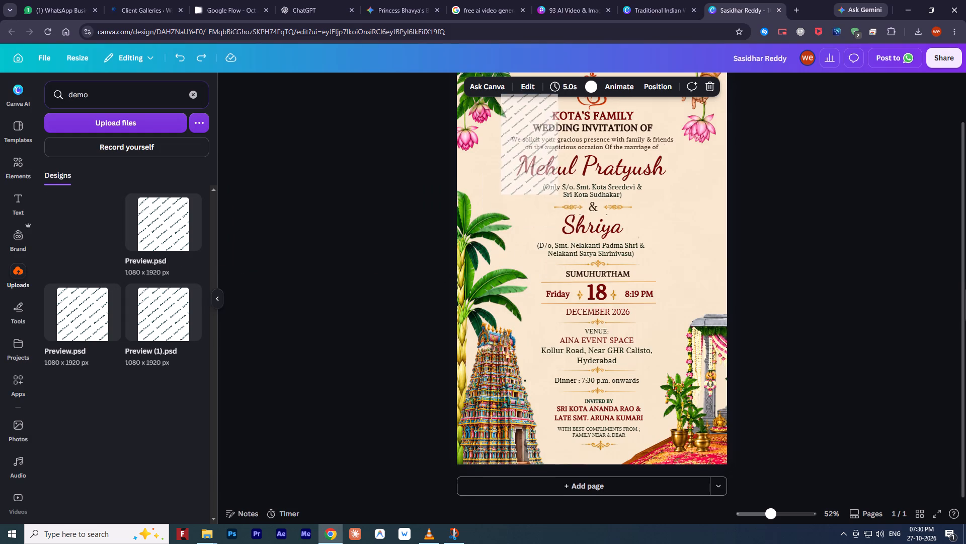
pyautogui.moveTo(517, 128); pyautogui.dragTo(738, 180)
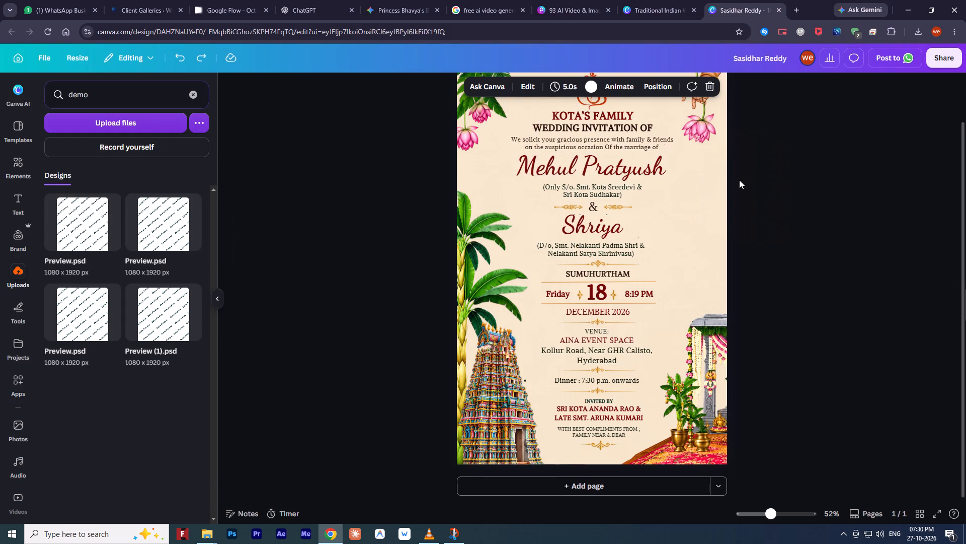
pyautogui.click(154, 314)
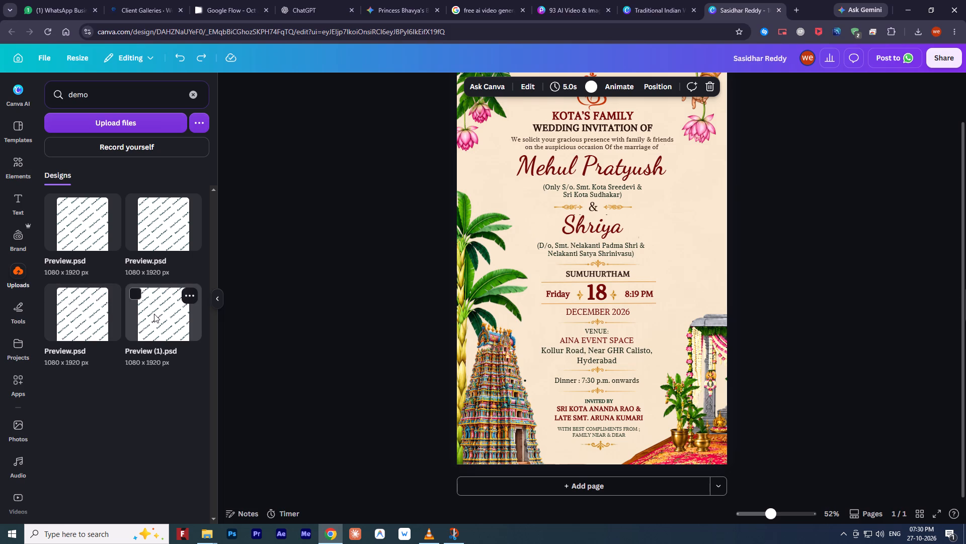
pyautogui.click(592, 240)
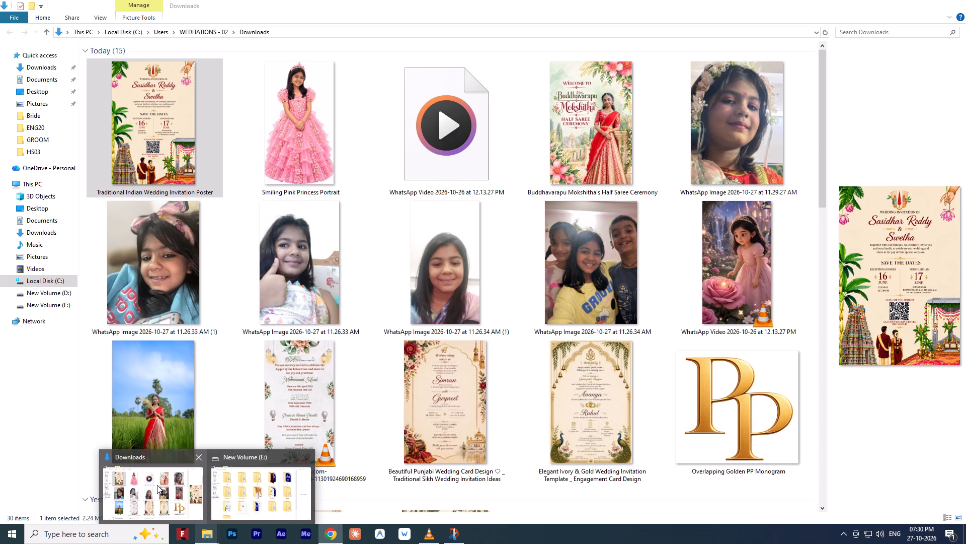
# Place the Preview PNG watermark from the desktop's Weditations Logo folder onto the invitation page in Canva.
pyautogui.press('super+d')
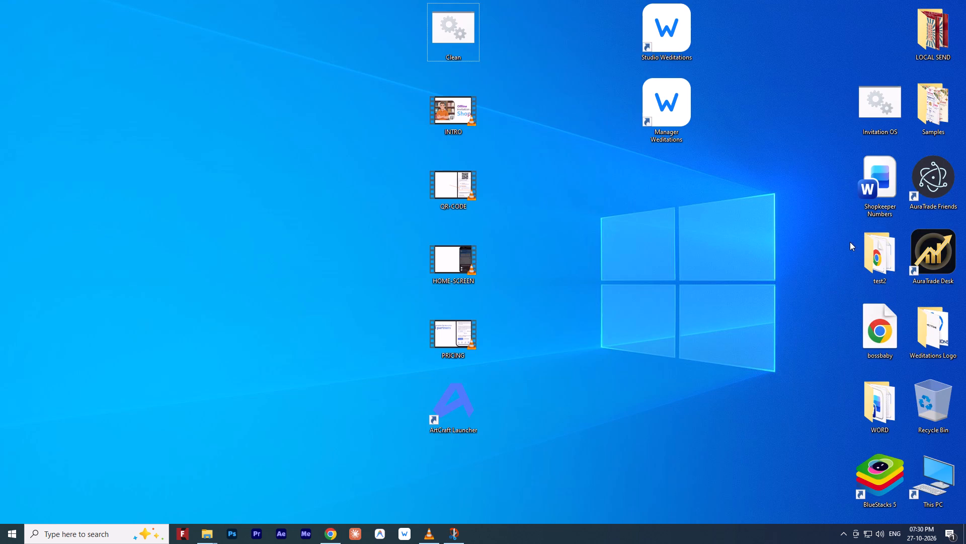
pyautogui.doubleClick(924, 329)
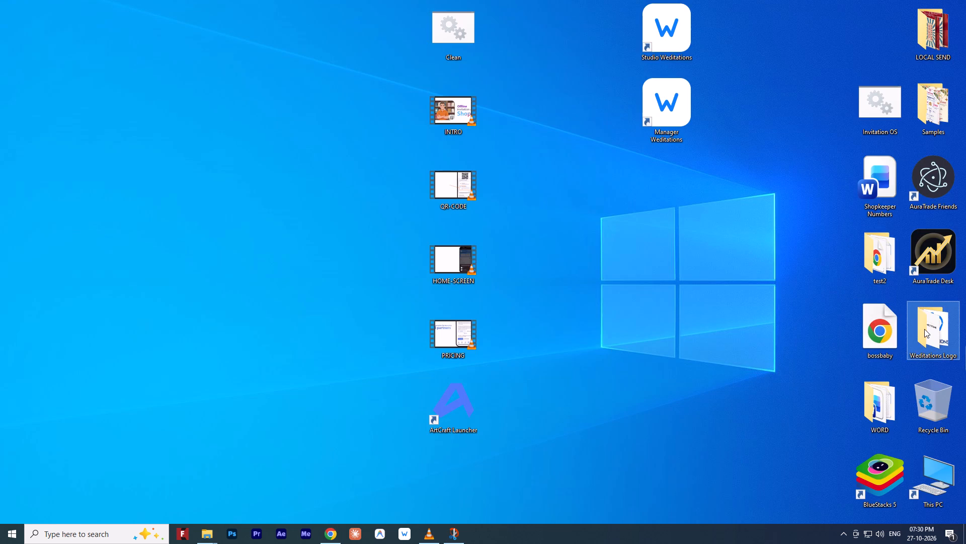
pyautogui.scroll(-4, 432, 382)
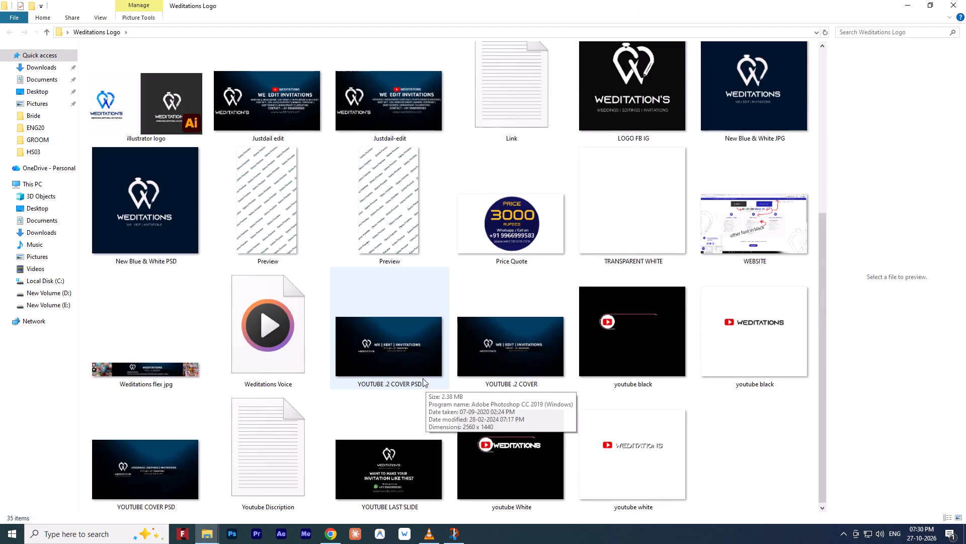
pyautogui.click(266, 212)
pyautogui.moveTo(271, 190); pyautogui.dragTo(334, 330)
pyautogui.hotkey('alt', 'Tab')
pyautogui.hotkey('alt', 'Tab')
pyautogui.hotkey('alt', 'Tab')
pyautogui.hotkey('alt', 'Tab')
pyautogui.hotkey('alt', 'Tab')
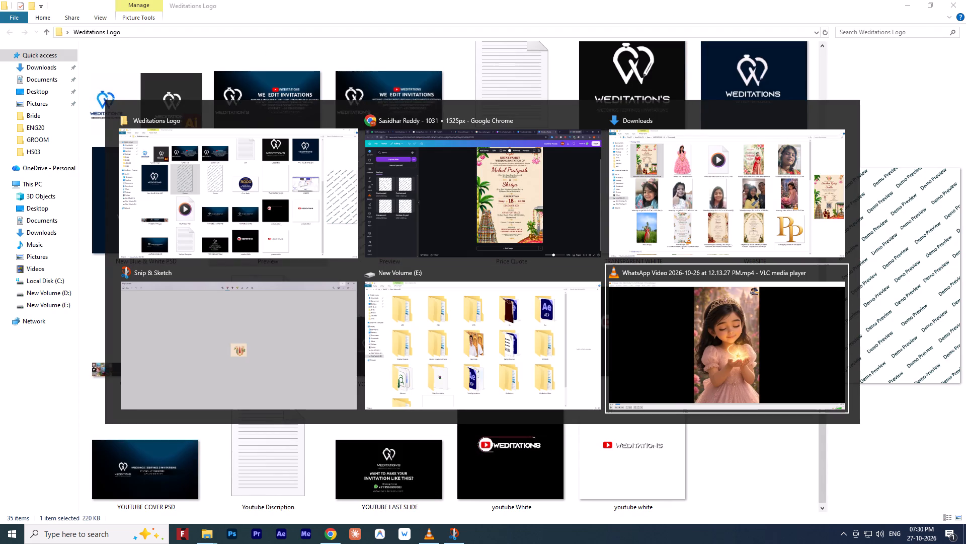
pyautogui.hotkey('alt', 'Tab')
pyautogui.moveTo(334, 330); pyautogui.dragTo(556, 305)
pyautogui.hotkey('alt', 'Tab')
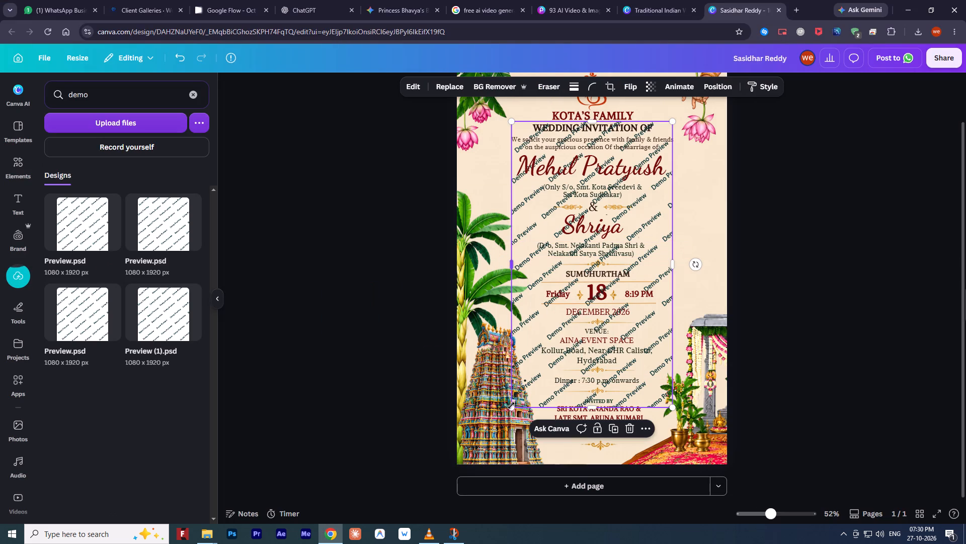
# Enlarge the "Demo Preview" watermark image so that it covers the full width and height of the invitation.
pyautogui.moveTo(512, 406); pyautogui.dragTo(446, 495)
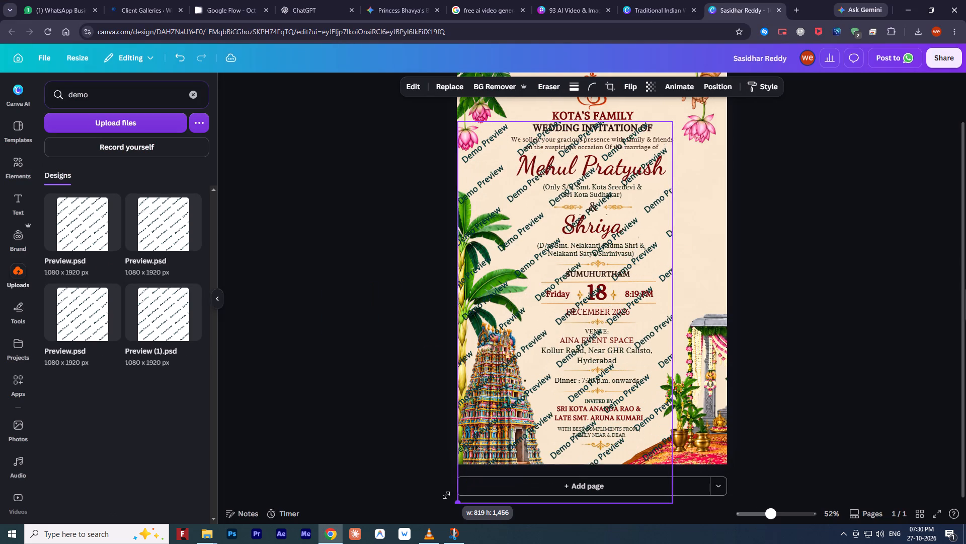
pyautogui.moveTo(446, 495); pyautogui.dragTo(447, 495)
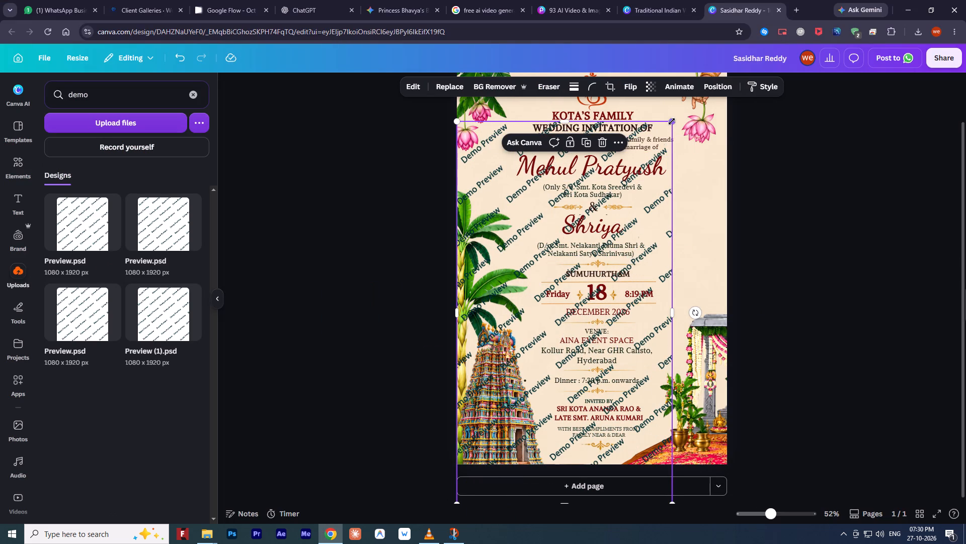
pyautogui.moveTo(672, 121); pyautogui.dragTo(796, 61)
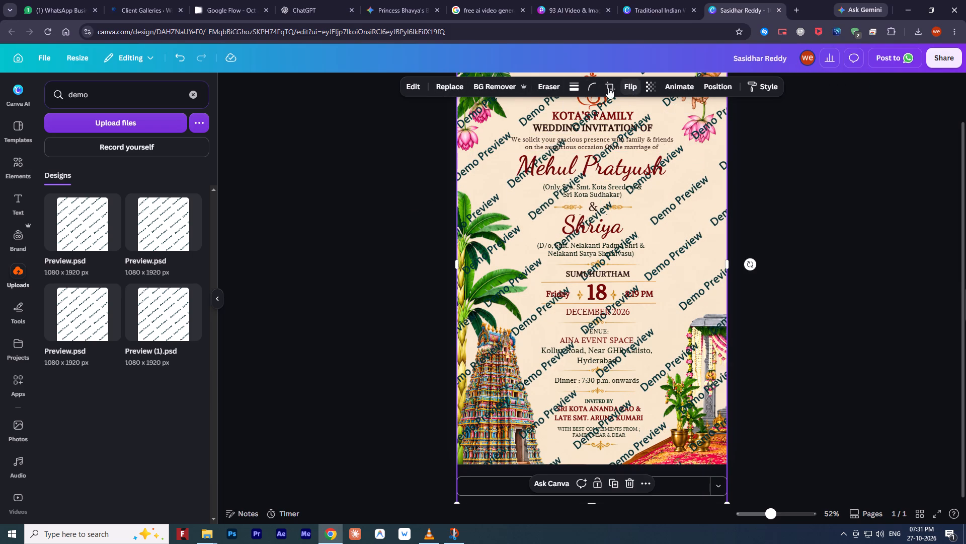
# Set the watermark image's transparency to about 21 and deselect it.
pyautogui.click(651, 88)
pyautogui.moveTo(667, 127); pyautogui.dragTo(615, 131)
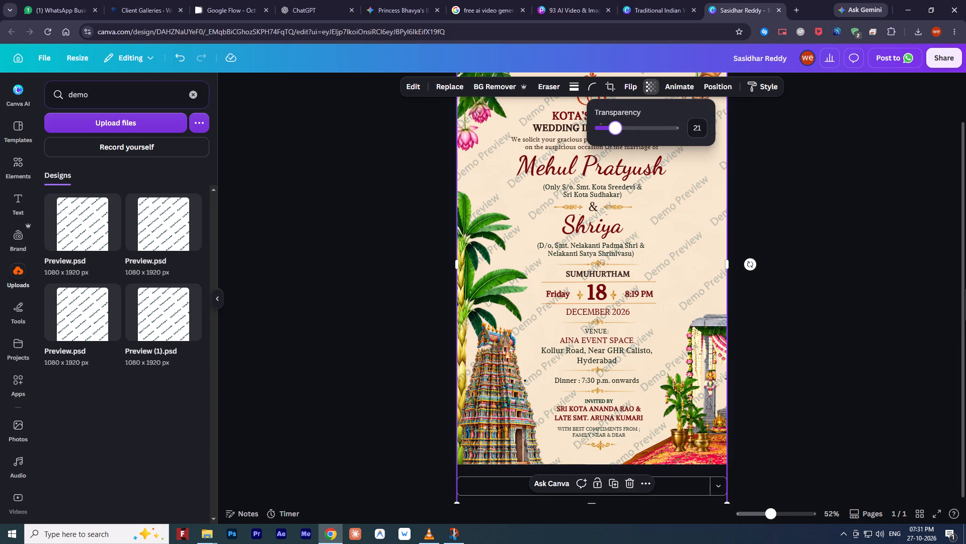
pyautogui.moveTo(615, 131); pyautogui.dragTo(618, 132)
pyautogui.click(852, 154)
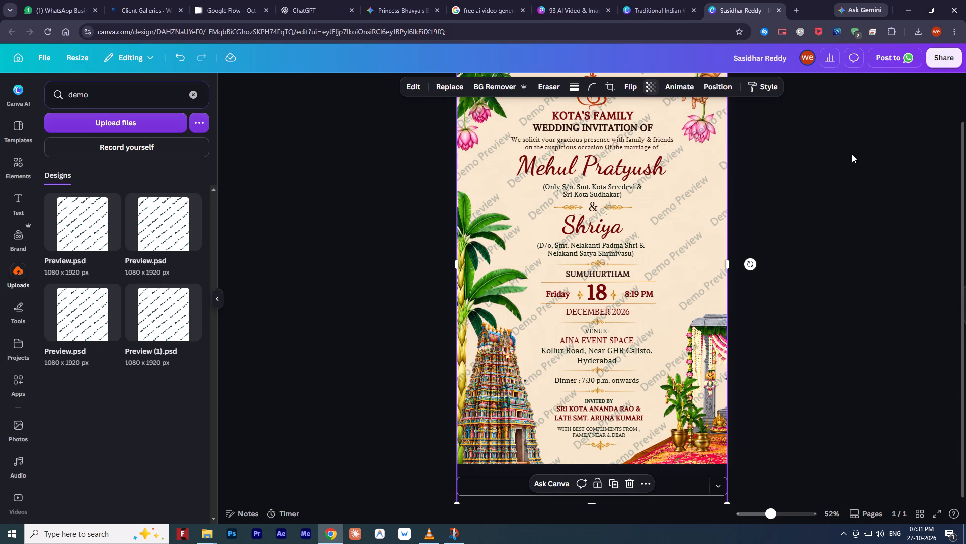
# Download the watermarked invitation as a JPG at size 1 with Medium quality.
pyautogui.click(941, 58)
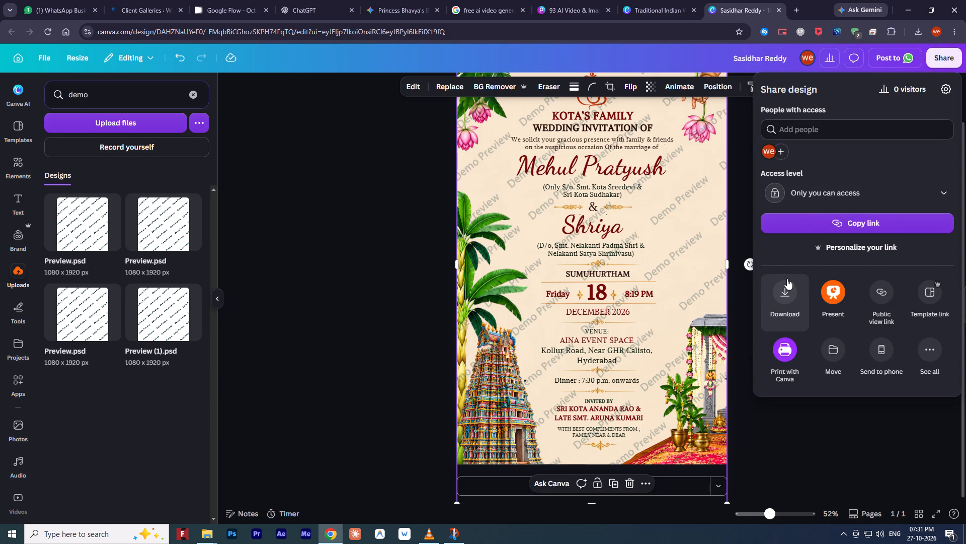
pyautogui.click(785, 291)
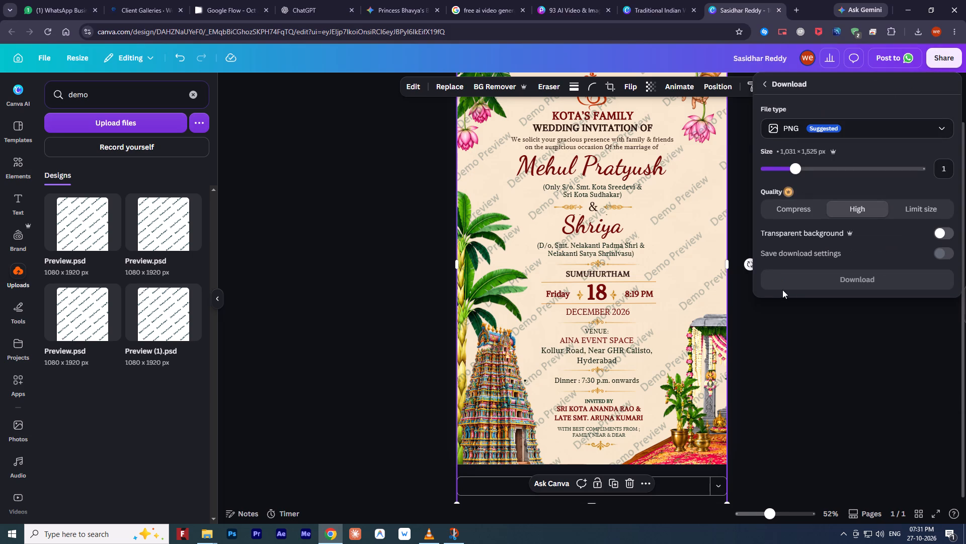
pyautogui.click(808, 129)
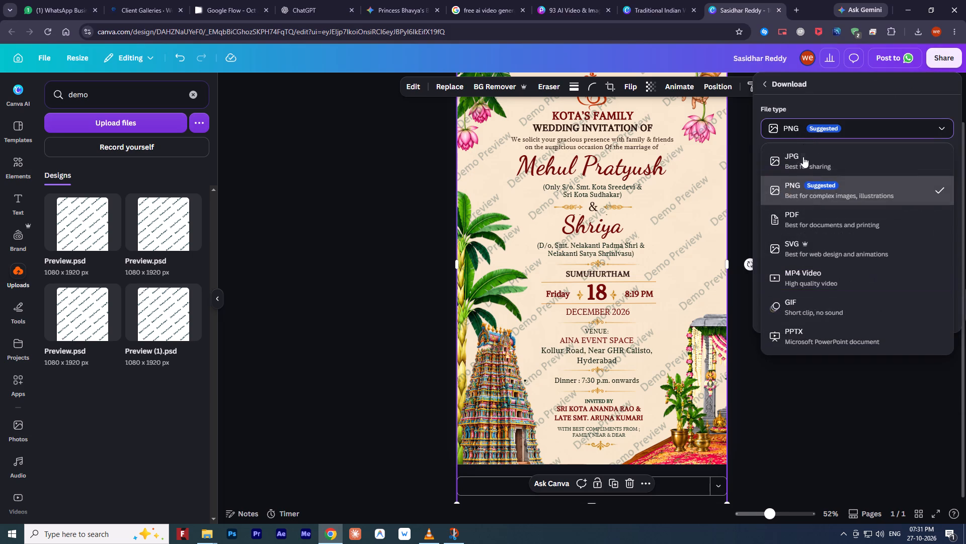
pyautogui.click(803, 159)
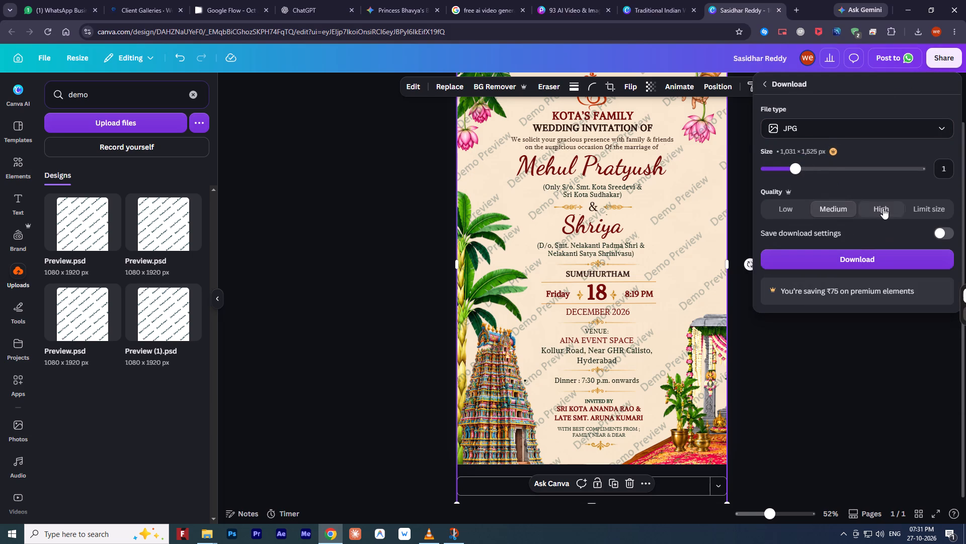
pyautogui.click(883, 208)
pyautogui.click(787, 208)
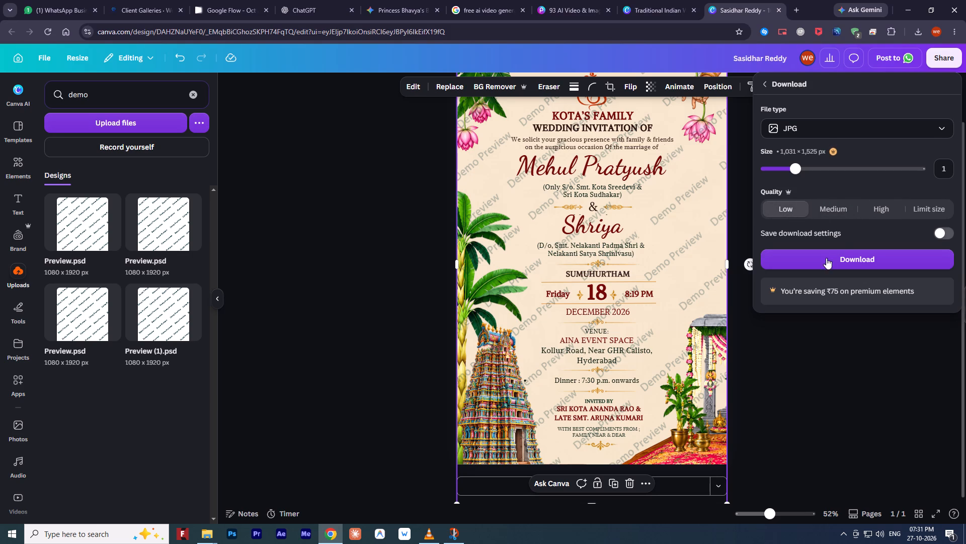
pyautogui.click(830, 210)
pyautogui.click(845, 259)
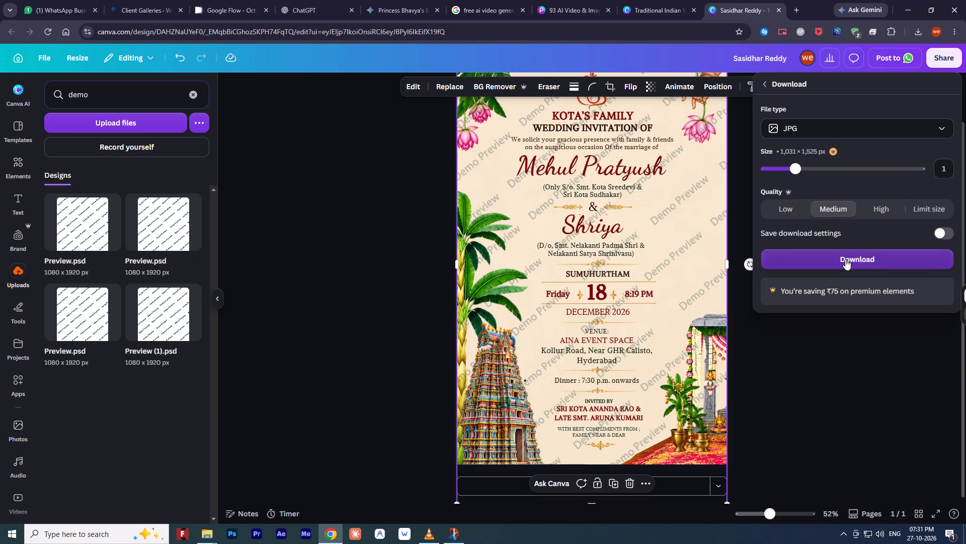
pyautogui.click(135, 310)
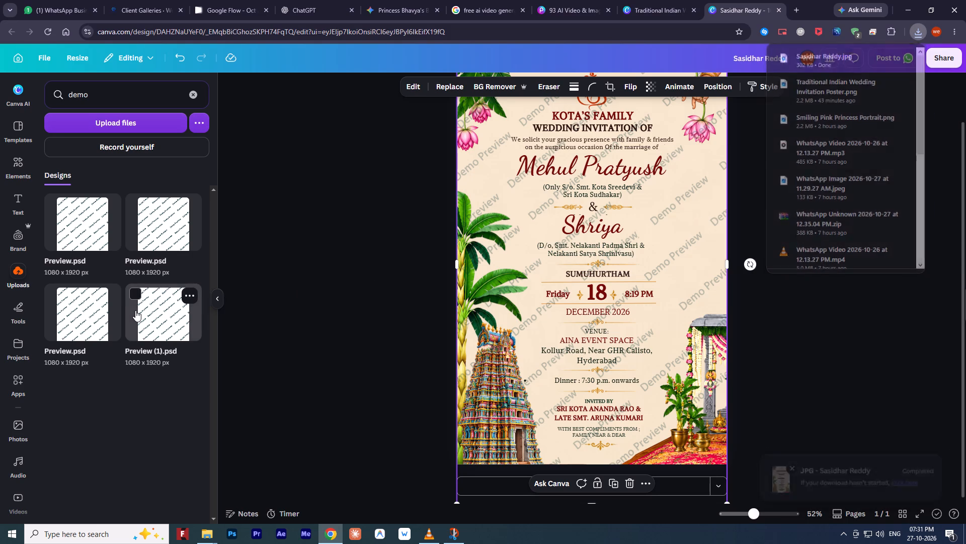
pyautogui.click(598, 243)
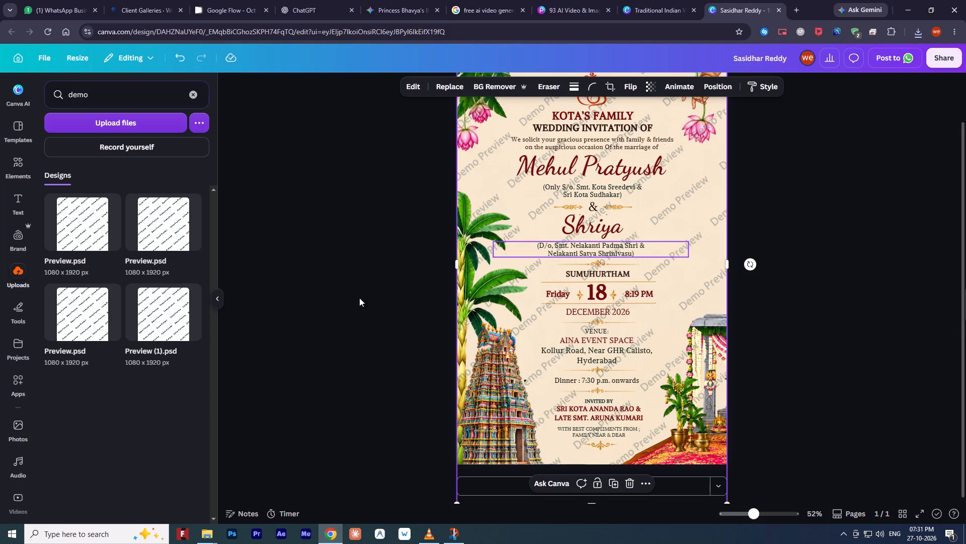
# Move the Preview (1).psd watermark design and the three Preview.psd designs from the uploads to the trash.
pyautogui.click(188, 294)
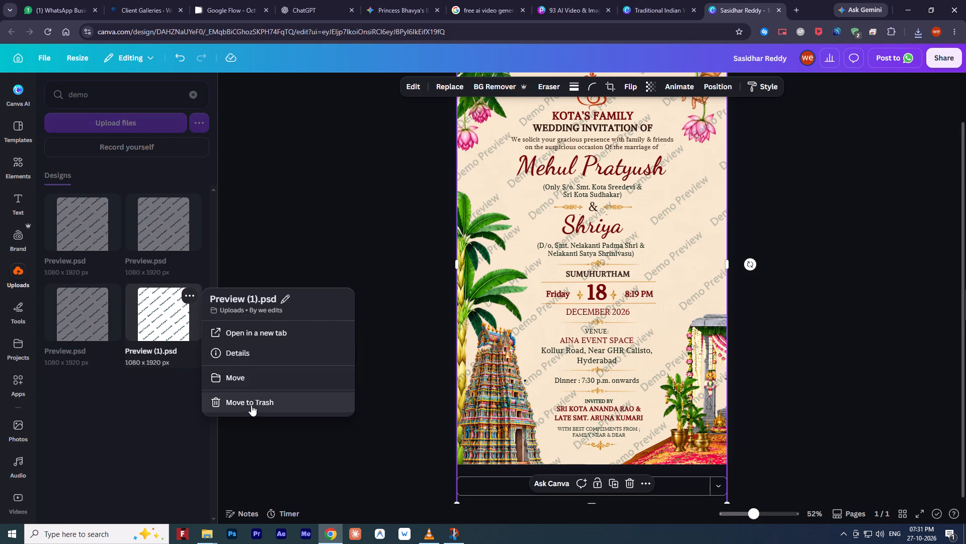
pyautogui.click(250, 404)
pyautogui.click(110, 291)
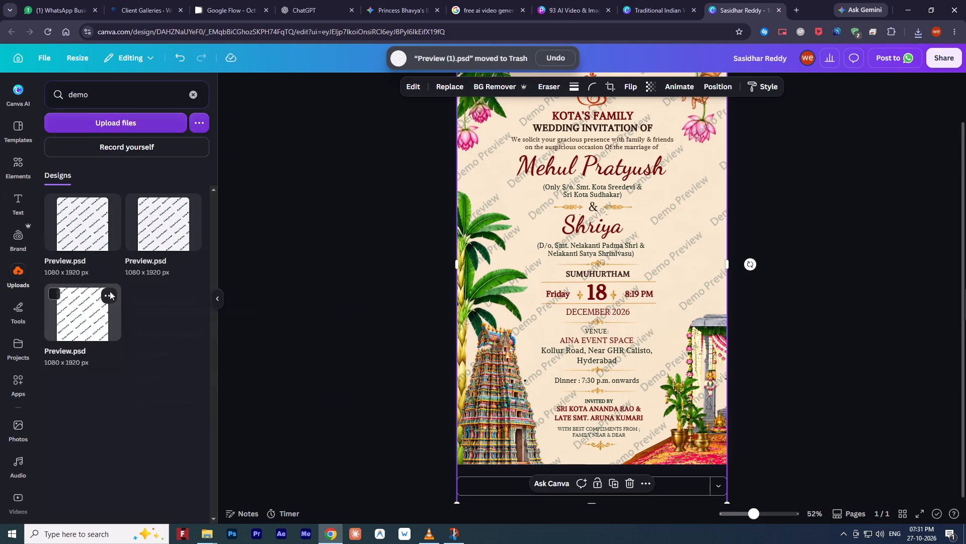
pyautogui.click(158, 406)
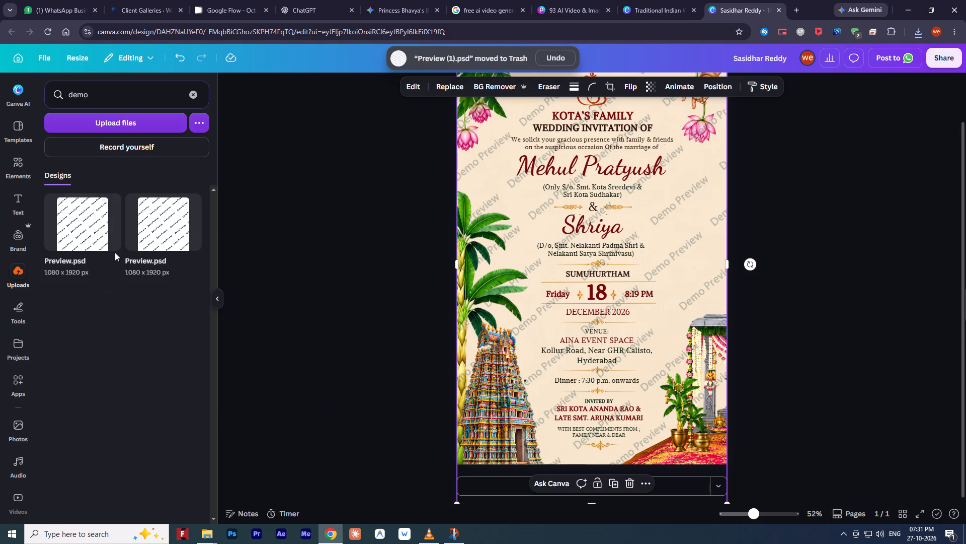
pyautogui.click(106, 210)
pyautogui.click(145, 313)
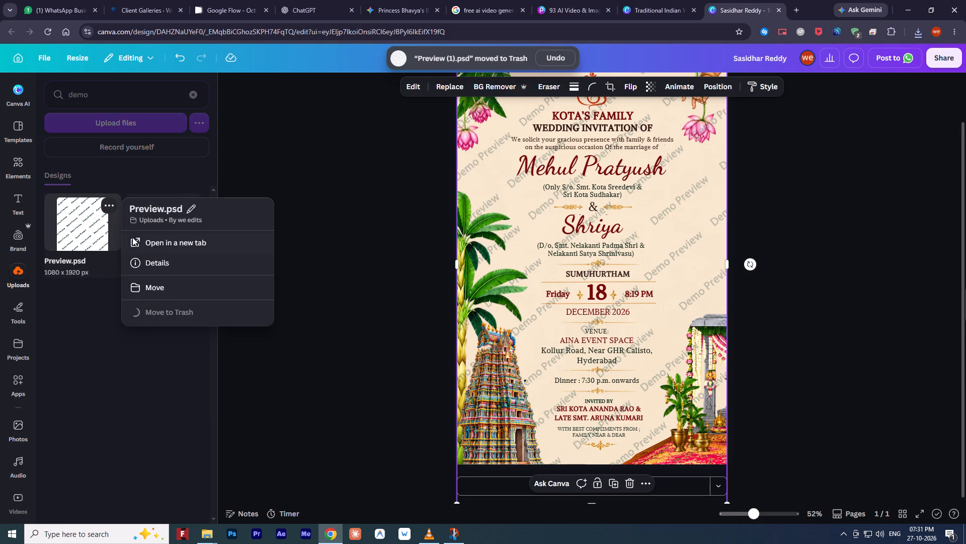
pyautogui.click(114, 206)
pyautogui.click(146, 310)
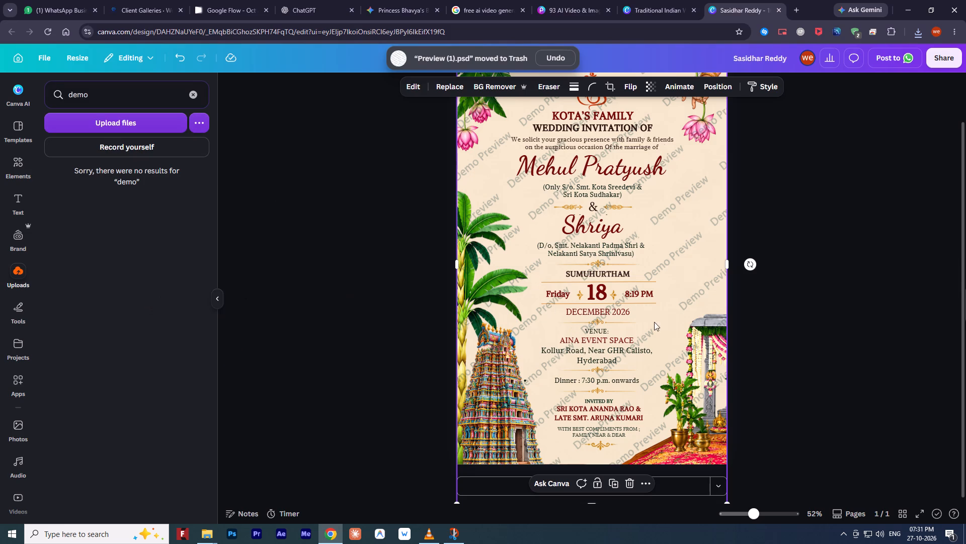
pyautogui.click(199, 535)
pyautogui.click(106, 483)
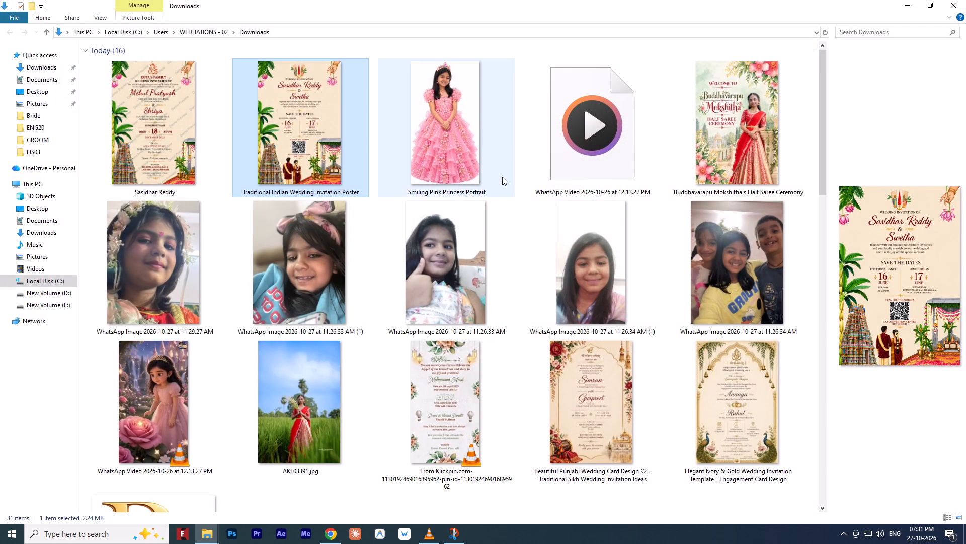
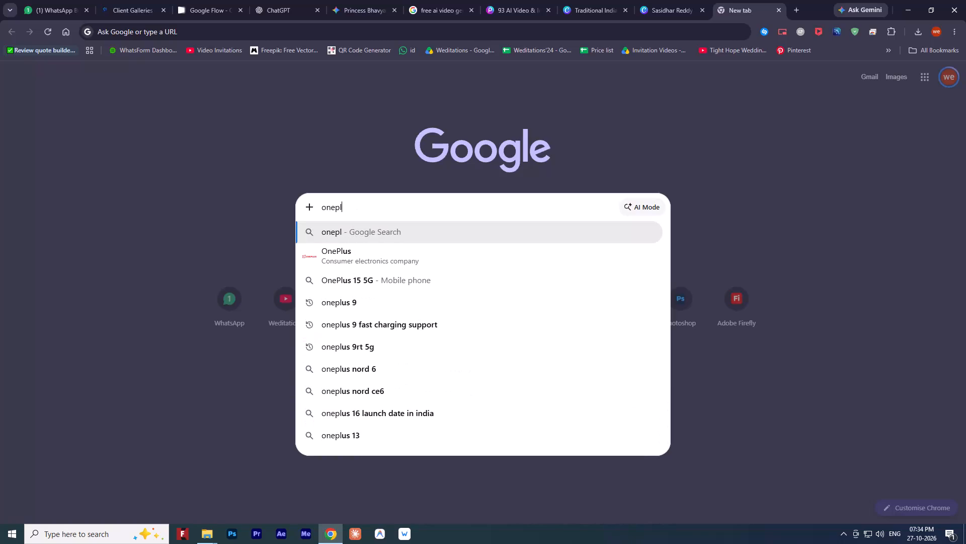
# Search Google for "oneplus 11 5g" and expand the AI Overview to read the phone's key specifications.
pyautogui.write('us')
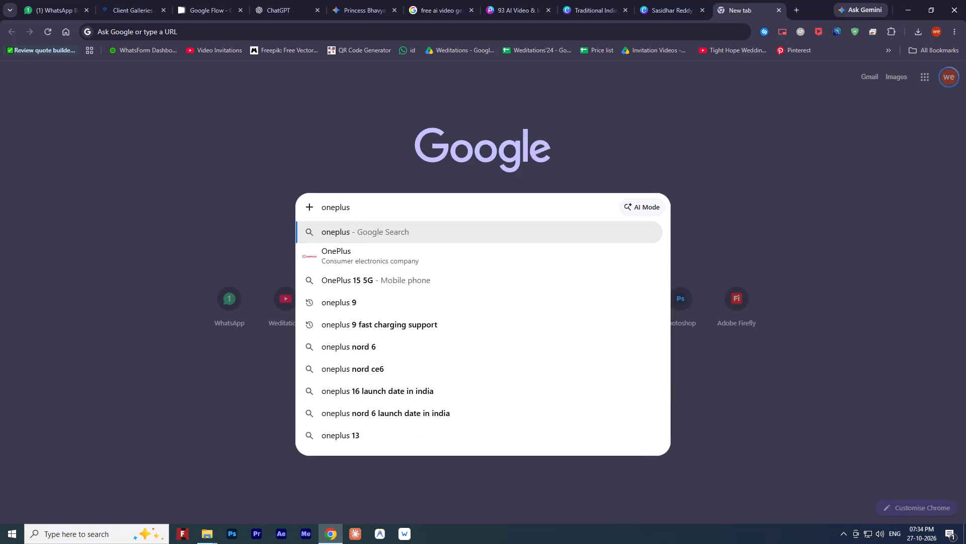
pyautogui.press('space')
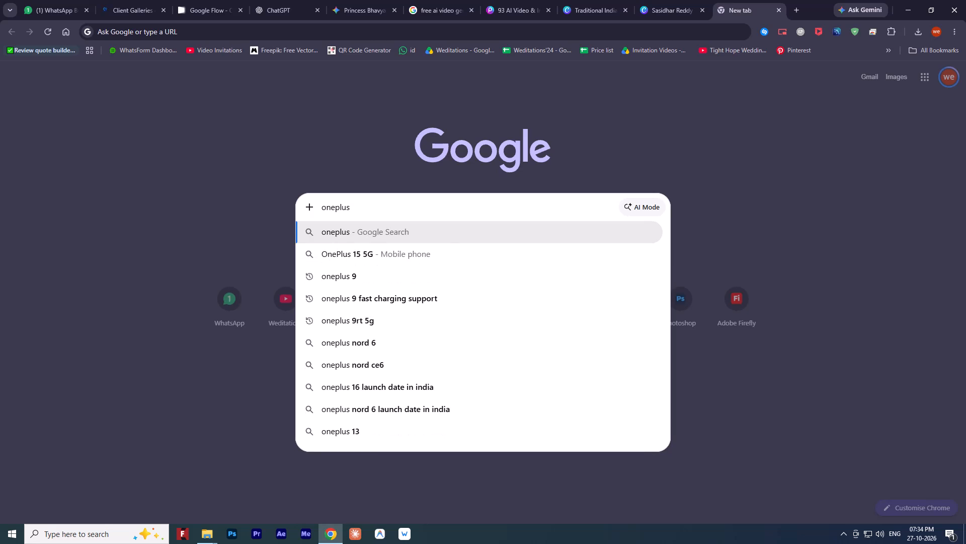
pyautogui.write('11')
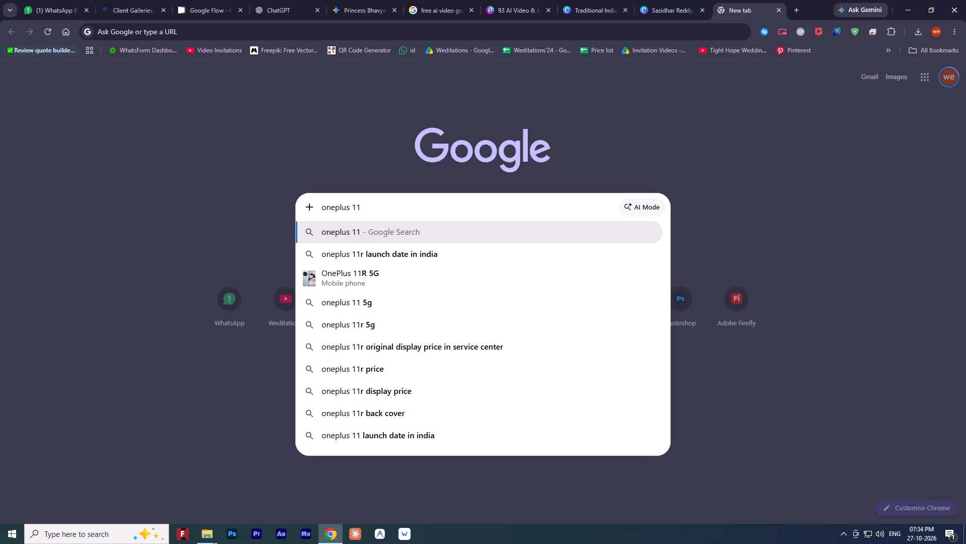
pyautogui.press('Down')
pyautogui.press('Down')
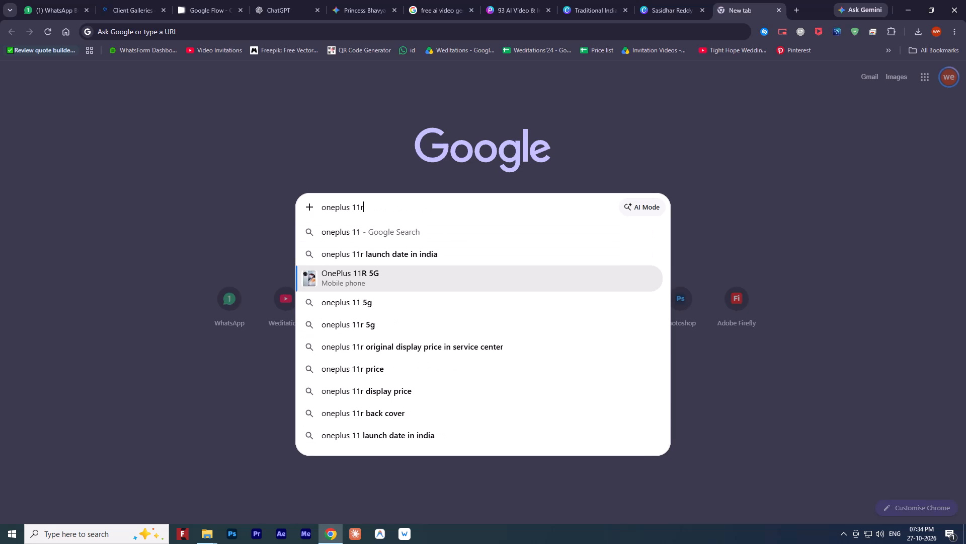
pyautogui.press('Down')
pyautogui.press('Return')
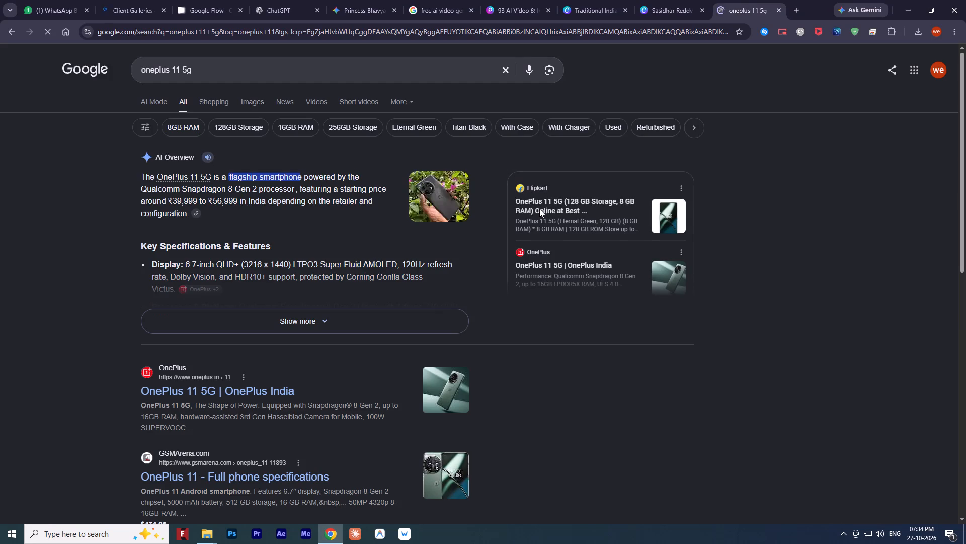
pyautogui.click(394, 311)
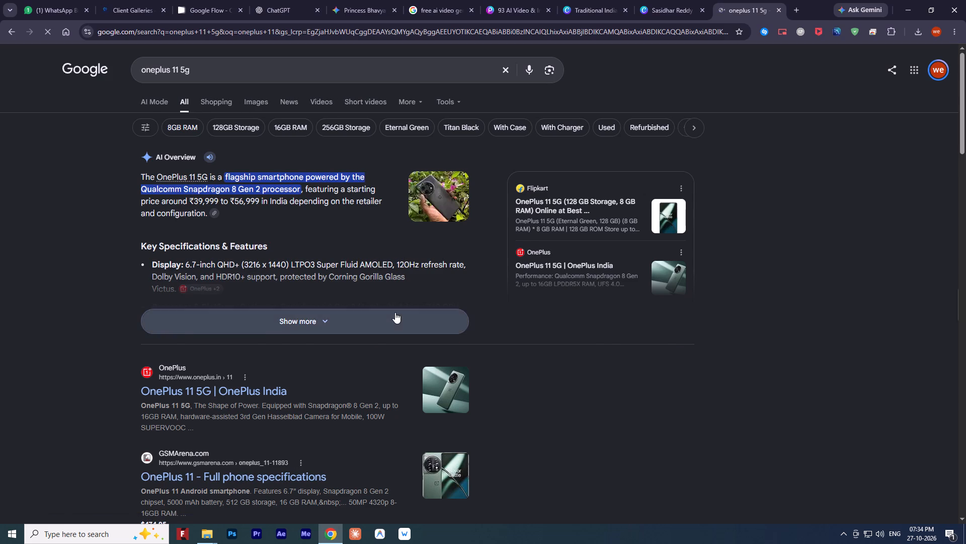
pyautogui.scroll(-1, 382, 265)
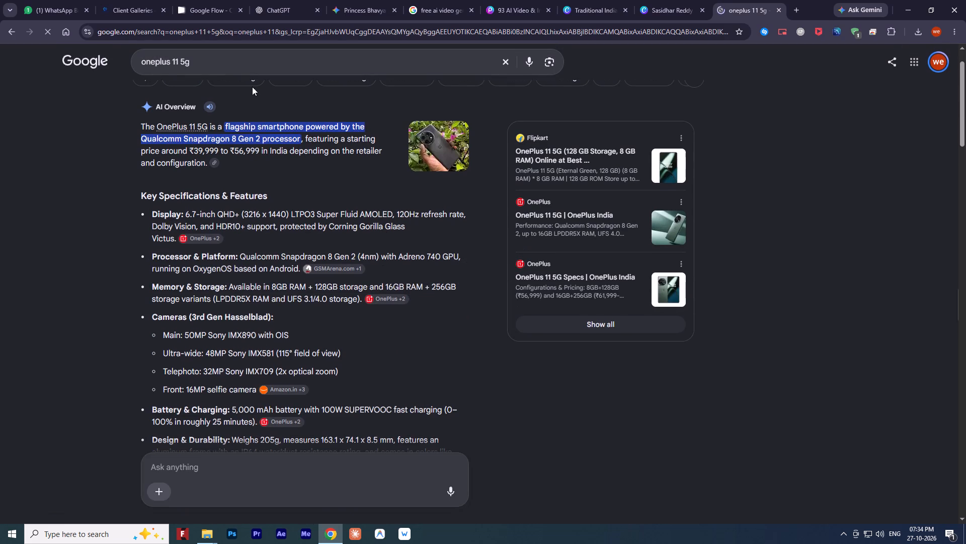
# Change the search to "oneplus 11r 5g" and expand the AI Overview to examine its specifications and pricing.
pyautogui.click(180, 59)
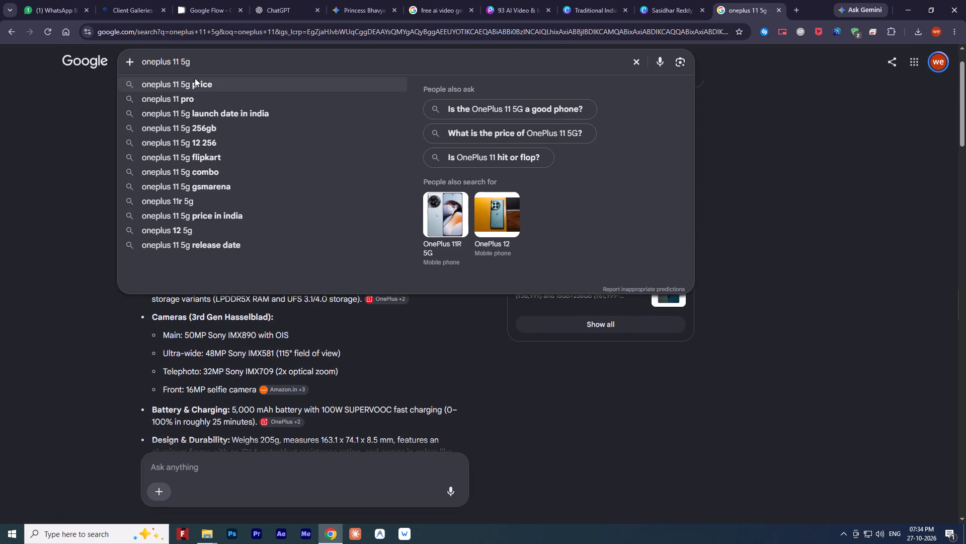
pyautogui.press('BackSpace')
pyautogui.write('r')
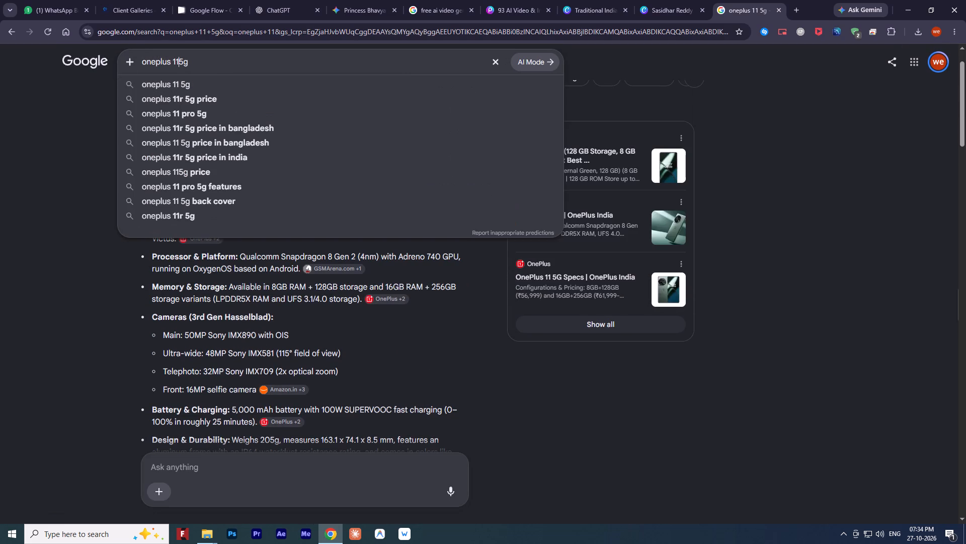
pyautogui.press('space')
pyautogui.press('Return')
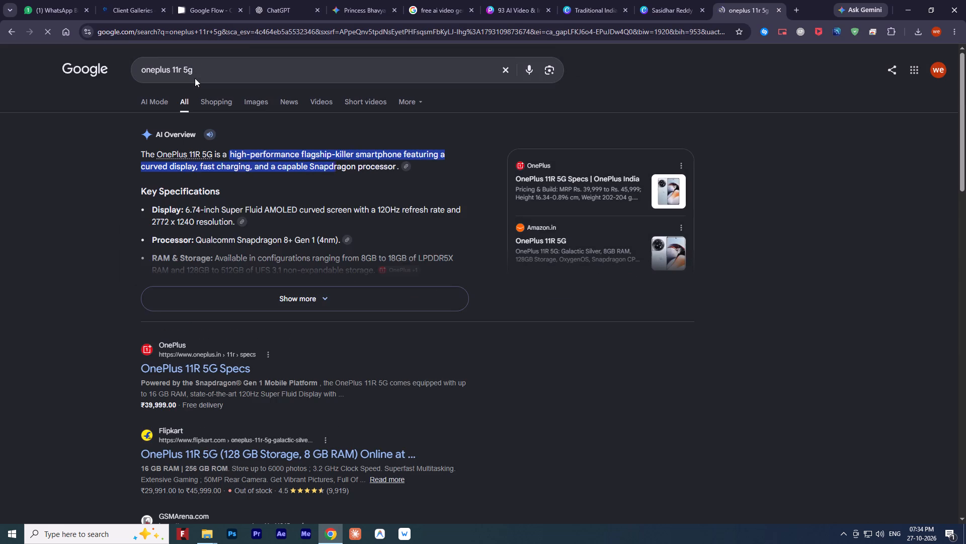
pyautogui.click(347, 291)
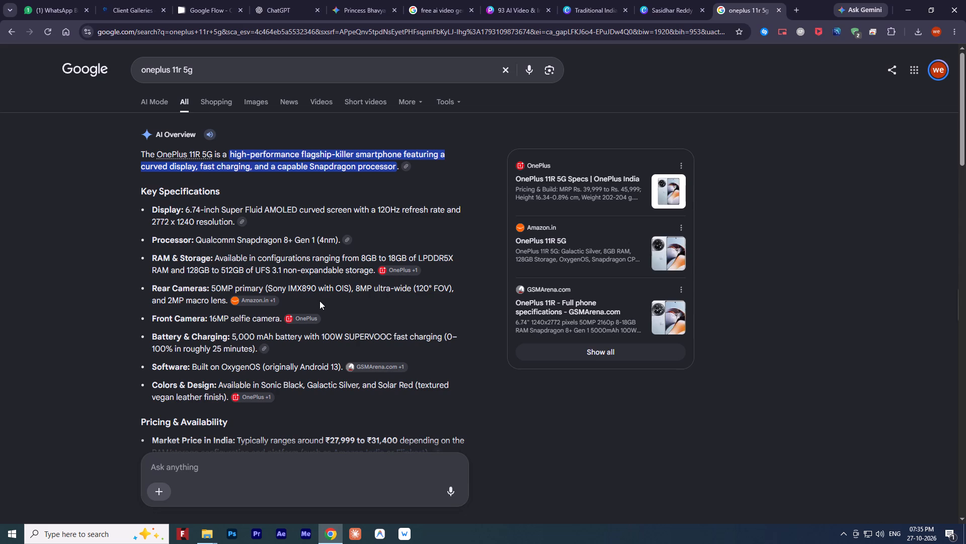
pyautogui.scroll(-3, 319, 304)
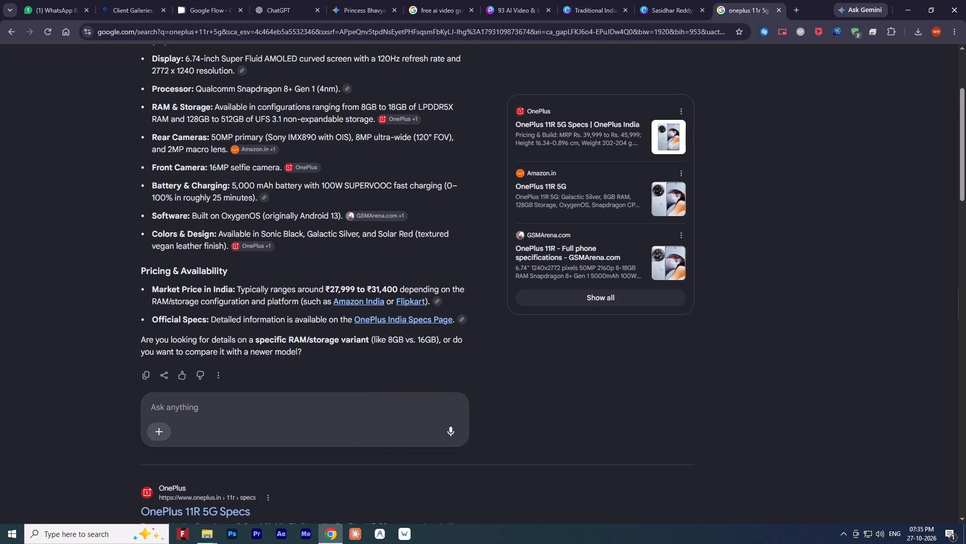
pyautogui.scroll(3, 329, 304)
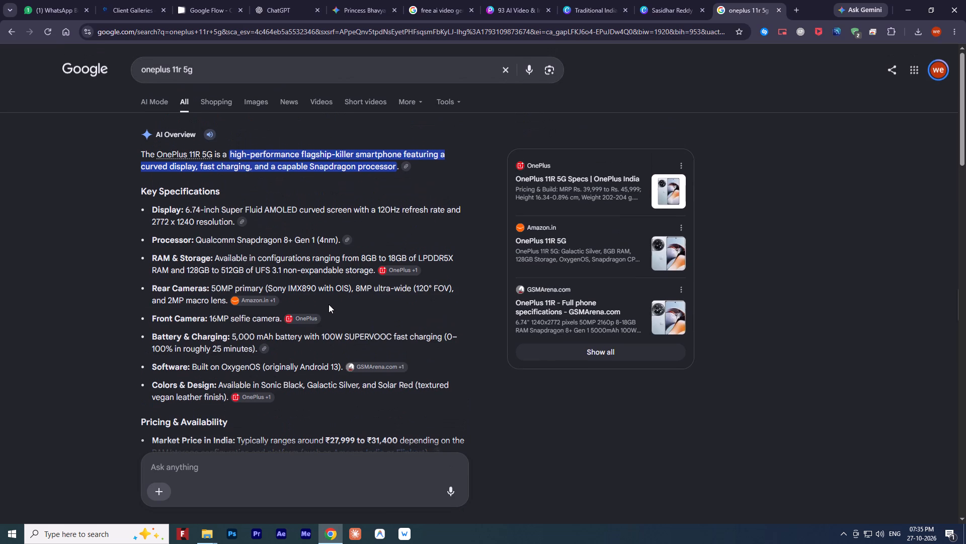
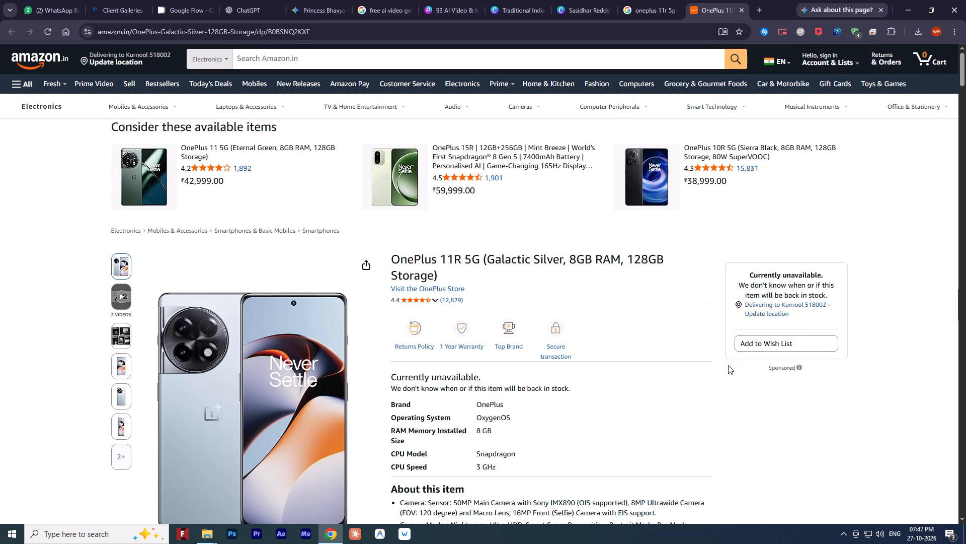
# Skim the Amazon listing for the OnePlus 11R 5G, closing it and the Google search to return to the Canva wedding invitation.
pyautogui.scroll(-5, 720, 365)
pyautogui.scroll(3, 724, 369)
pyautogui.scroll(-1, 724, 369)
pyautogui.scroll(3, 724, 369)
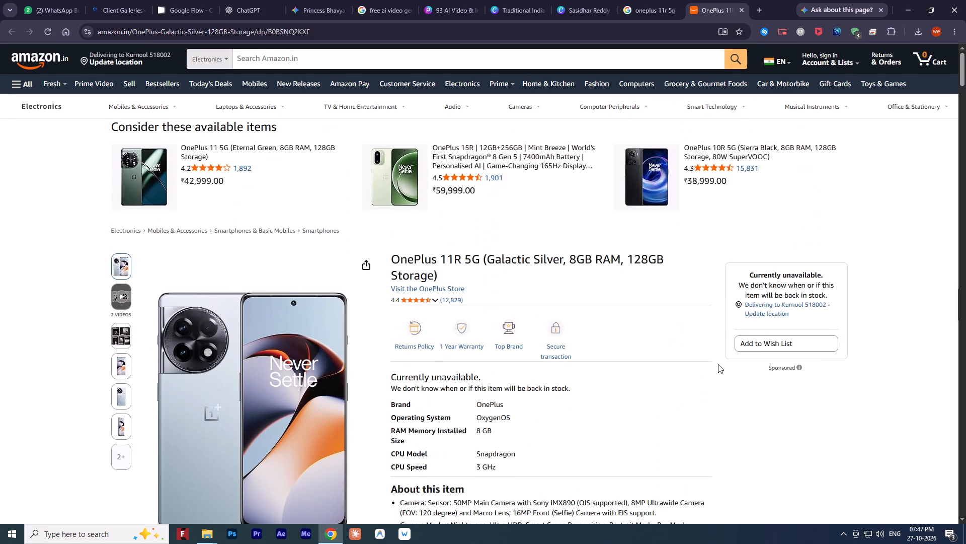
pyautogui.hotkey('ctrl', 'w')
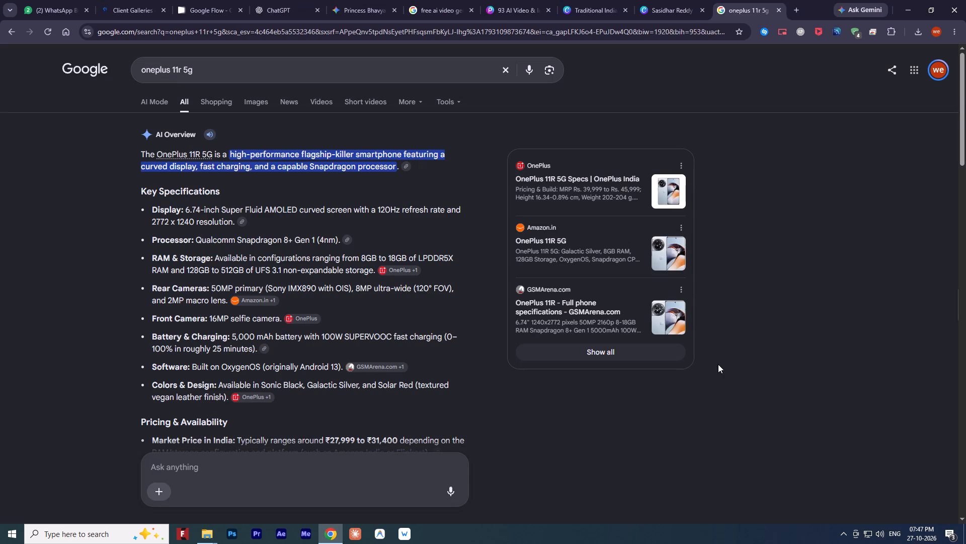
pyautogui.hotkey('ctrl', 'w')
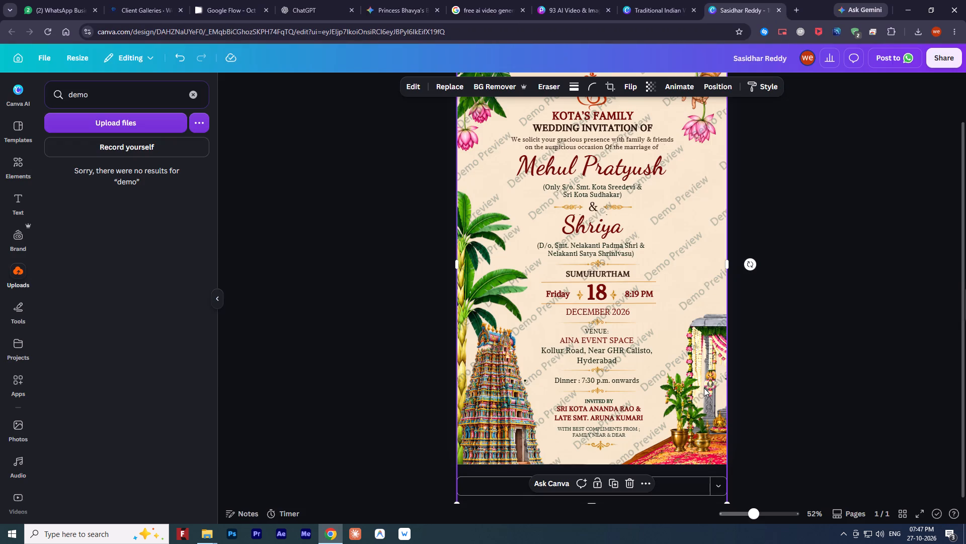